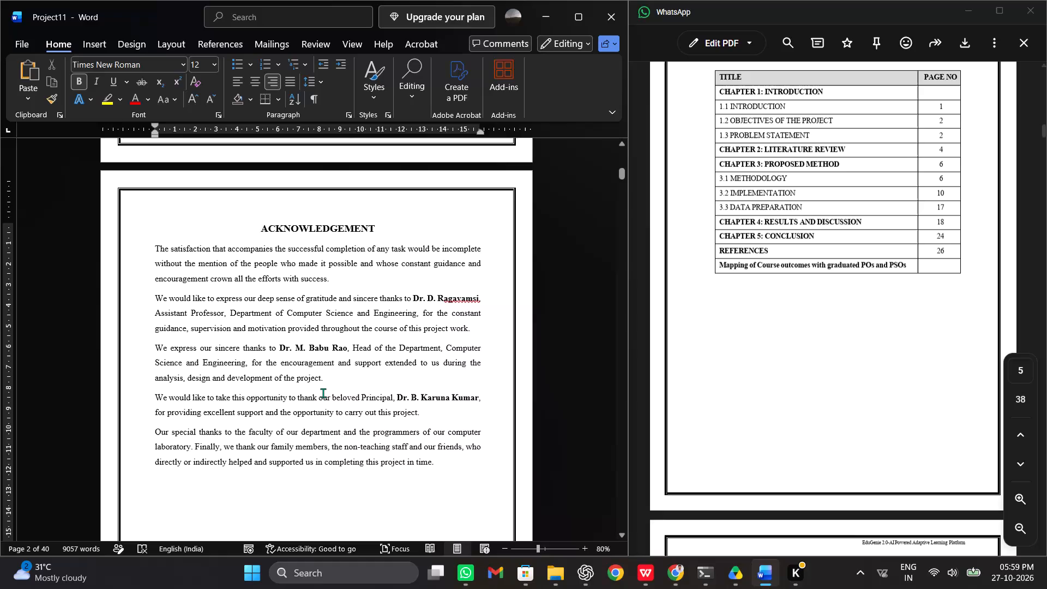
Look through the report's front matter, from the Acknowledgement and Abstract through the Index and List of Figures to Chapter 1.
{"action": "scroll", "coordinate": [321, 394], "scroll_direction": "down", "scroll_amount": 7}
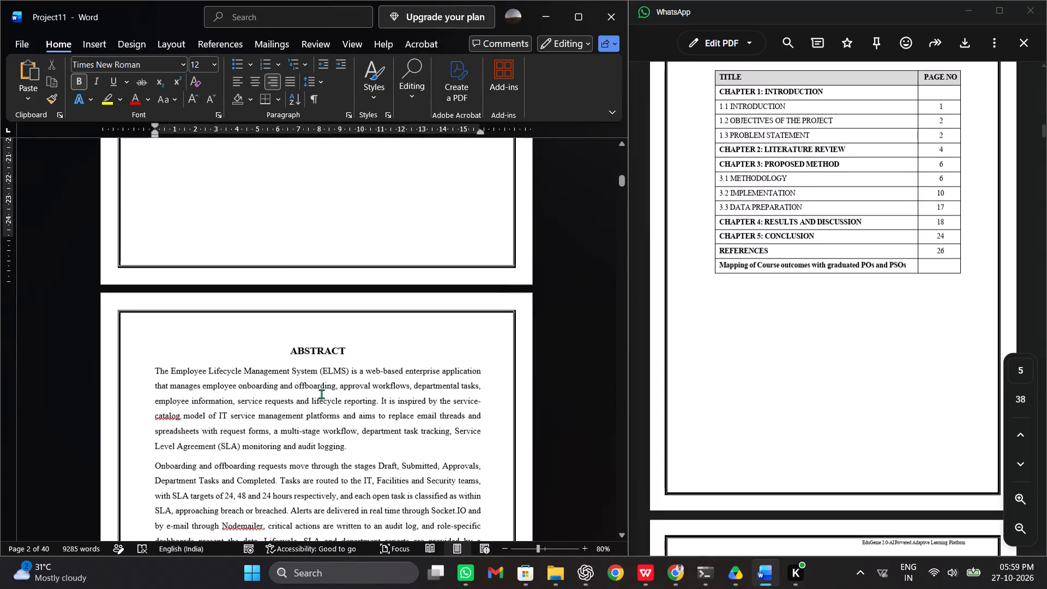
{"action": "scroll", "coordinate": [321, 394], "scroll_direction": "down", "scroll_amount": 5}
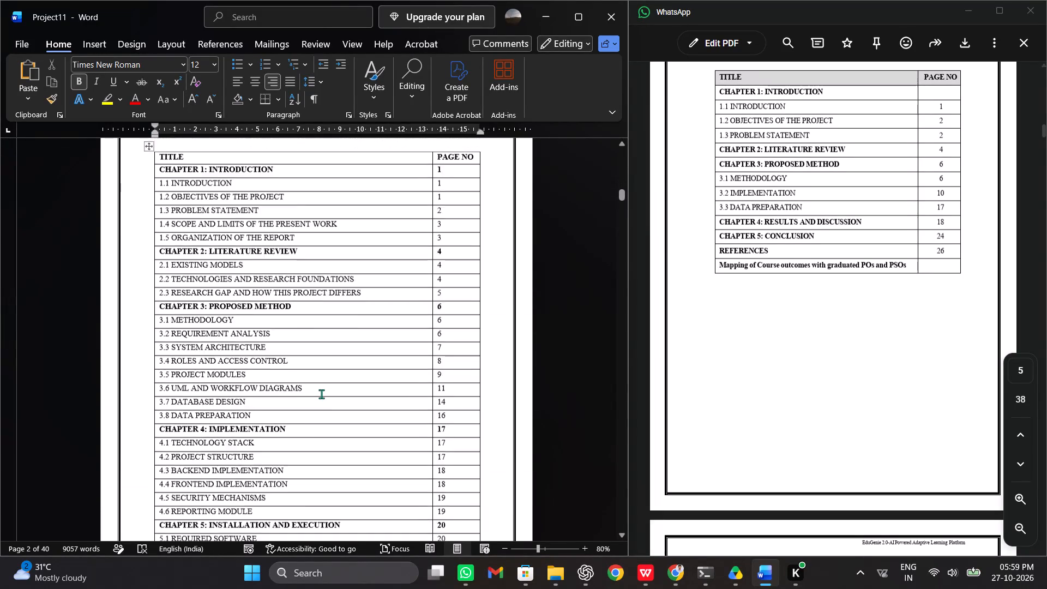
{"action": "scroll", "coordinate": [321, 394], "scroll_direction": "up", "scroll_amount": 4}
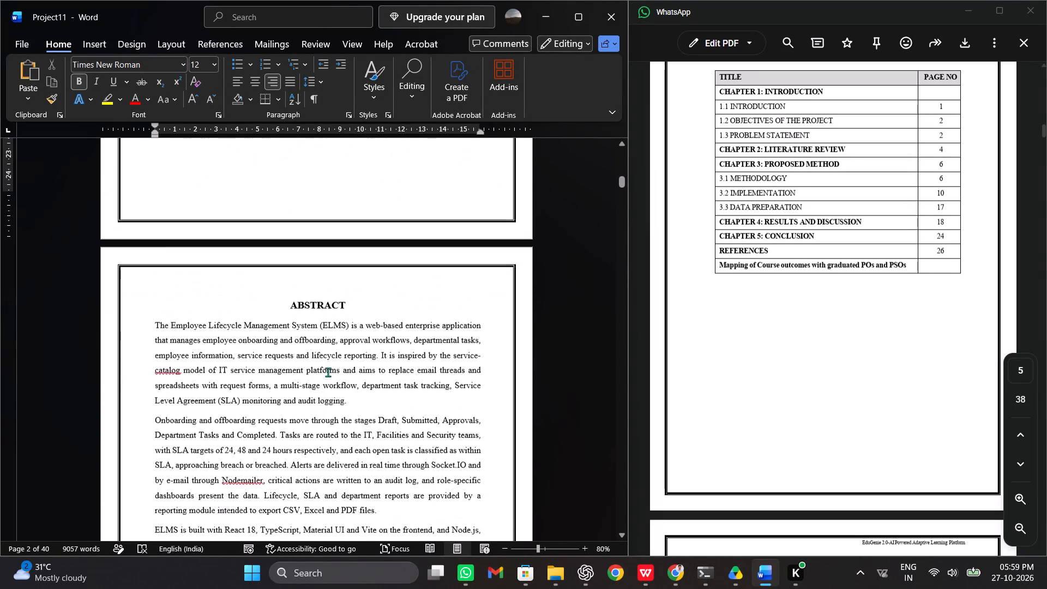
{"action": "scroll", "coordinate": [330, 354], "scroll_direction": "down", "scroll_amount": 4}
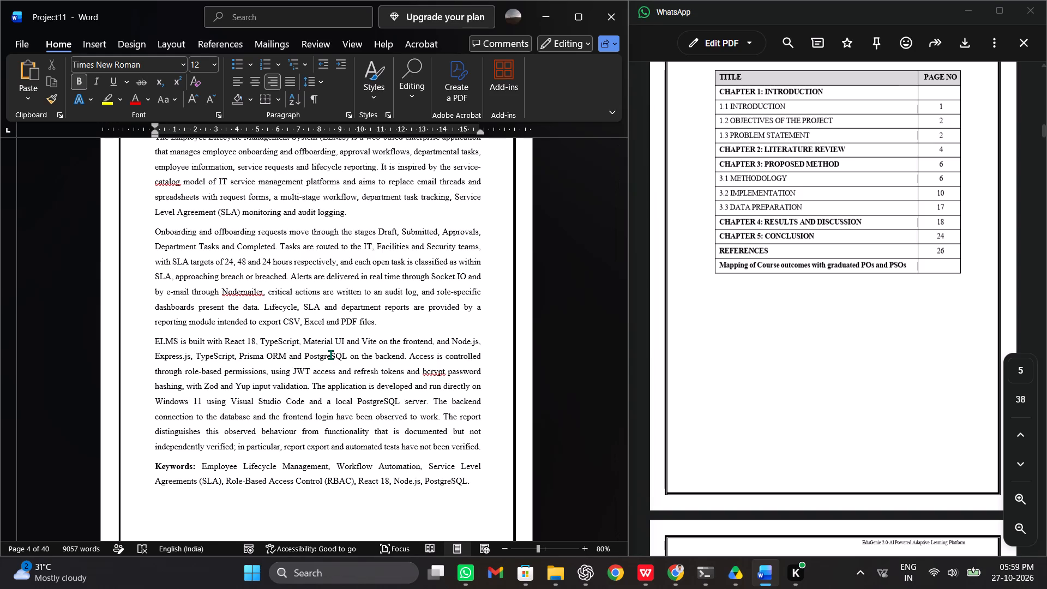
{"action": "scroll", "coordinate": [330, 354], "scroll_direction": "down", "scroll_amount": 4}
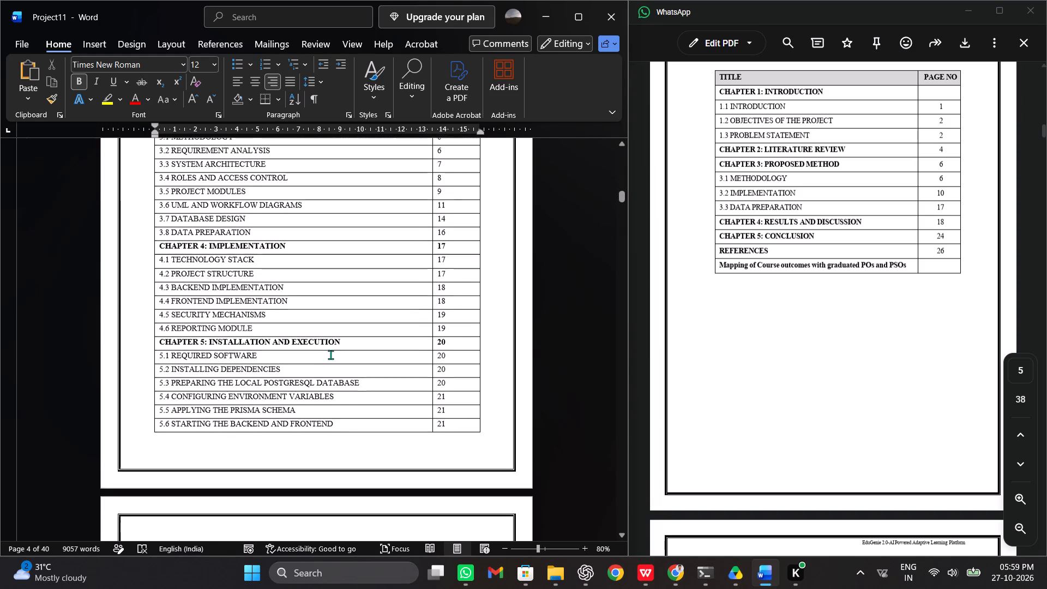
{"action": "scroll", "coordinate": [330, 354], "scroll_direction": "up", "scroll_amount": 1}
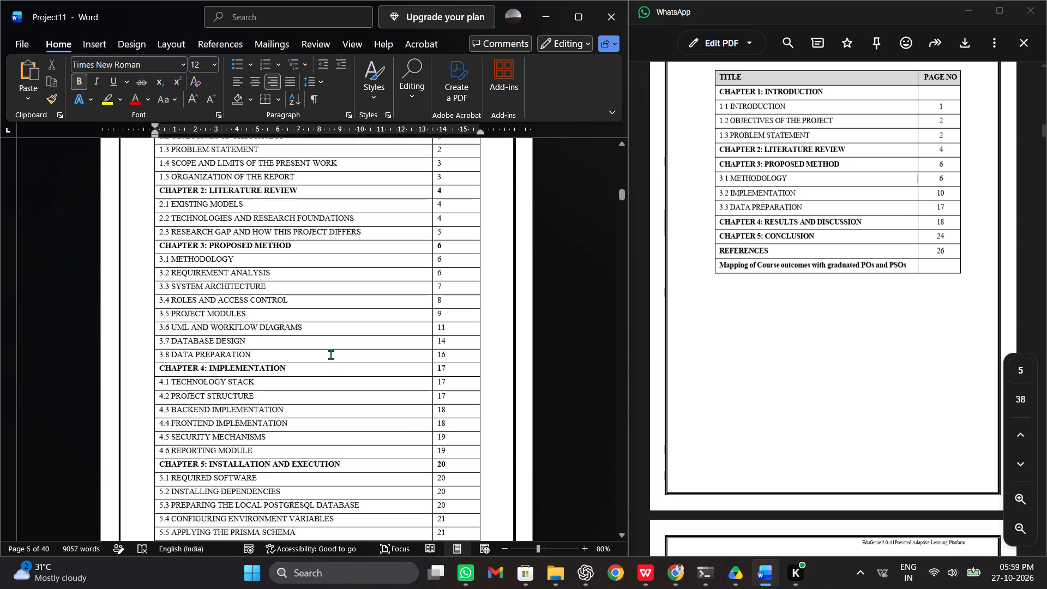
{"action": "scroll", "coordinate": [330, 354], "scroll_direction": "up", "scroll_amount": 2}
{"action": "scroll", "coordinate": [330, 354], "scroll_direction": "down", "scroll_amount": 7}
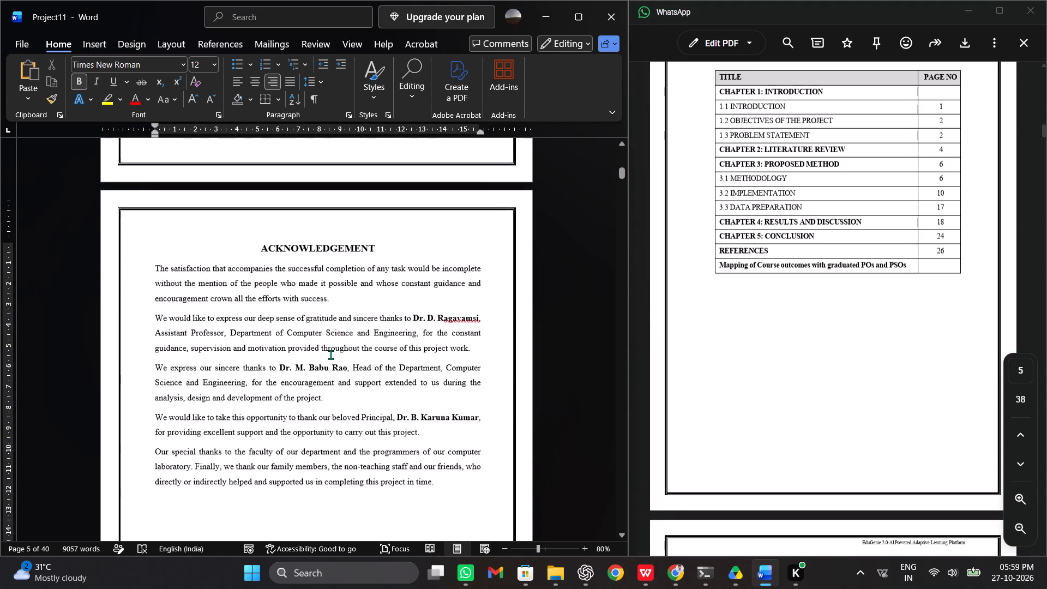
{"action": "scroll", "coordinate": [330, 354], "scroll_direction": "down", "scroll_amount": 5}
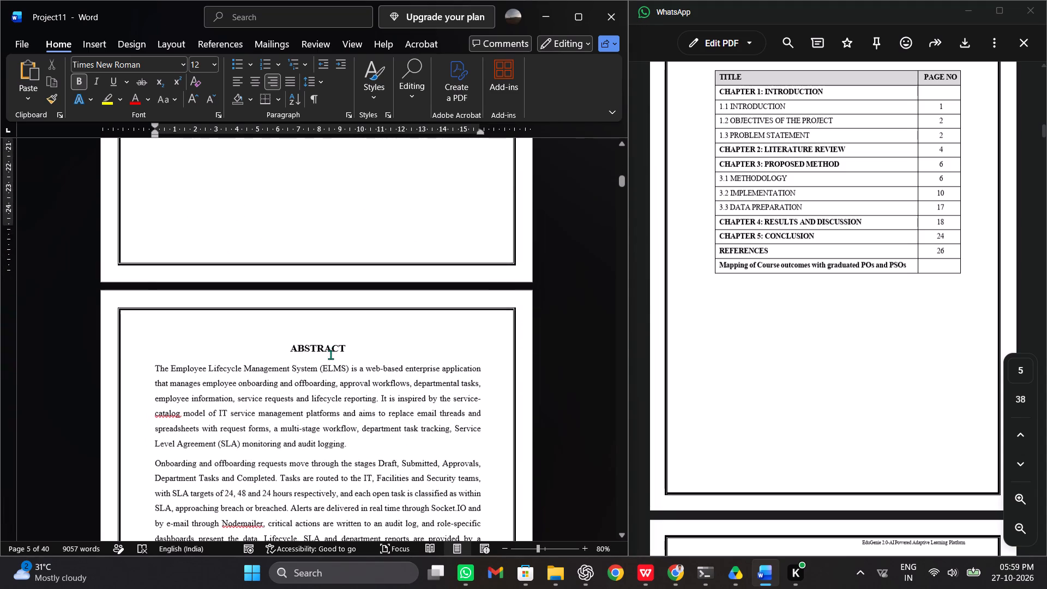
{"action": "scroll", "coordinate": [330, 354], "scroll_direction": "down", "scroll_amount": 9}
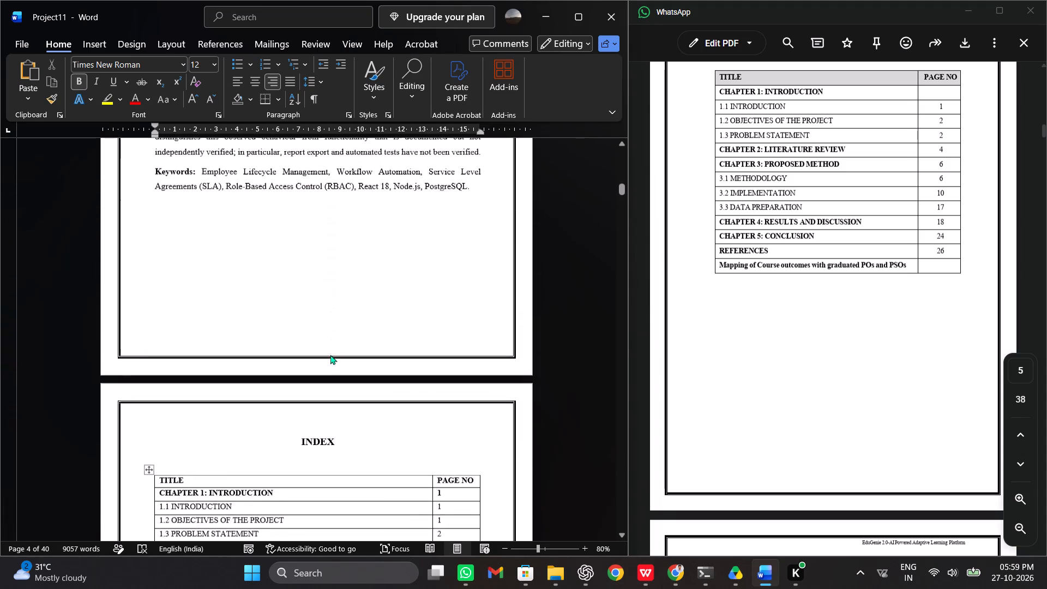
{"action": "scroll", "coordinate": [330, 354], "scroll_direction": "down", "scroll_amount": 3}
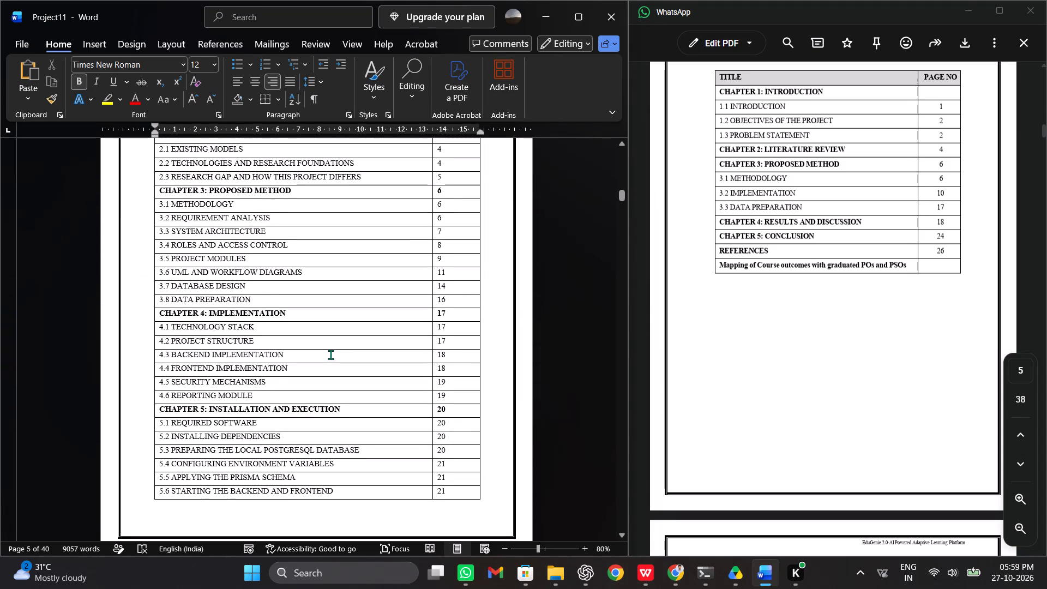
{"action": "scroll", "coordinate": [330, 354], "scroll_direction": "down", "scroll_amount": 1}
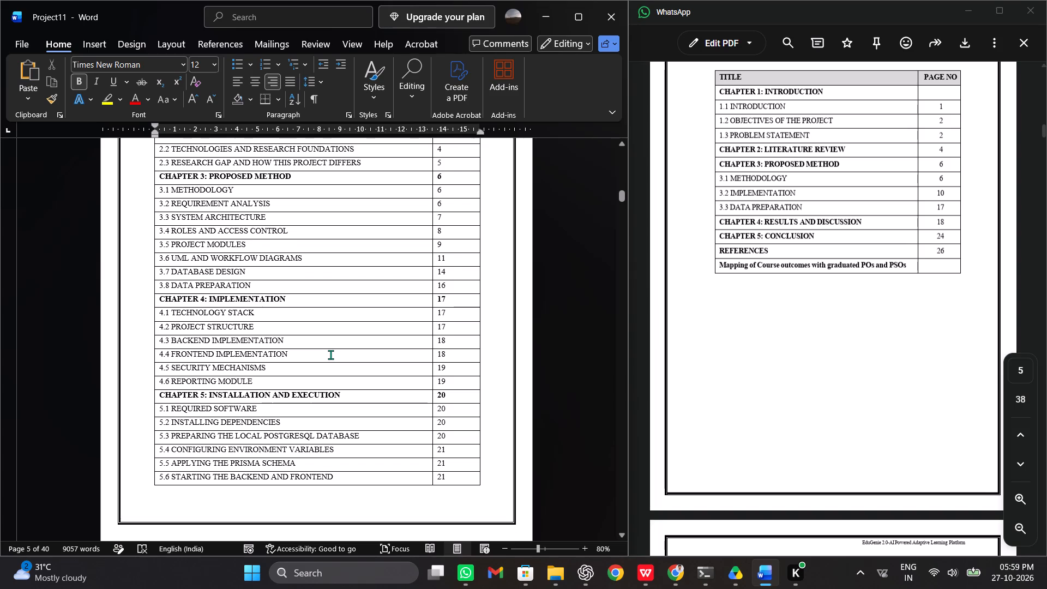
{"action": "scroll", "coordinate": [330, 354], "scroll_direction": "down", "scroll_amount": 2}
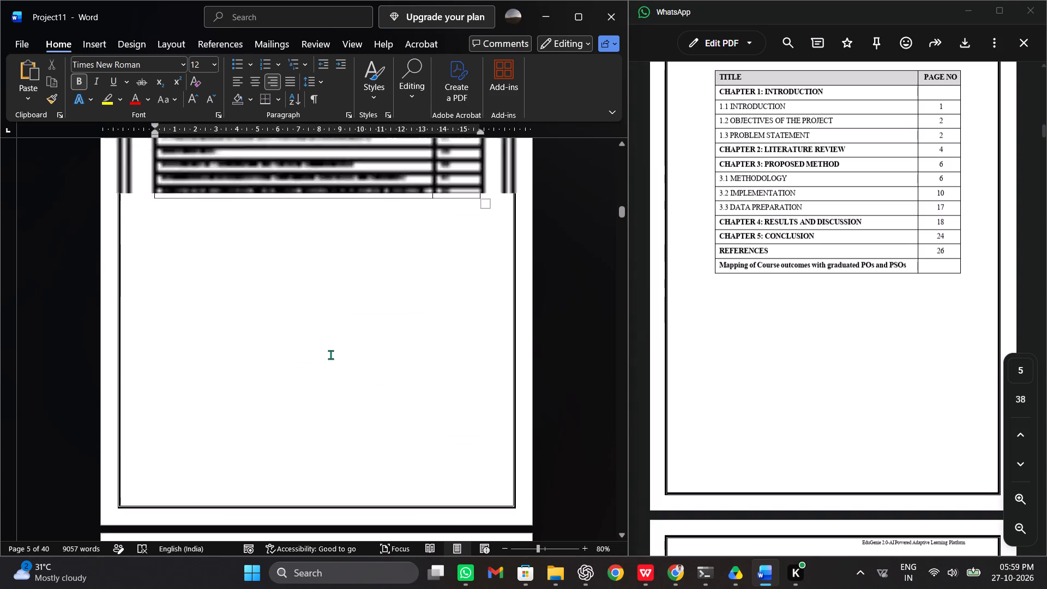
{"action": "scroll", "coordinate": [330, 354], "scroll_direction": "down", "scroll_amount": 1}
{"action": "scroll", "coordinate": [330, 354], "scroll_direction": "up", "scroll_amount": 4}
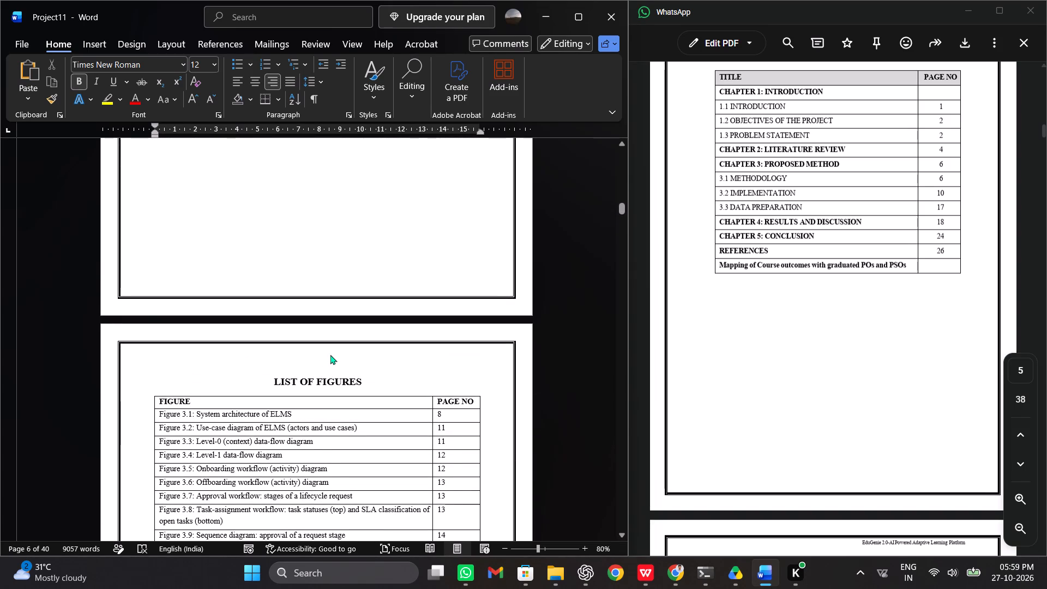
{"action": "scroll", "coordinate": [330, 354], "scroll_direction": "down", "scroll_amount": 6}
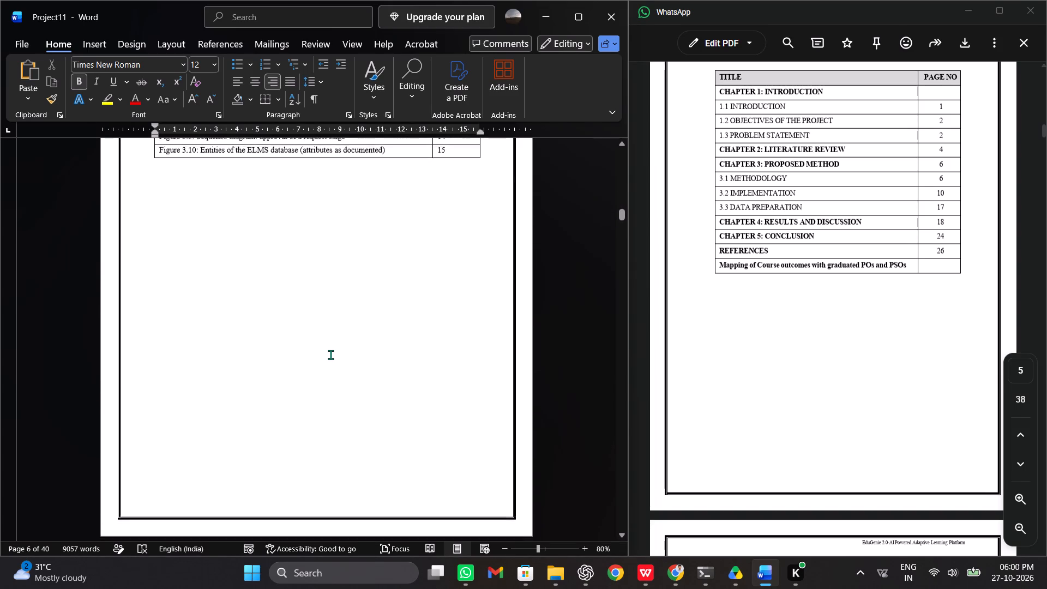
{"action": "scroll", "coordinate": [330, 354], "scroll_direction": "down", "scroll_amount": 1}
{"action": "scroll", "coordinate": [330, 354], "scroll_direction": "up", "scroll_amount": 1}
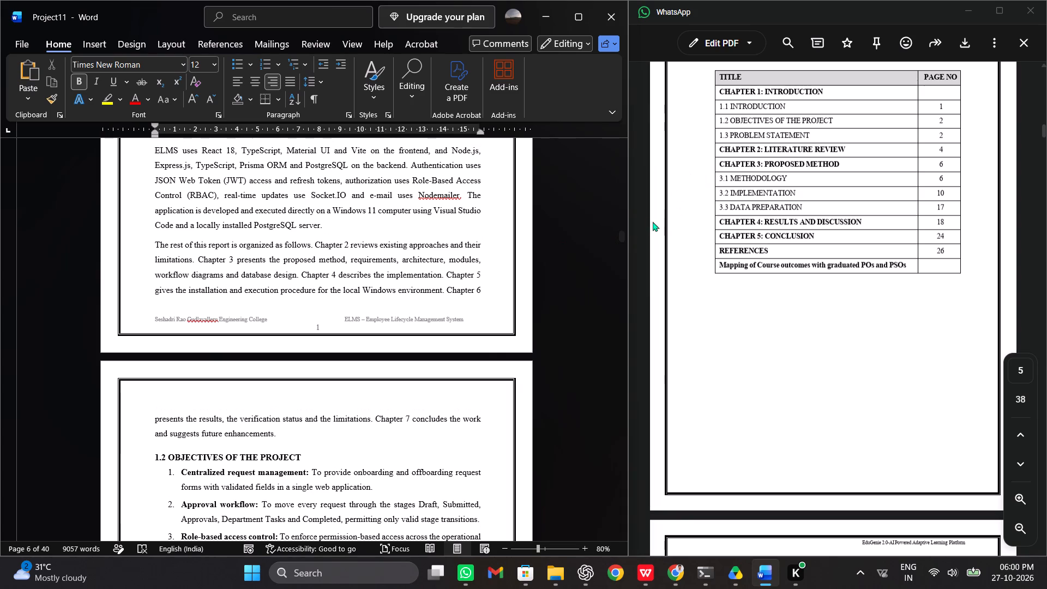
Go back over the List of Tables, List of Figures and Index, checking the chapter structure against the reference report's contents table.
{"action": "left_click_drag", "start_coordinate": [619, 238], "coordinate": [619, 231]}
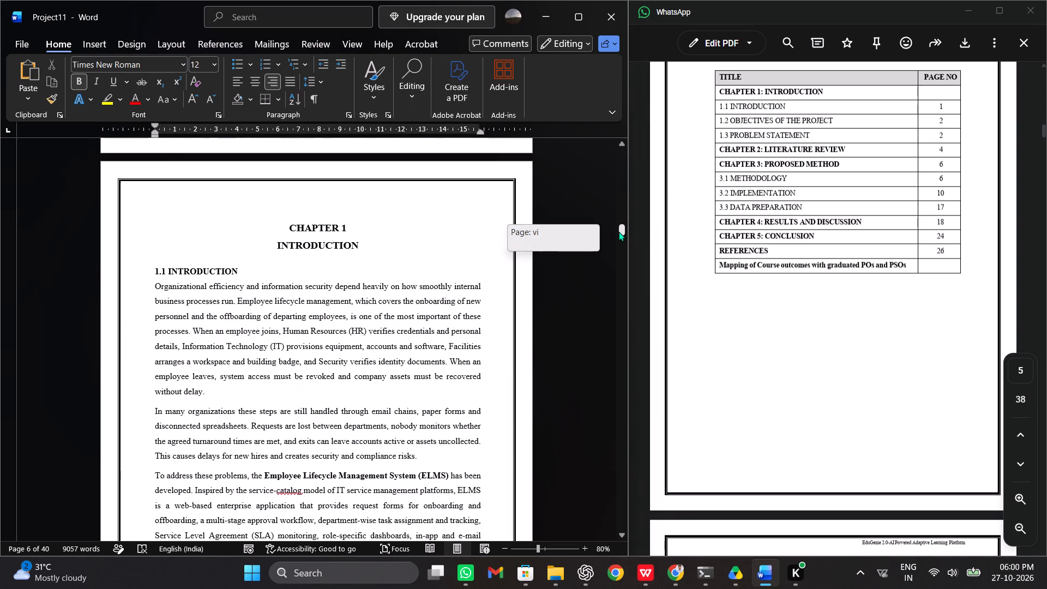
{"action": "left_click_drag", "start_coordinate": [619, 231], "coordinate": [618, 223]}
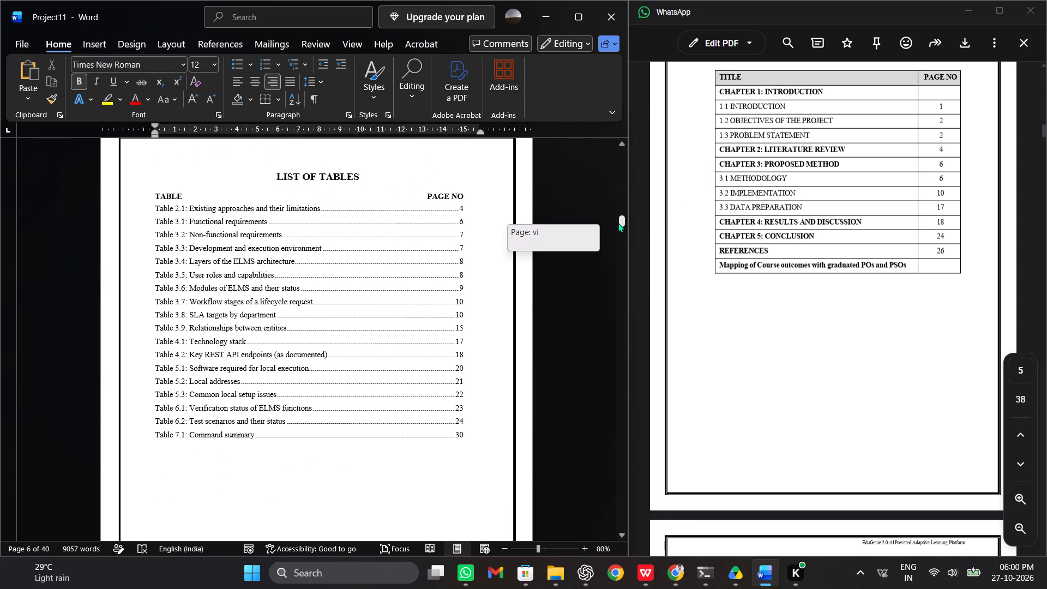
{"action": "left_click_drag", "start_coordinate": [618, 223], "coordinate": [618, 219]}
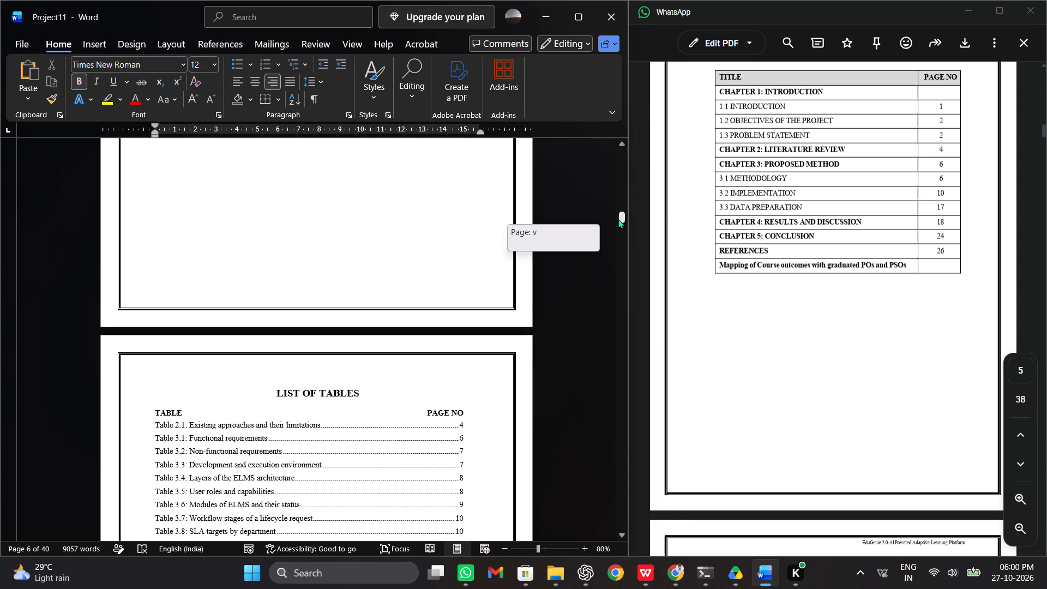
{"action": "left_click_drag", "start_coordinate": [618, 219], "coordinate": [619, 215]}
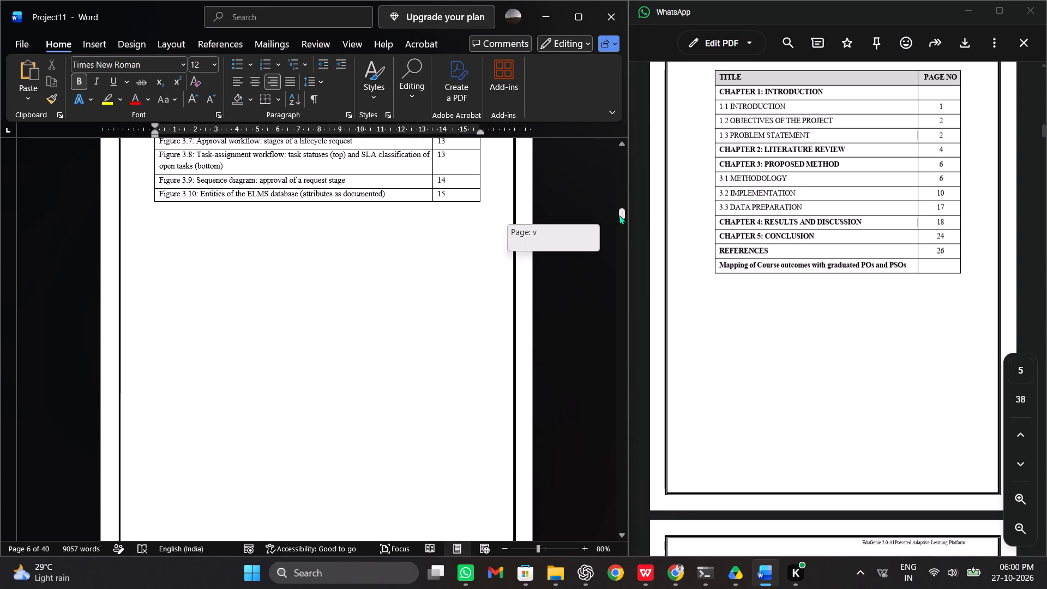
{"action": "left_click_drag", "start_coordinate": [619, 215], "coordinate": [612, 214]}
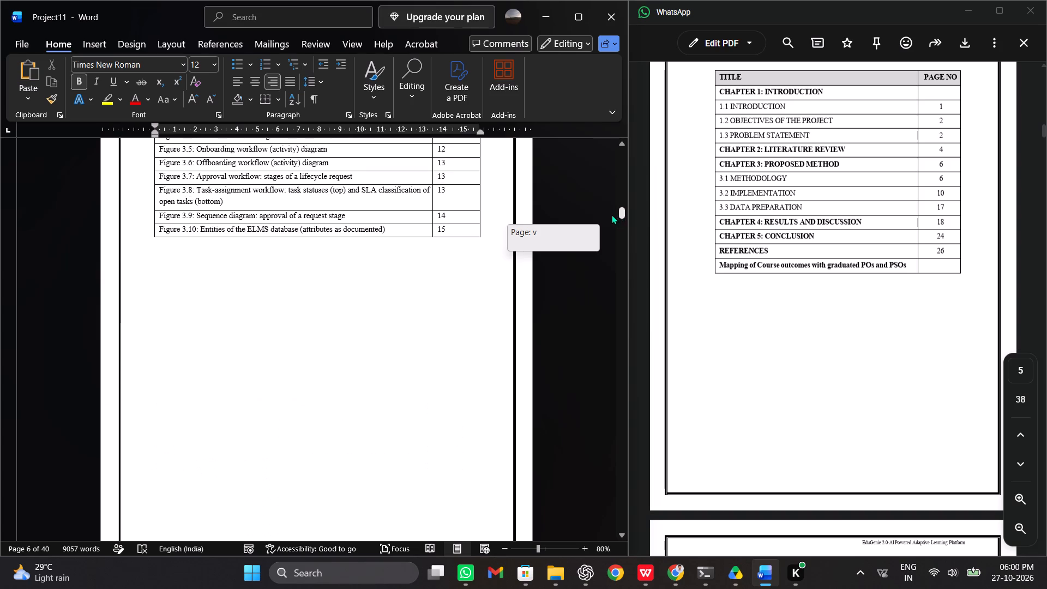
{"action": "left_click_drag", "start_coordinate": [612, 214], "coordinate": [618, 211]}
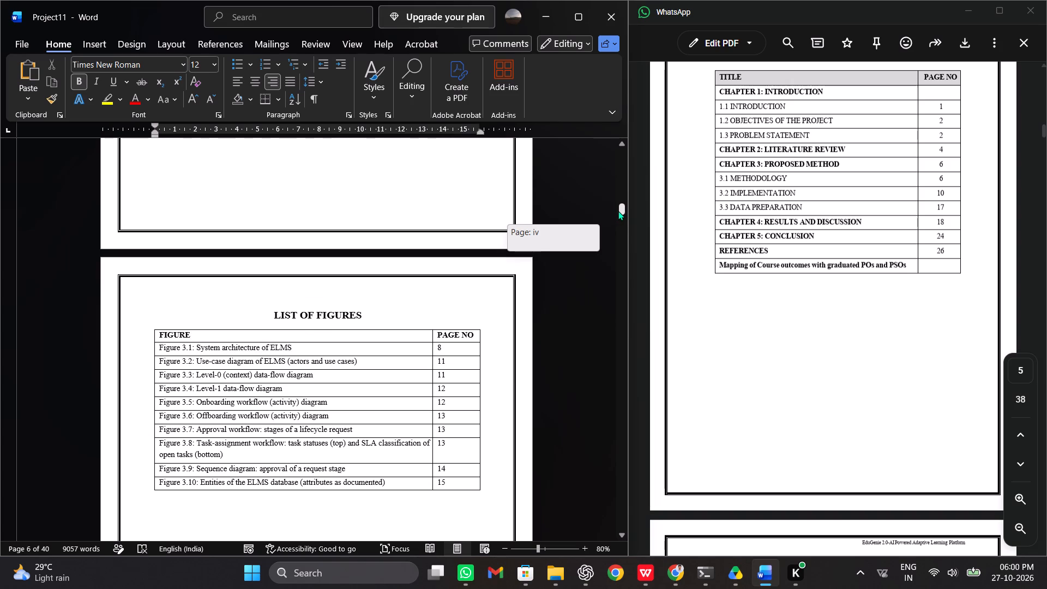
{"action": "left_click_drag", "start_coordinate": [618, 211], "coordinate": [620, 206]}
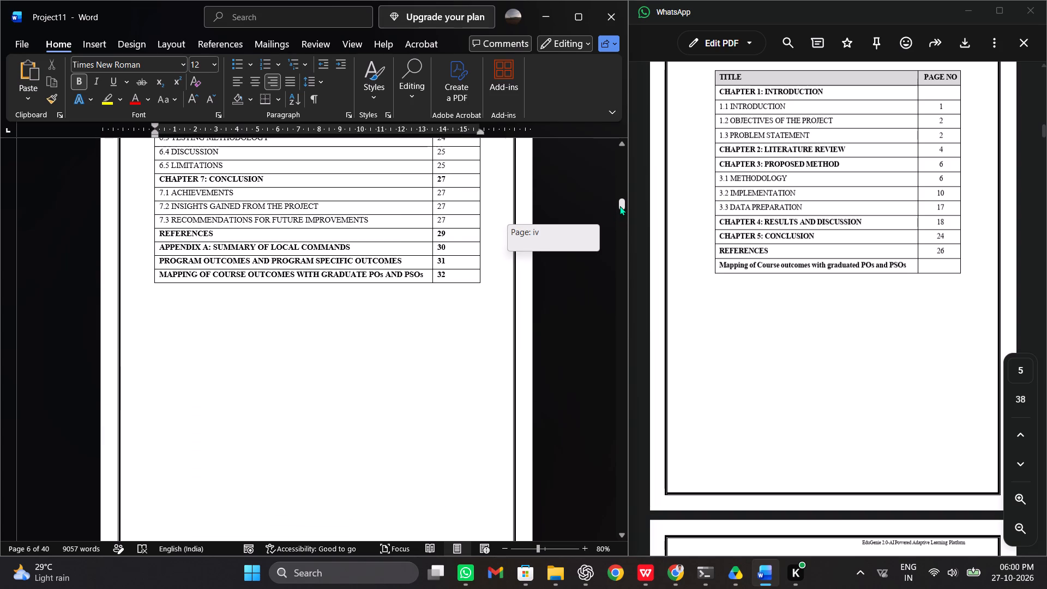
{"action": "left_click_drag", "start_coordinate": [620, 206], "coordinate": [620, 204]}
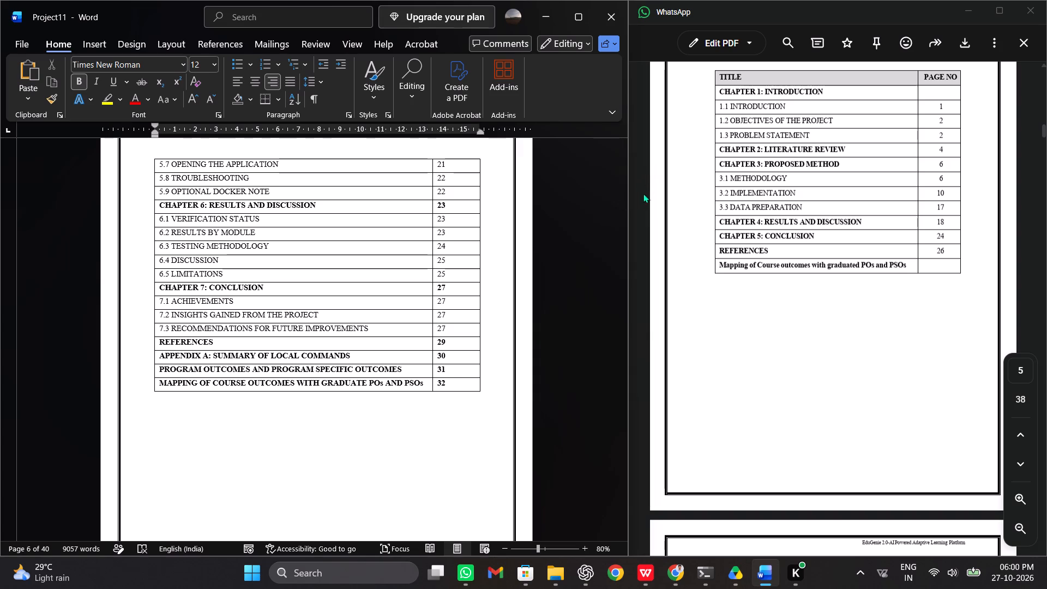
{"action": "left_click_drag", "start_coordinate": [619, 203], "coordinate": [622, 198]}
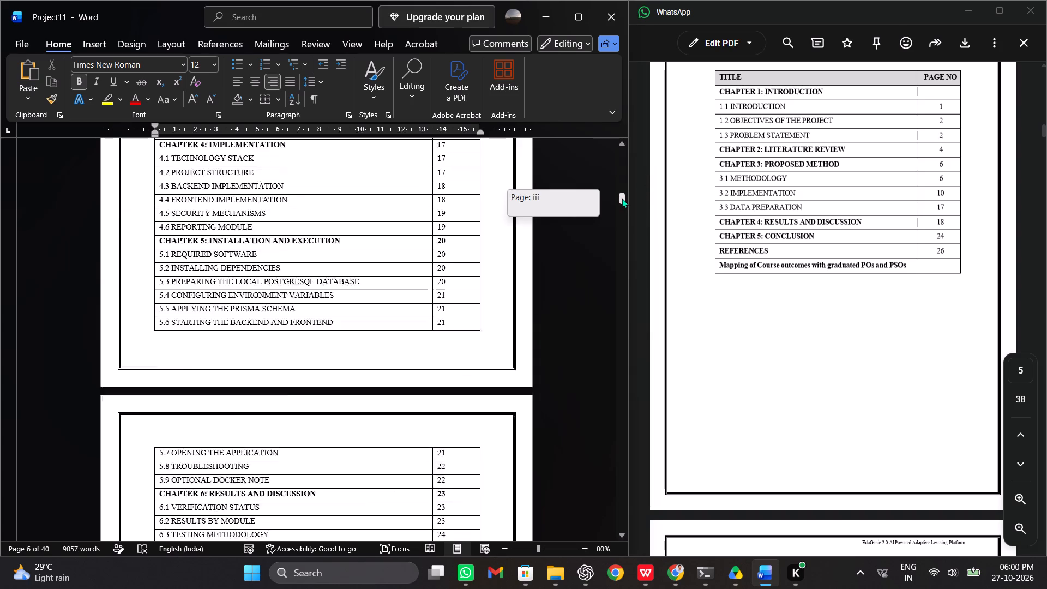
{"action": "left_click_drag", "start_coordinate": [622, 198], "coordinate": [622, 197]}
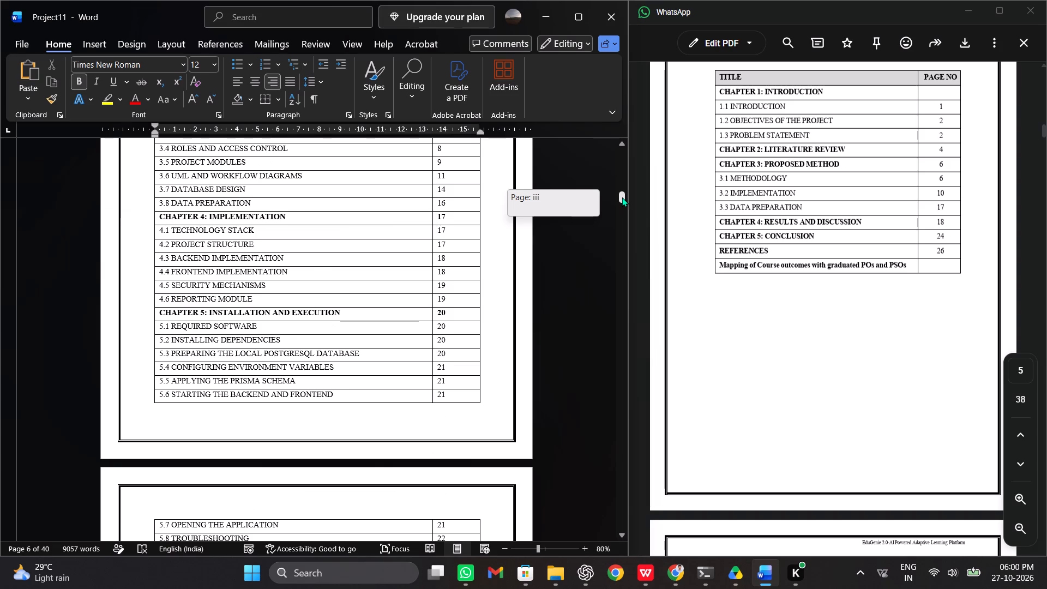
{"action": "left_click_drag", "start_coordinate": [622, 197], "coordinate": [624, 204]}
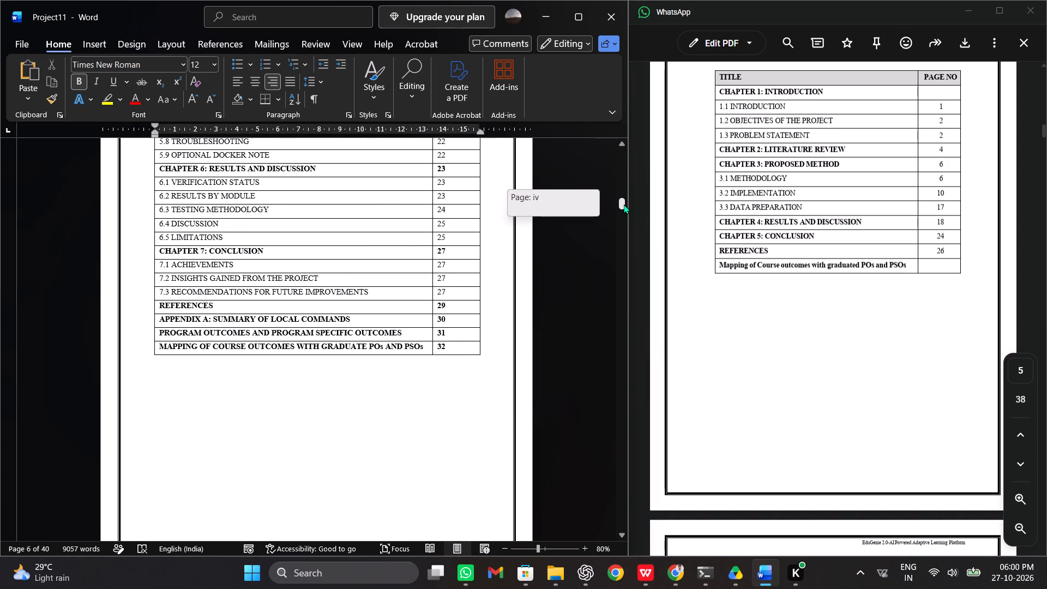
Delete Chapter 4 Implementation and Chapter 5 Installation and Execution, from the Chapter 4 heading through the end of section 5.9 Optional Docker Note.
{"action": "left_click_drag", "start_coordinate": [624, 204], "coordinate": [618, 291]}
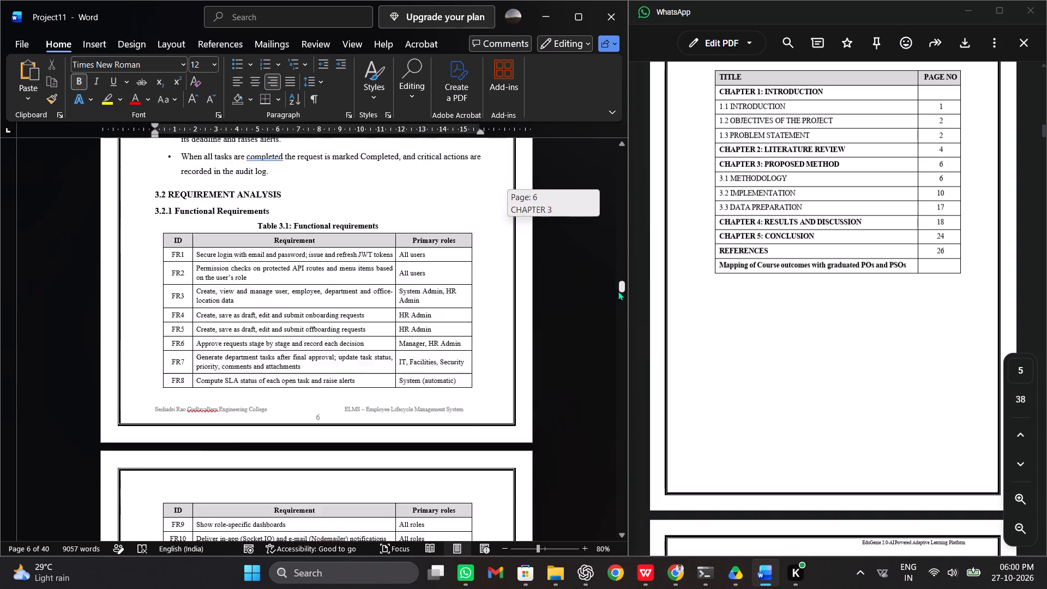
{"action": "left_click_drag", "start_coordinate": [618, 291], "coordinate": [621, 404]}
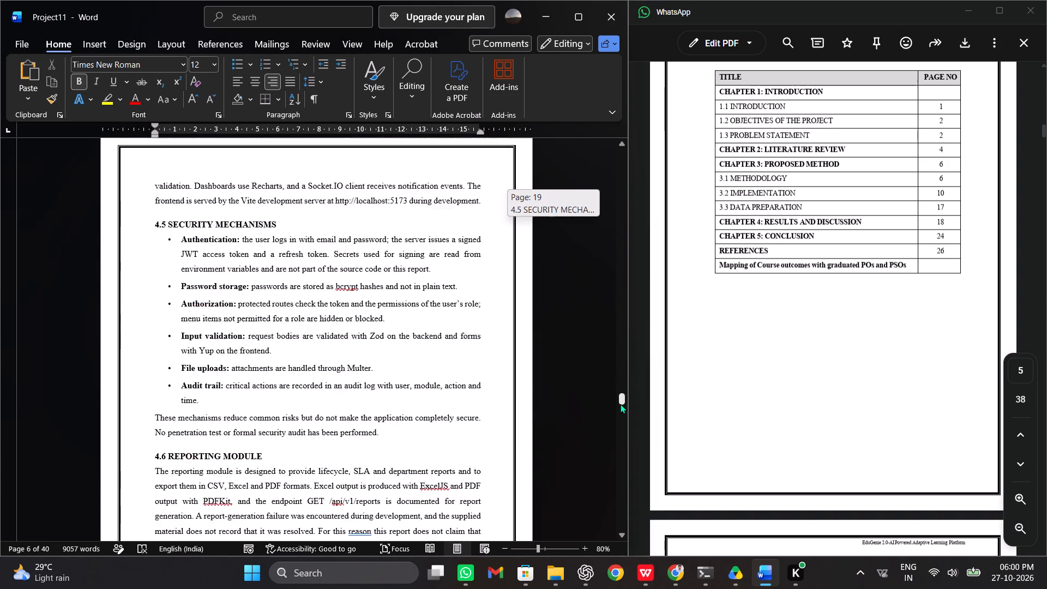
{"action": "left_click_drag", "start_coordinate": [621, 404], "coordinate": [617, 393]}
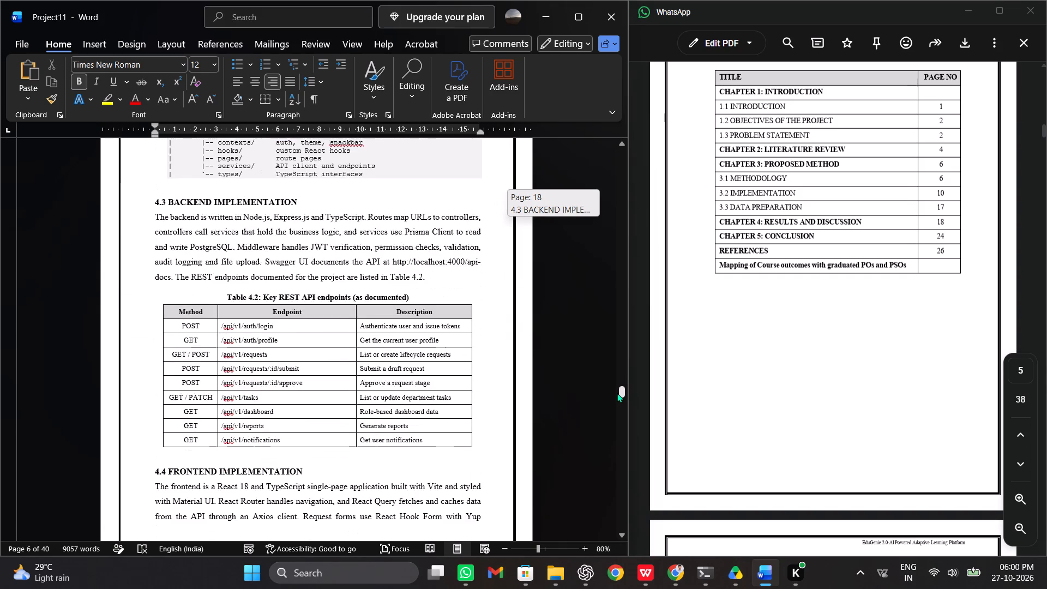
{"action": "left_click_drag", "start_coordinate": [617, 393], "coordinate": [618, 399]}
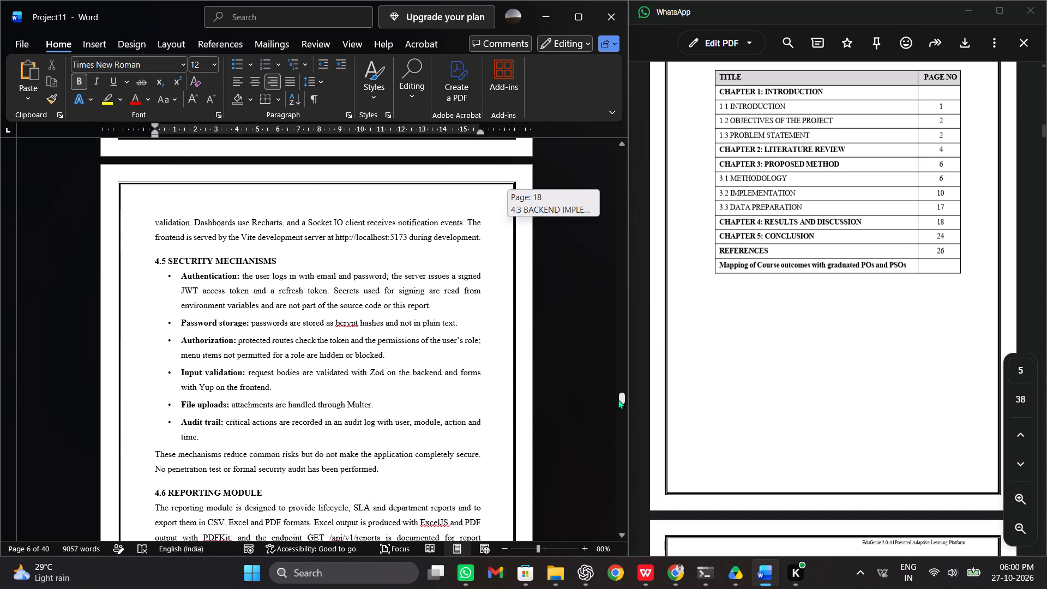
{"action": "left_click_drag", "start_coordinate": [618, 399], "coordinate": [618, 395]}
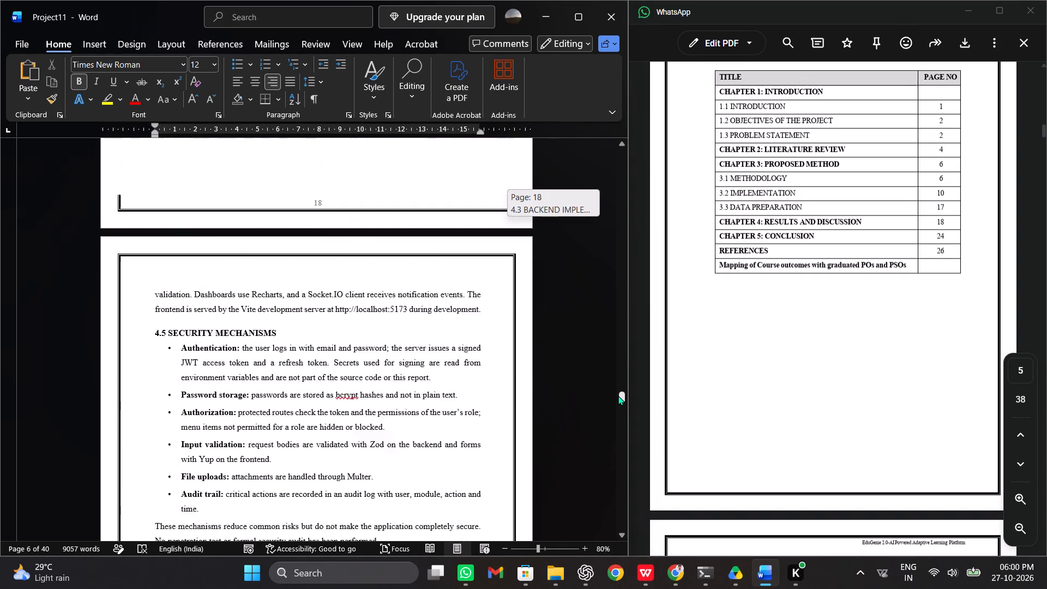
{"action": "left_click_drag", "start_coordinate": [618, 395], "coordinate": [614, 378]}
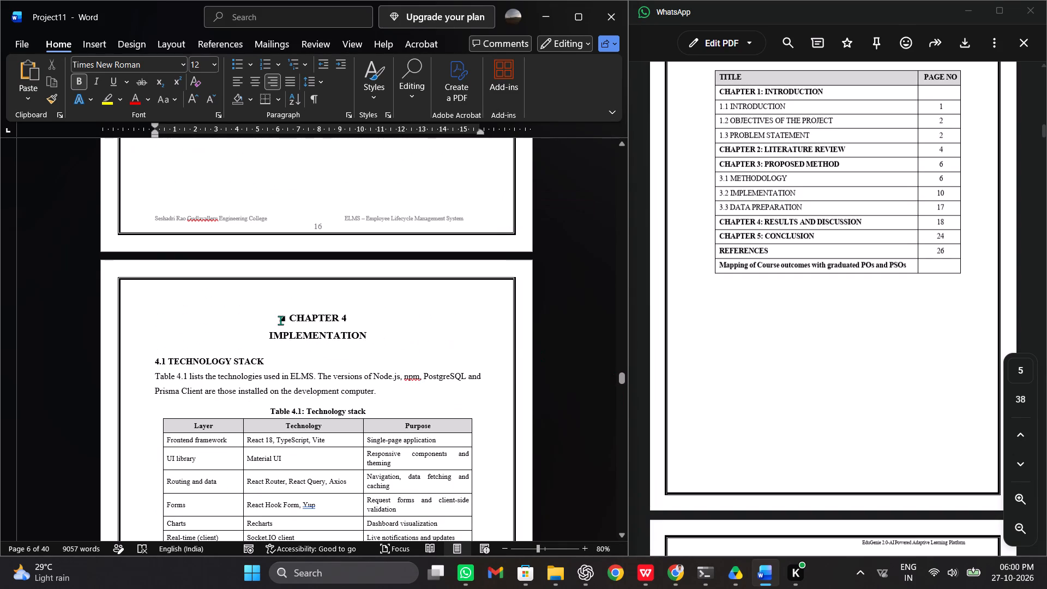
{"action": "left_click_drag", "start_coordinate": [267, 315], "coordinate": [326, 423]}
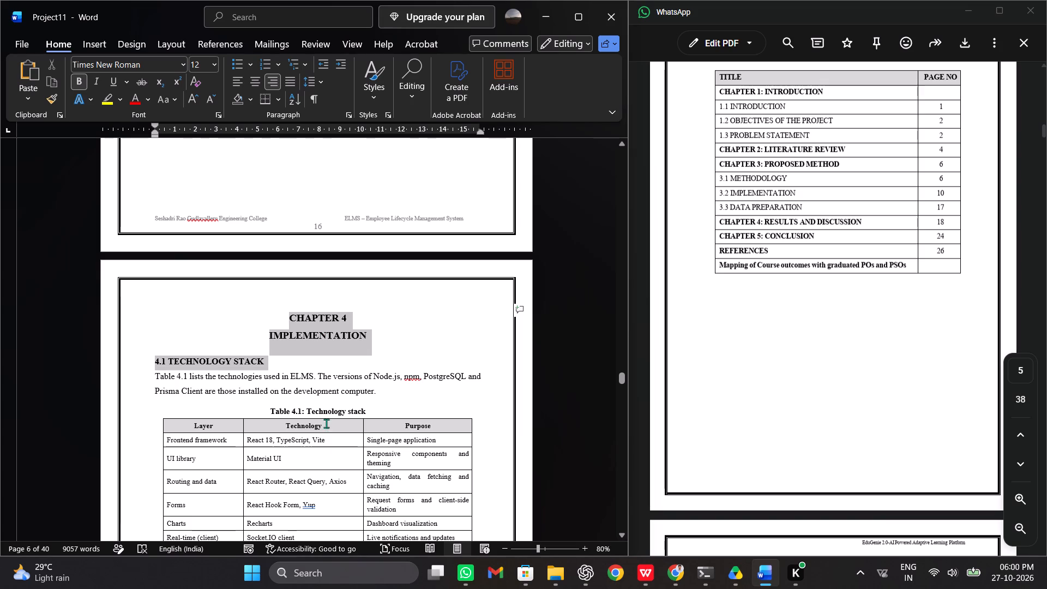
{"action": "left_click_drag", "start_coordinate": [326, 423], "coordinate": [329, 582]}
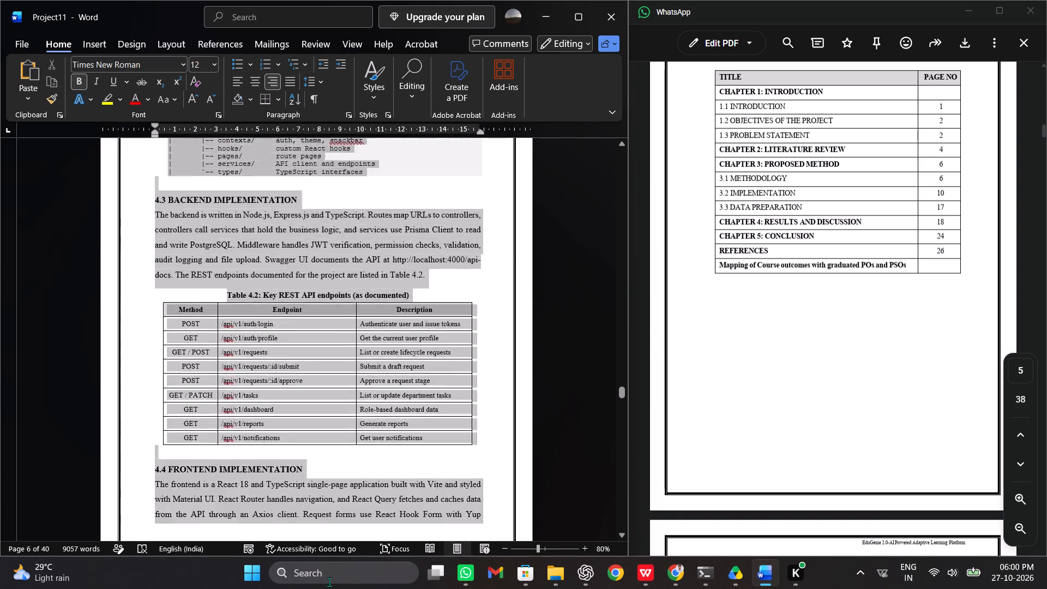
{"action": "left_click_drag", "start_coordinate": [329, 582], "coordinate": [343, 545]}
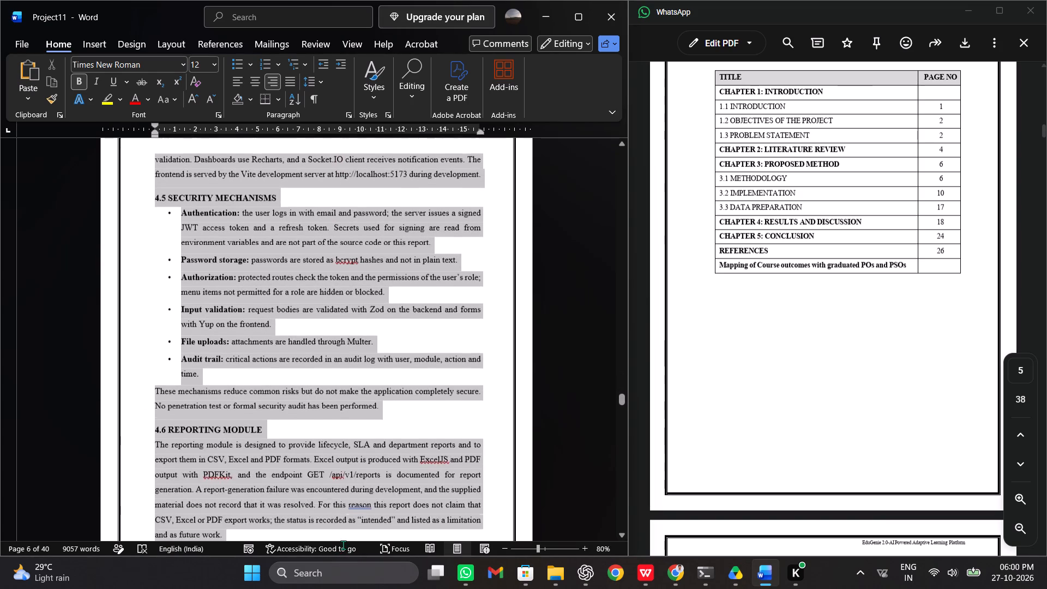
{"action": "left_click_drag", "start_coordinate": [343, 545], "coordinate": [348, 546]}
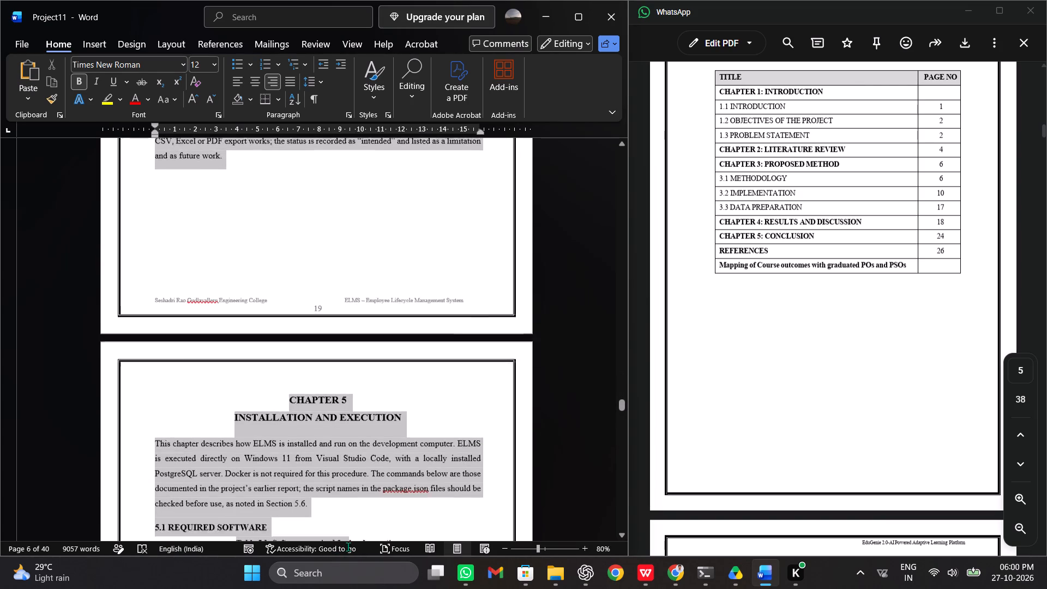
{"action": "left_click_drag", "start_coordinate": [348, 546], "coordinate": [352, 559]}
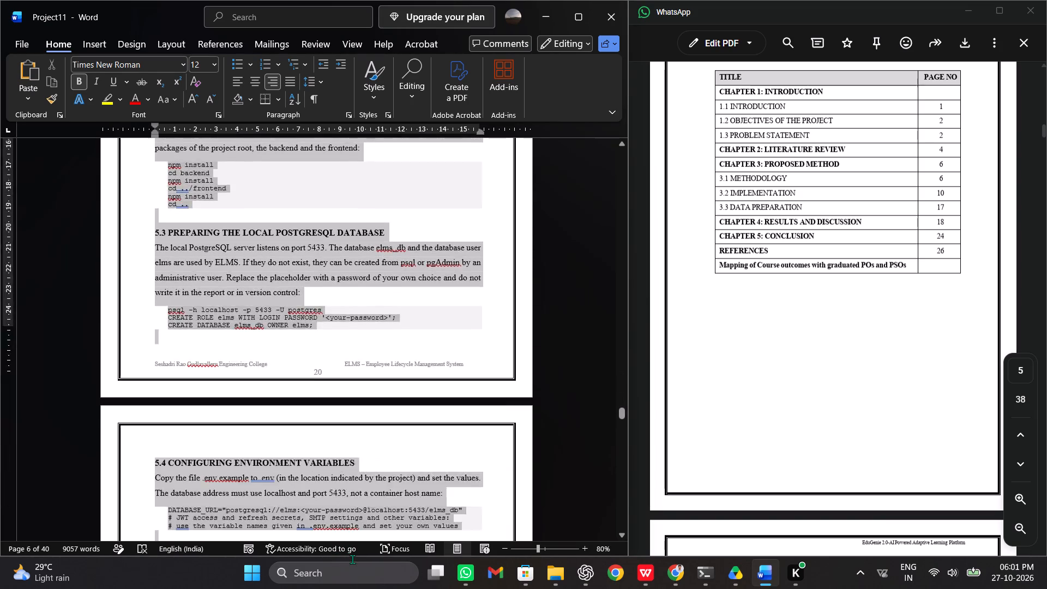
{"action": "left_click_drag", "start_coordinate": [352, 559], "coordinate": [350, 554]}
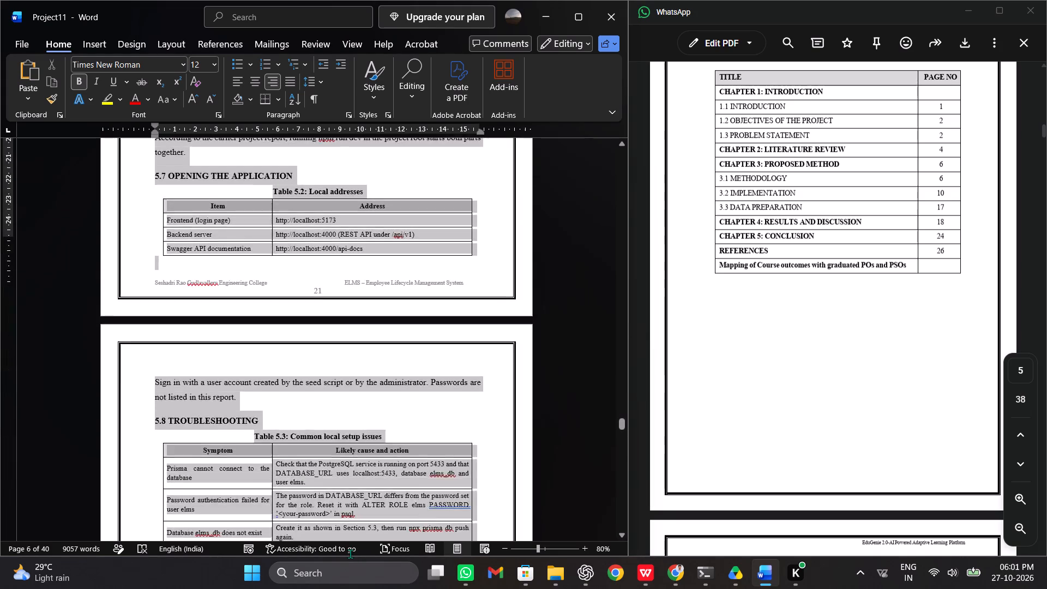
{"action": "left_click_drag", "start_coordinate": [350, 554], "coordinate": [348, 547]}
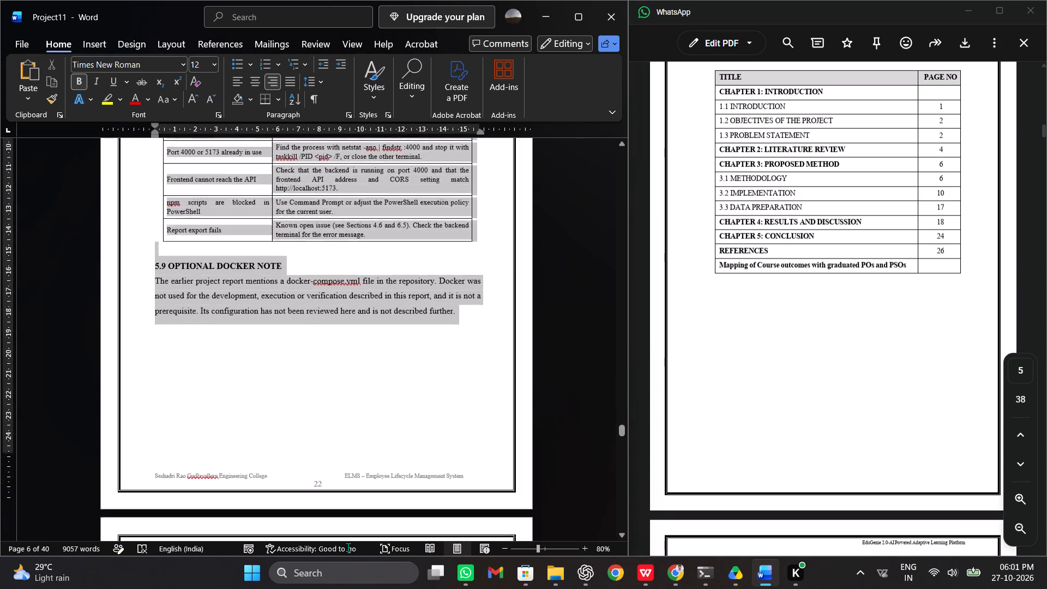
{"action": "left_click_drag", "start_coordinate": [348, 547], "coordinate": [432, 221]}
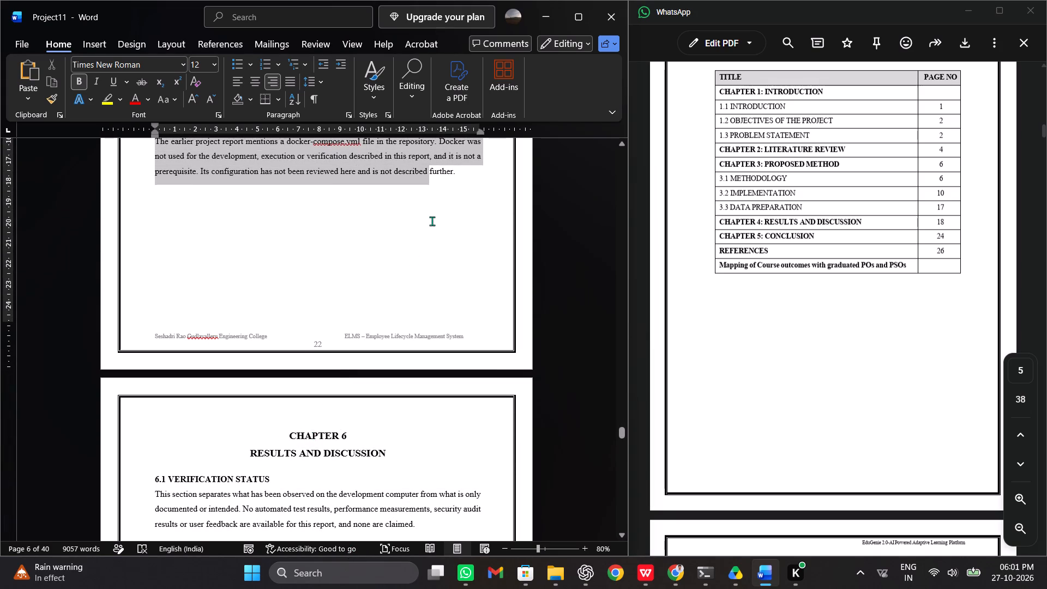
{"action": "left_click_drag", "start_coordinate": [432, 221], "coordinate": [462, 175]}
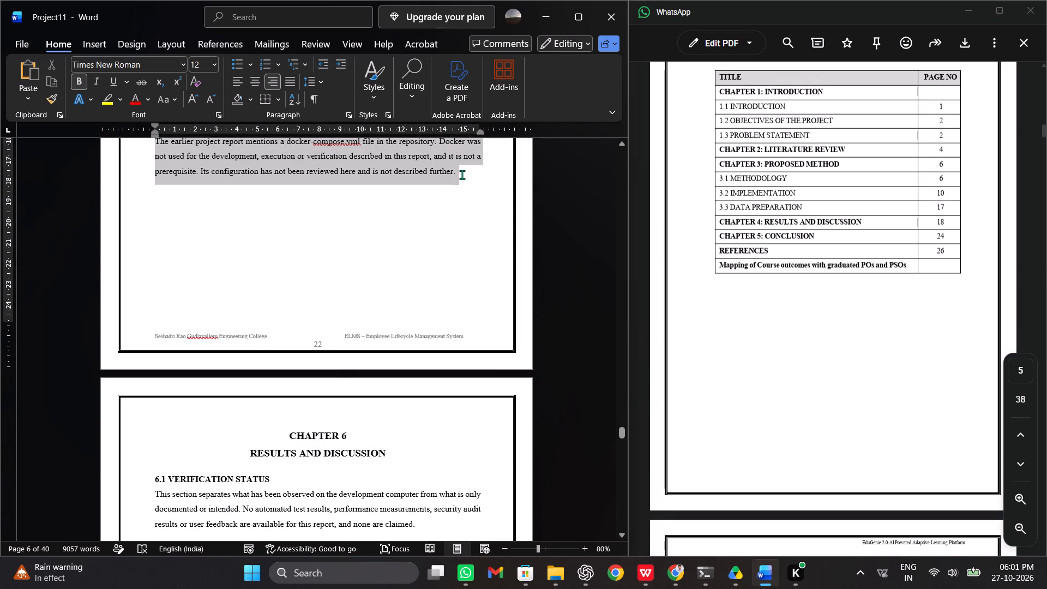
{"action": "left_click_drag", "start_coordinate": [462, 175], "coordinate": [457, 173]}
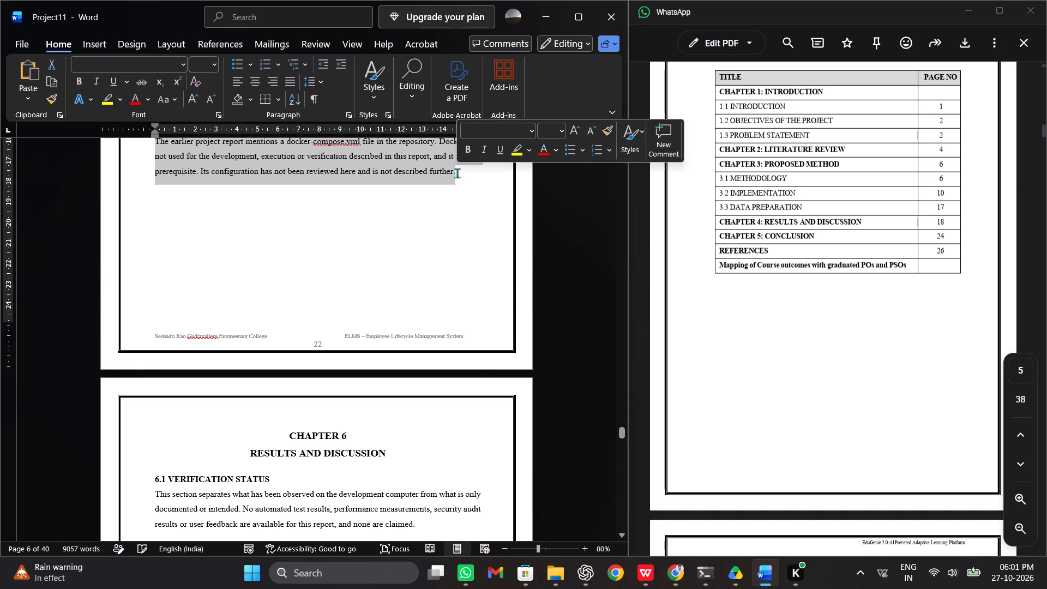
{"action": "key", "text": "Delete"}
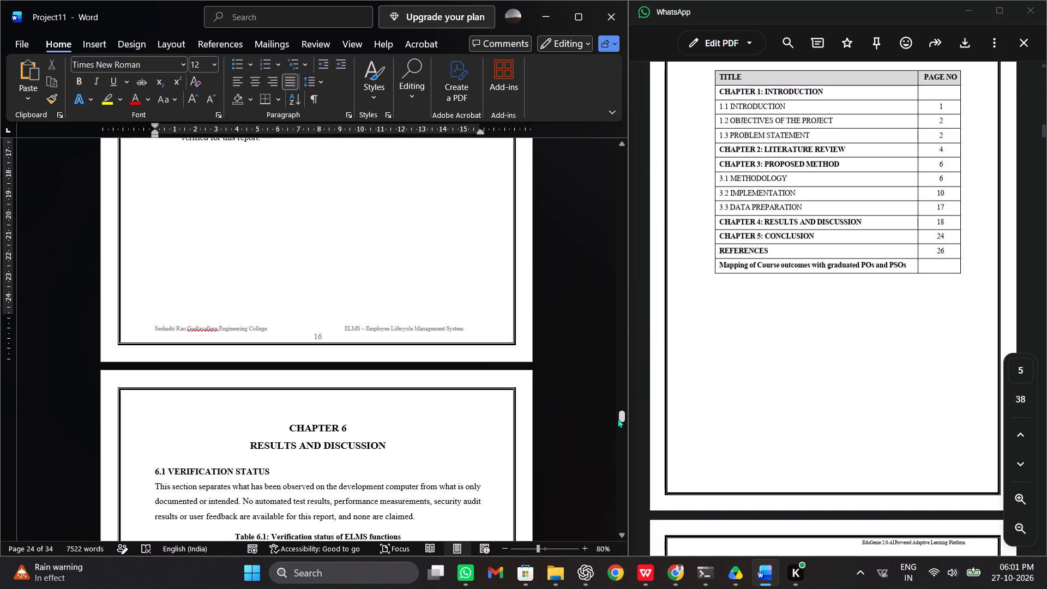
Look through Chapter 3's sections, from requirement analysis and system architecture to the workflow diagrams, database design and data preparation.
{"action": "left_click_drag", "start_coordinate": [623, 418], "coordinate": [622, 409]}
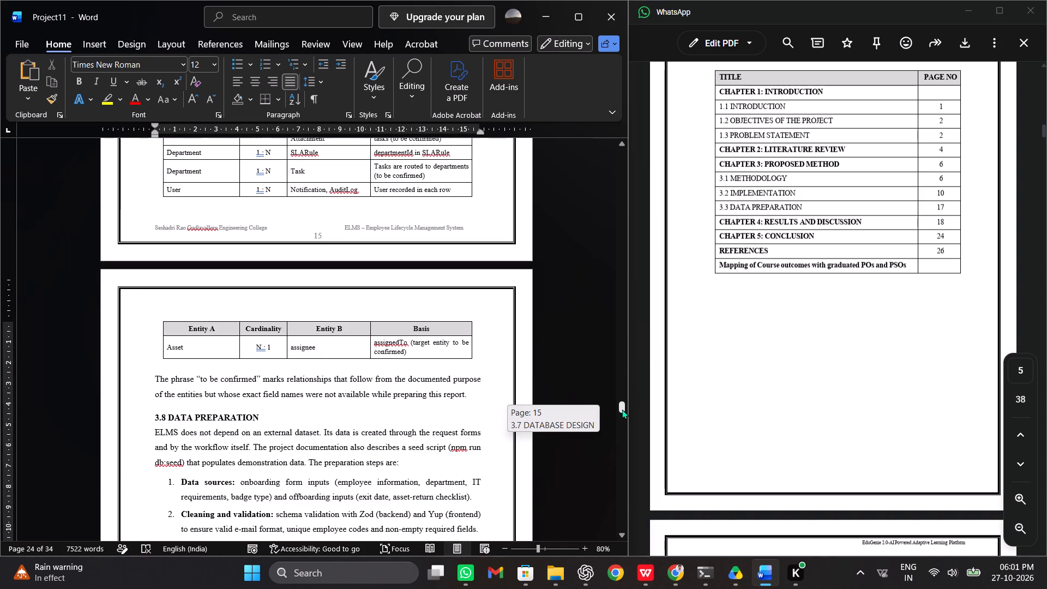
{"action": "left_click_drag", "start_coordinate": [622, 409], "coordinate": [618, 399]}
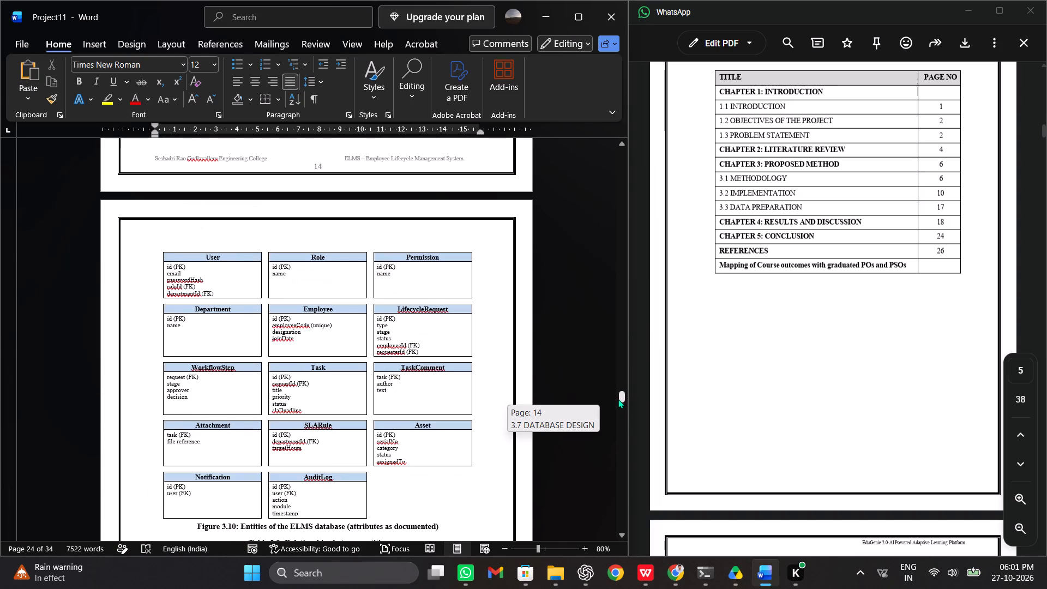
{"action": "left_click_drag", "start_coordinate": [618, 399], "coordinate": [614, 365]}
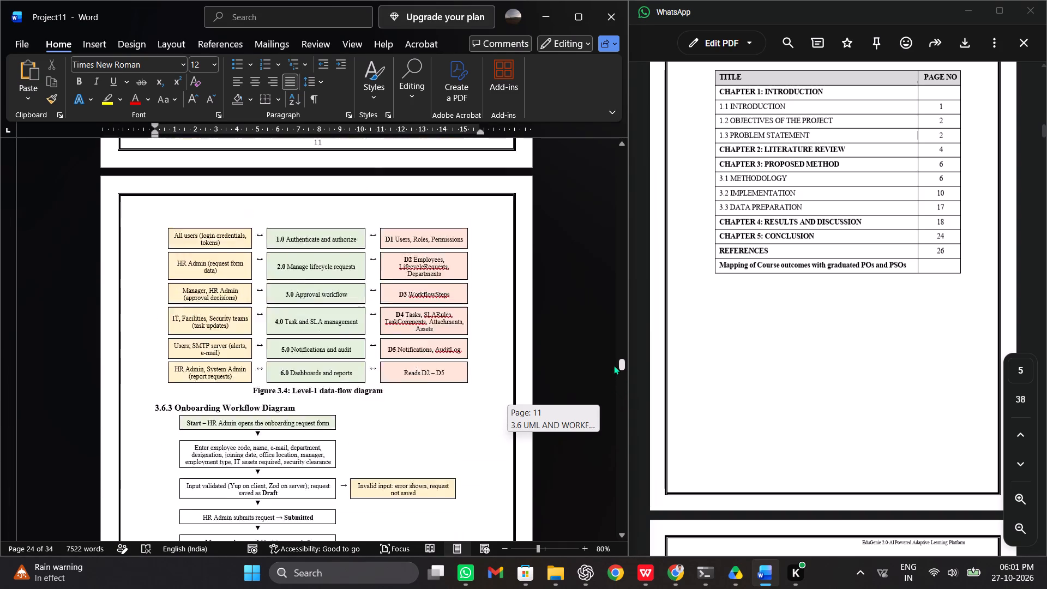
{"action": "left_click_drag", "start_coordinate": [614, 365], "coordinate": [617, 326]}
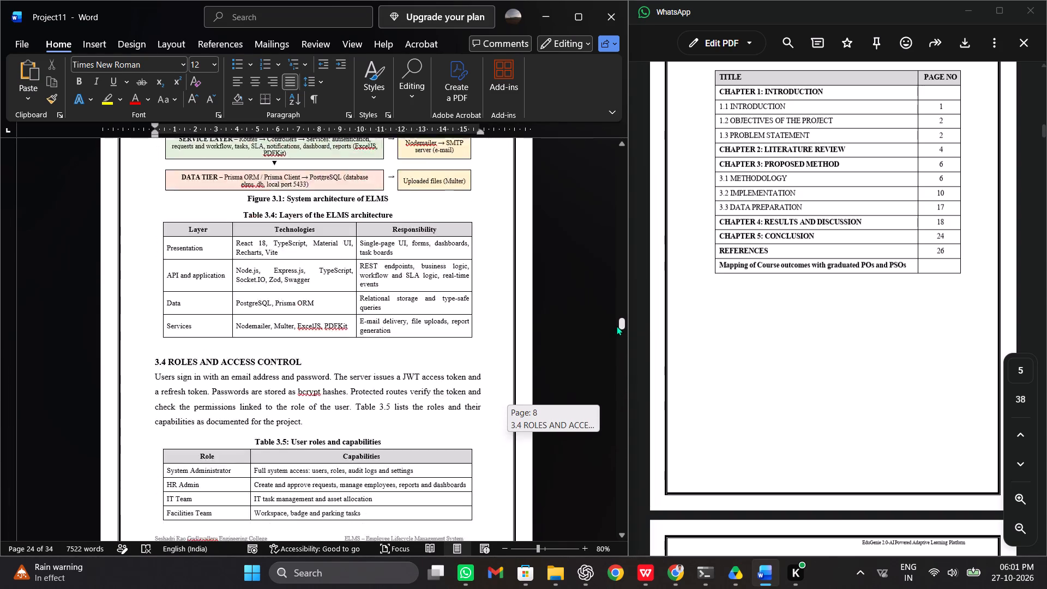
{"action": "left_click_drag", "start_coordinate": [617, 326], "coordinate": [619, 321]}
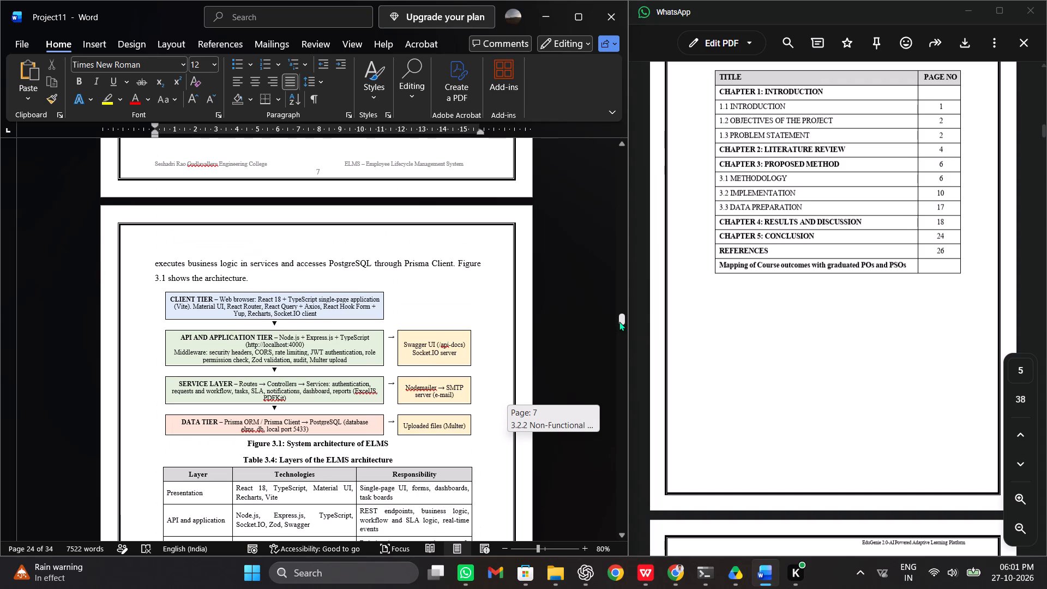
{"action": "left_click_drag", "start_coordinate": [619, 321], "coordinate": [619, 316]}
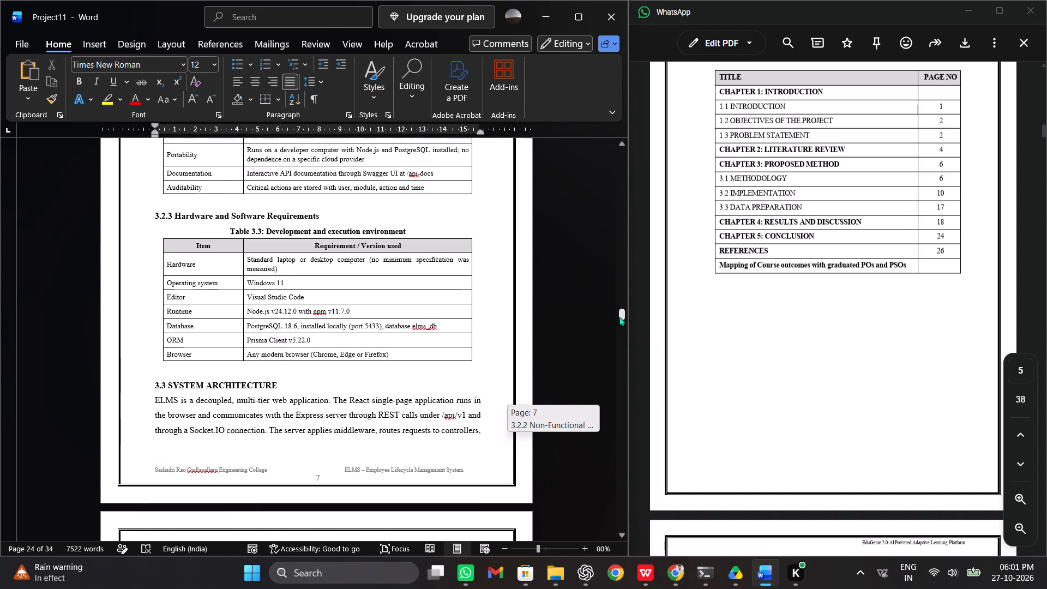
{"action": "left_click_drag", "start_coordinate": [619, 316], "coordinate": [618, 346]}
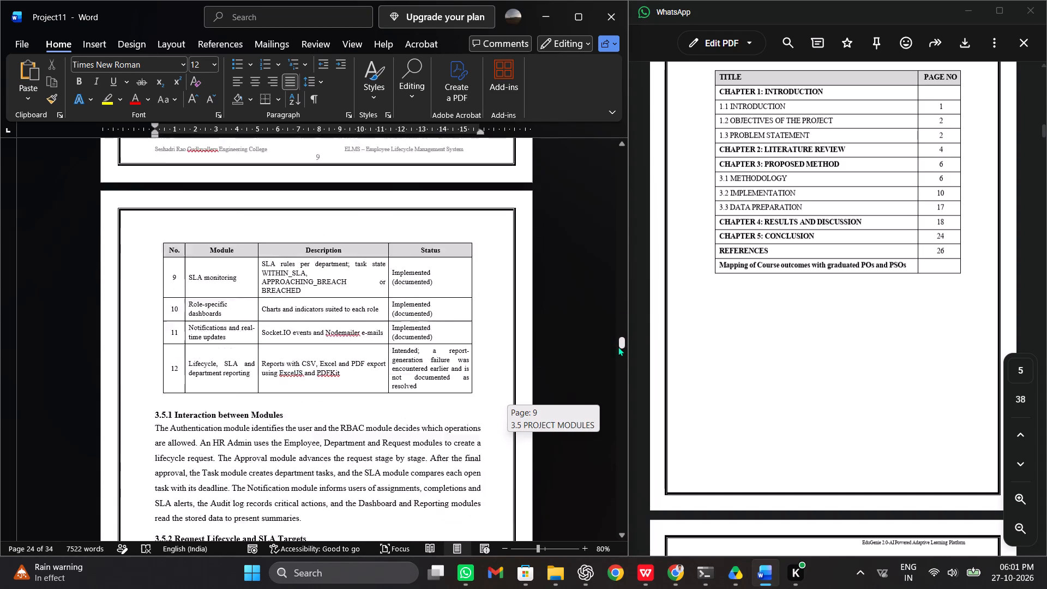
{"action": "left_click_drag", "start_coordinate": [618, 346], "coordinate": [614, 371]}
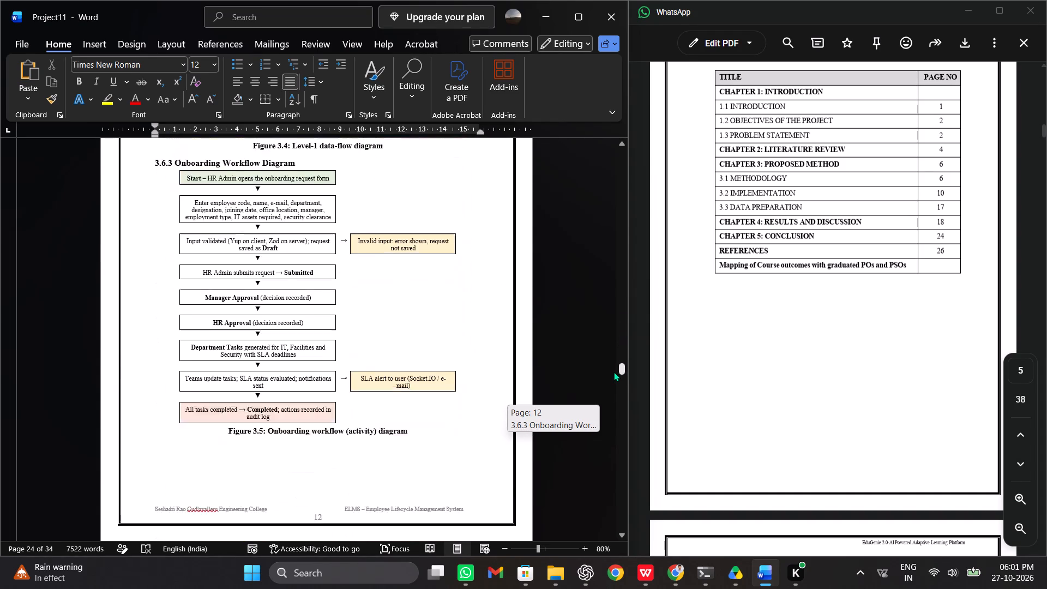
{"action": "left_click_drag", "start_coordinate": [614, 371], "coordinate": [610, 387]}
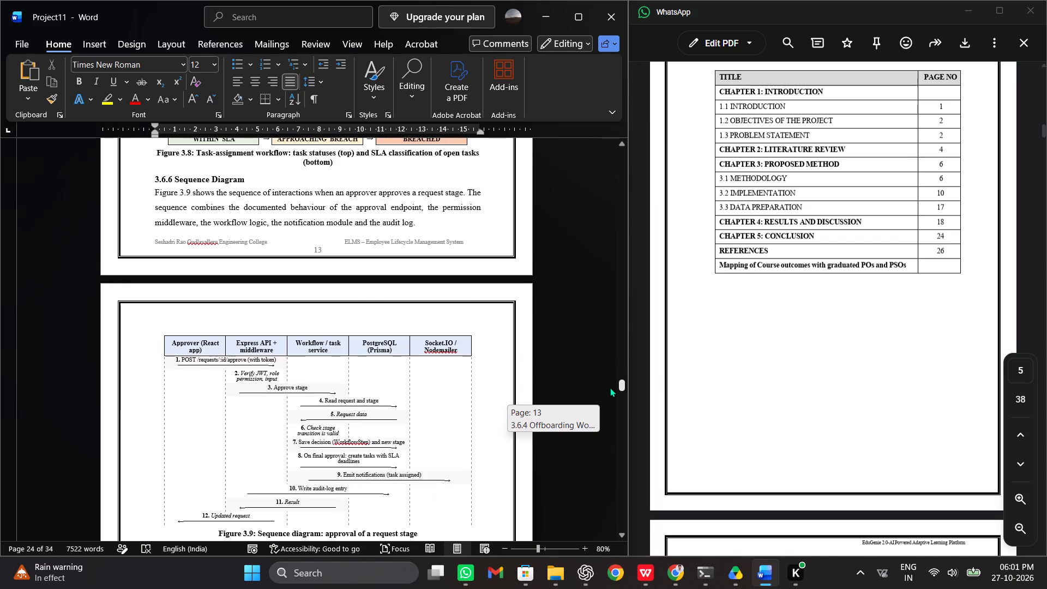
{"action": "left_click_drag", "start_coordinate": [610, 387], "coordinate": [611, 406]}
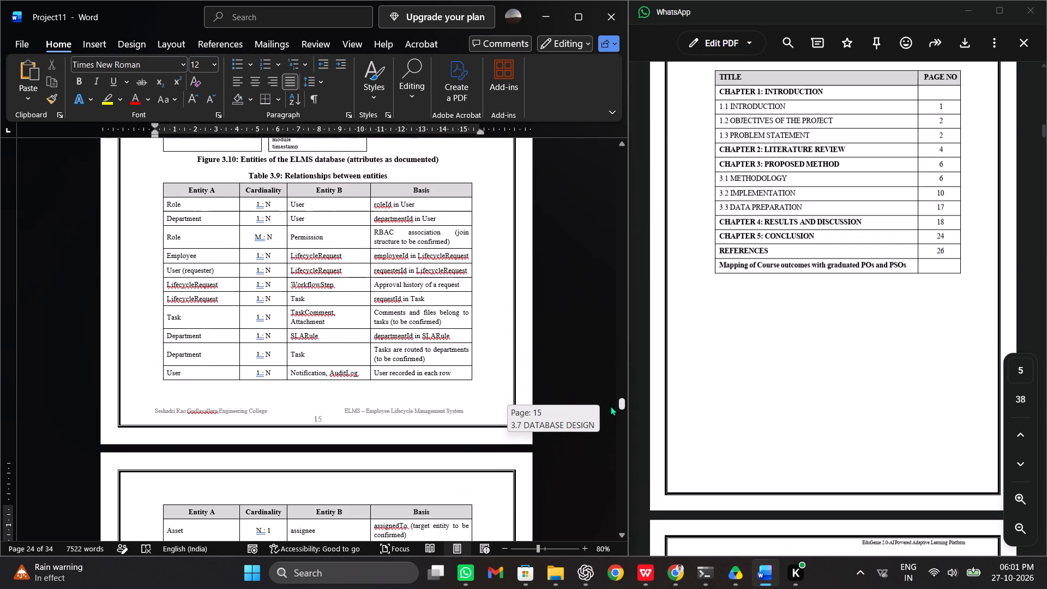
Renumber the Results and Discussion chapter heading as CHAPTER 4.
{"action": "left_click_drag", "start_coordinate": [611, 406], "coordinate": [611, 420]}
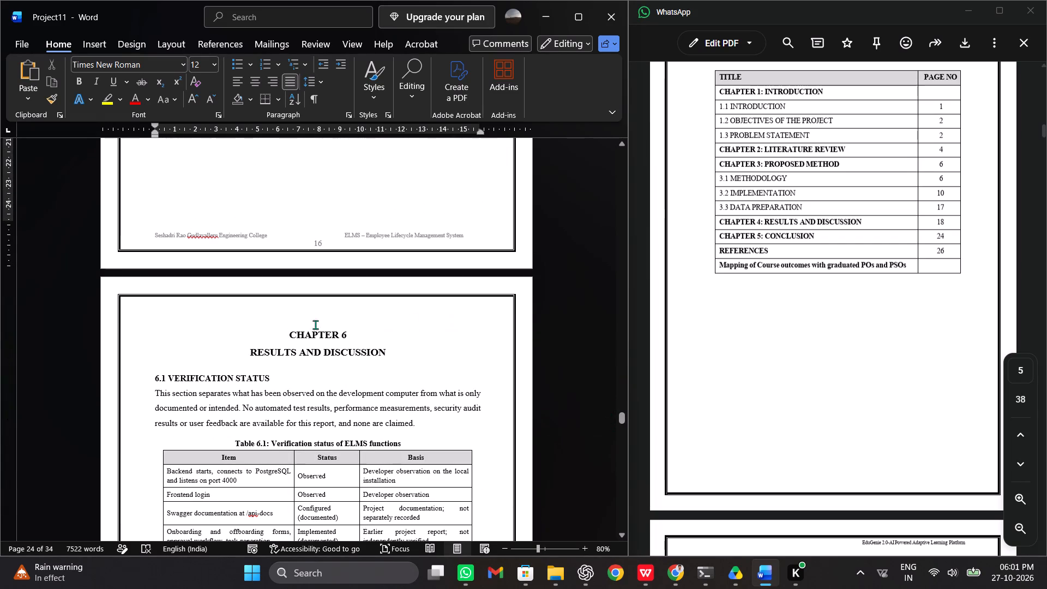
{"action": "left_click", "coordinate": [353, 335]}
{"action": "key", "text": "BackSpace"}
{"action": "key", "text": "4"}
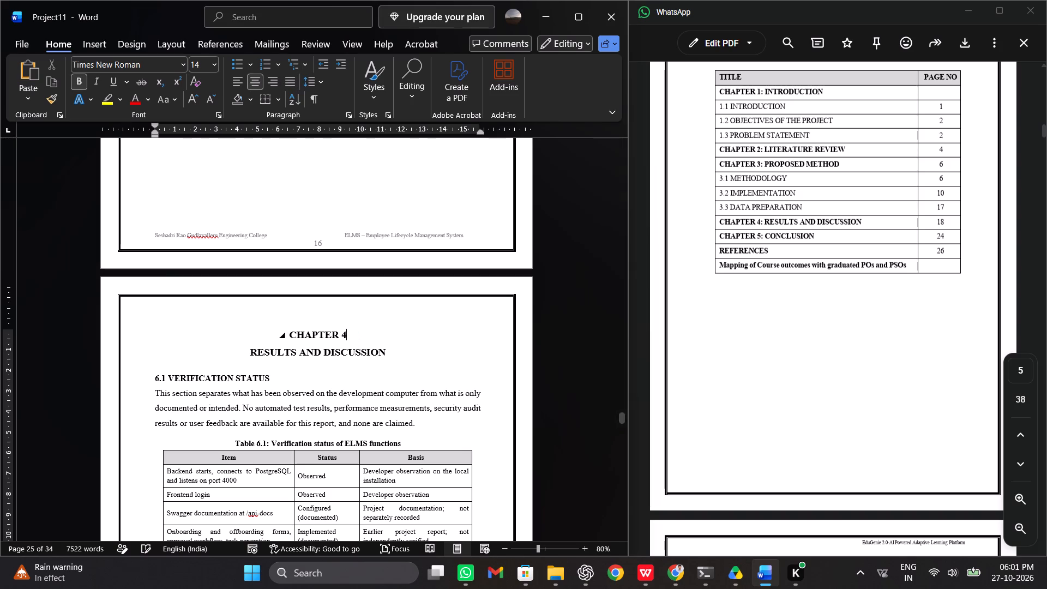
Renumber the Verification Status section heading as 4.1.
{"action": "left_click", "coordinate": [160, 378]}
{"action": "key", "text": "BackSpace"}
{"action": "key", "text": "4"}
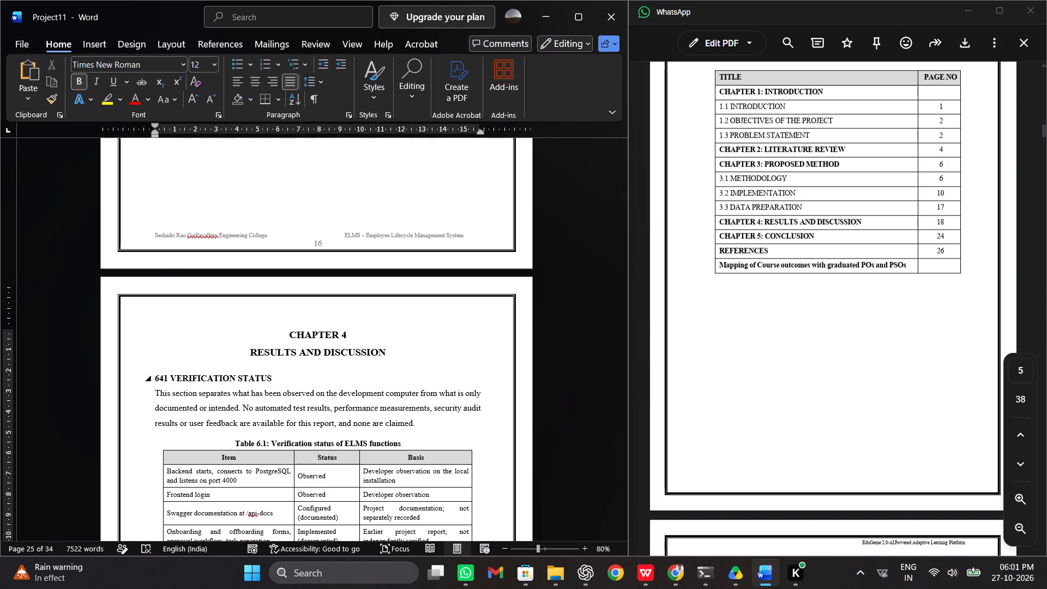
{"action": "key", "text": "BackSpace"}
{"action": "key", "text": "BackSpace"}
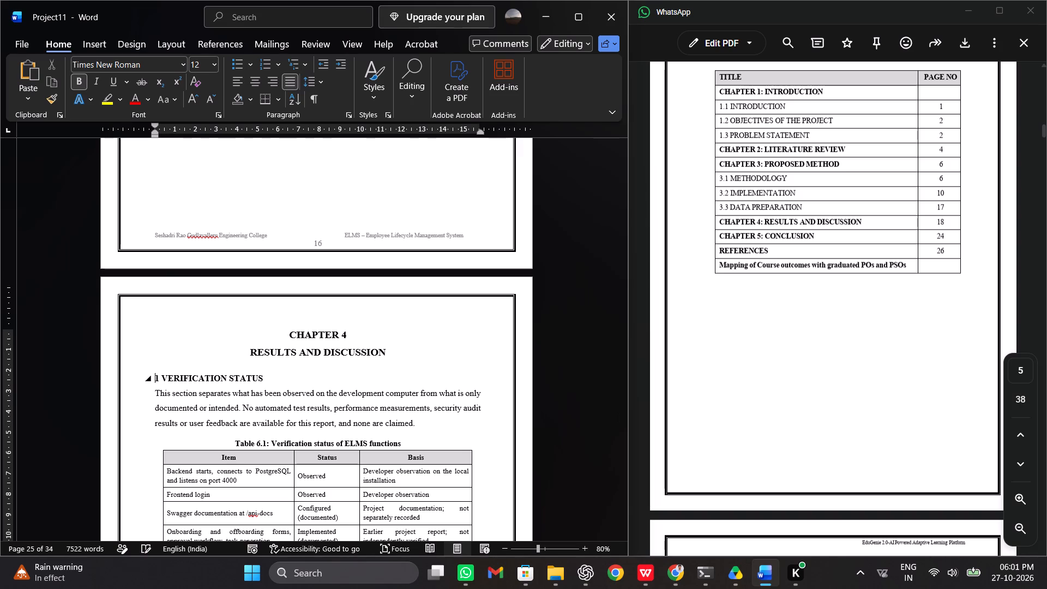
{"action": "type", "text": "4."}
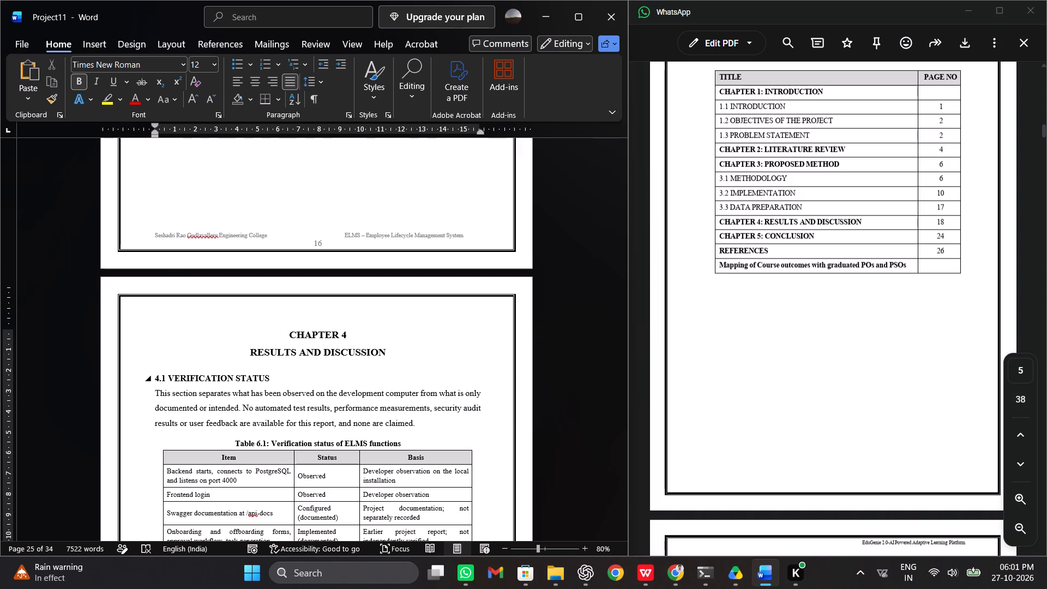
Renumber the caption of the verification status table in Chapter 4 as Table 4.1.
{"action": "scroll", "coordinate": [383, 353], "scroll_direction": "down", "scroll_amount": 1}
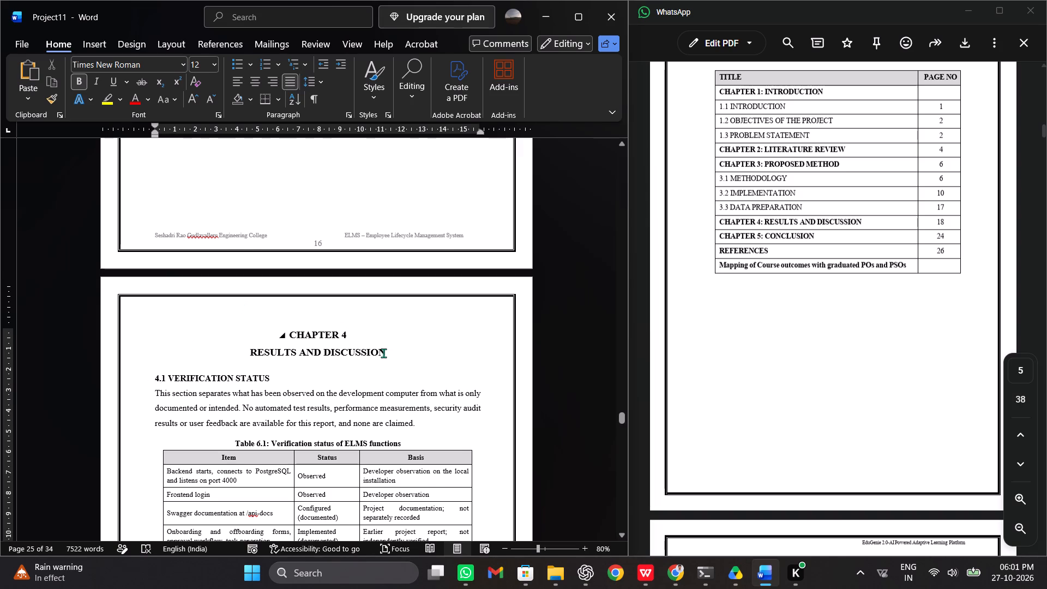
{"action": "scroll", "coordinate": [383, 353], "scroll_direction": "down", "scroll_amount": 4}
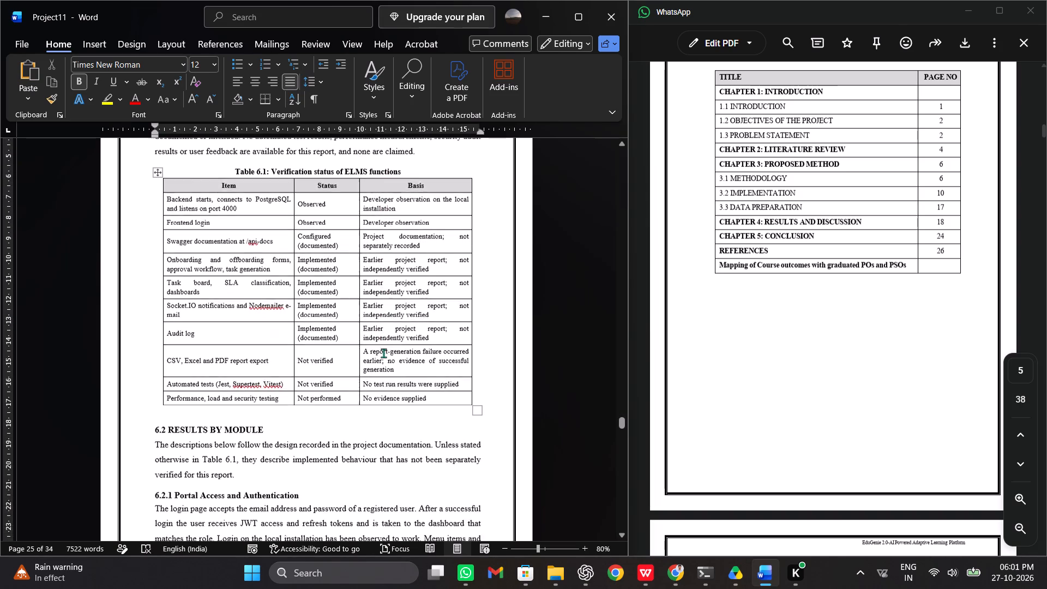
{"action": "scroll", "coordinate": [383, 353], "scroll_direction": "down", "scroll_amount": 1}
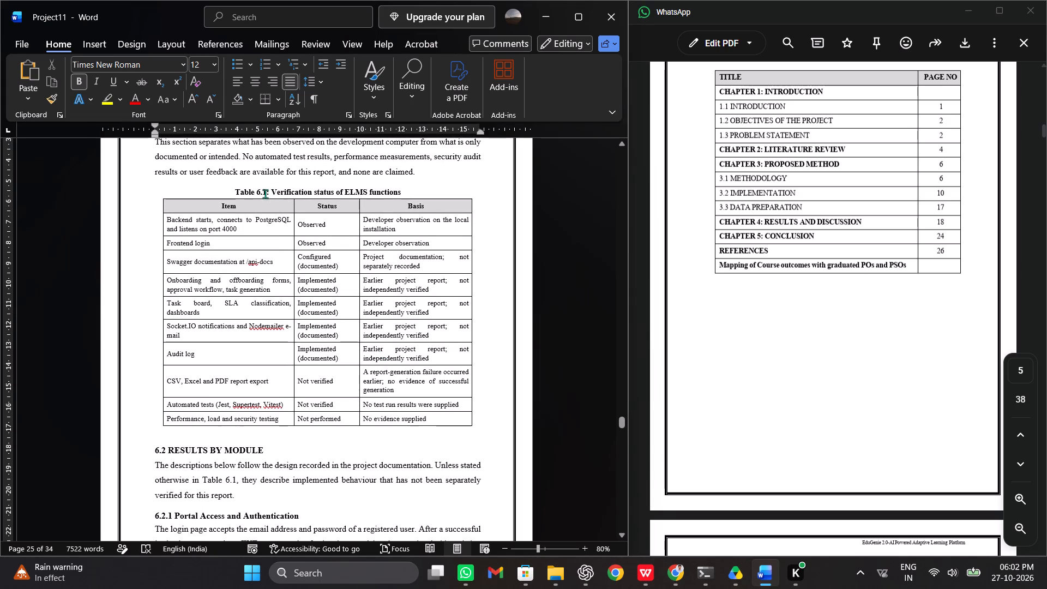
{"action": "left_click", "coordinate": [262, 191]}
{"action": "key", "text": "BackSpace"}
{"action": "key", "text": "BackSpace"}
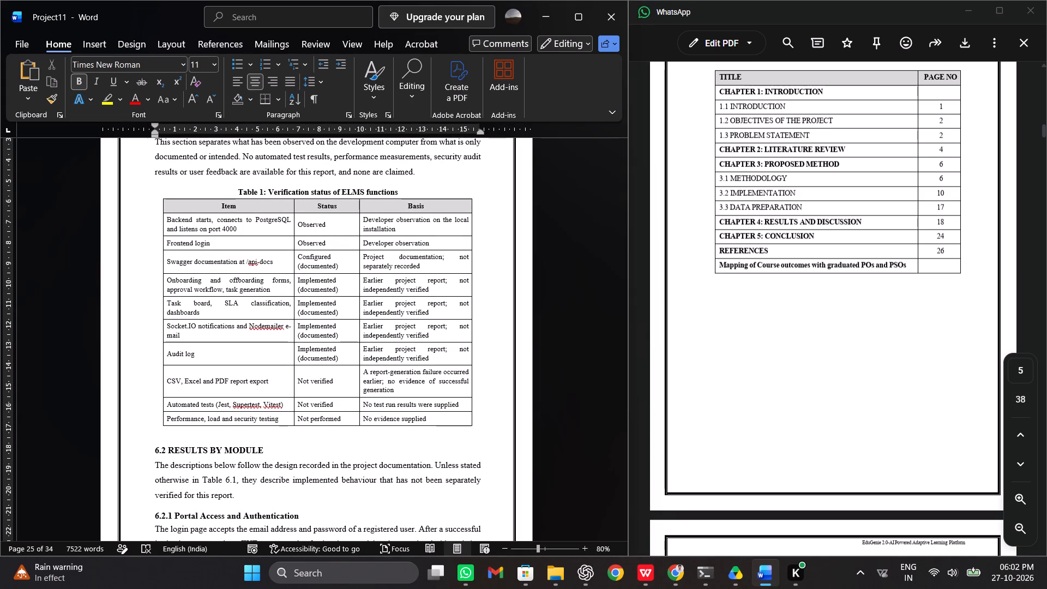
{"action": "type", "text": "4."}
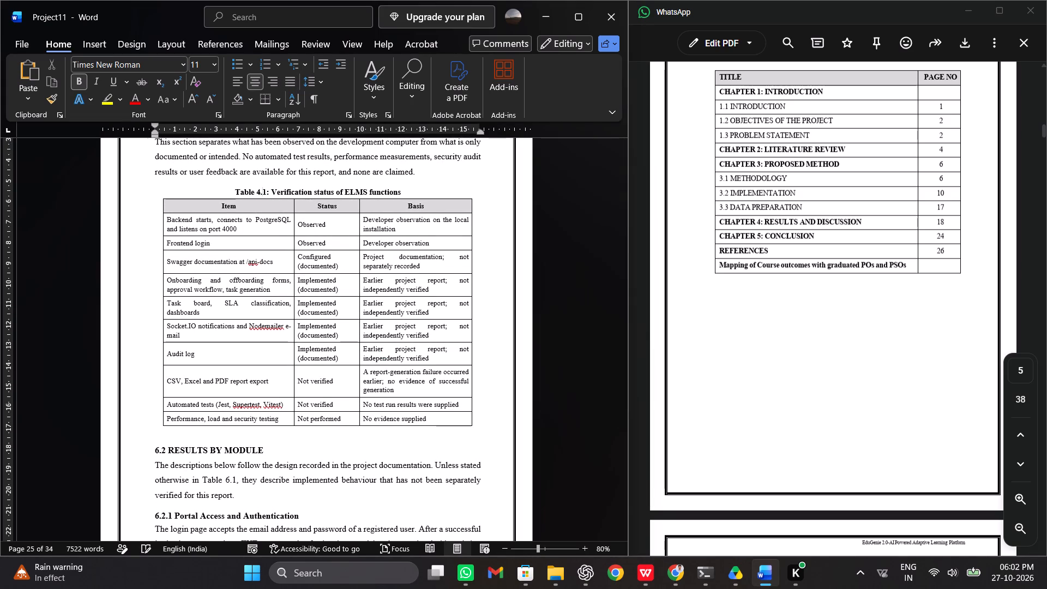
Renumber the Results by Module section heading as 4.2 and its Portal Access and Authentication subheading as 4.2.1.
{"action": "scroll", "coordinate": [320, 402], "scroll_direction": "down", "scroll_amount": 1}
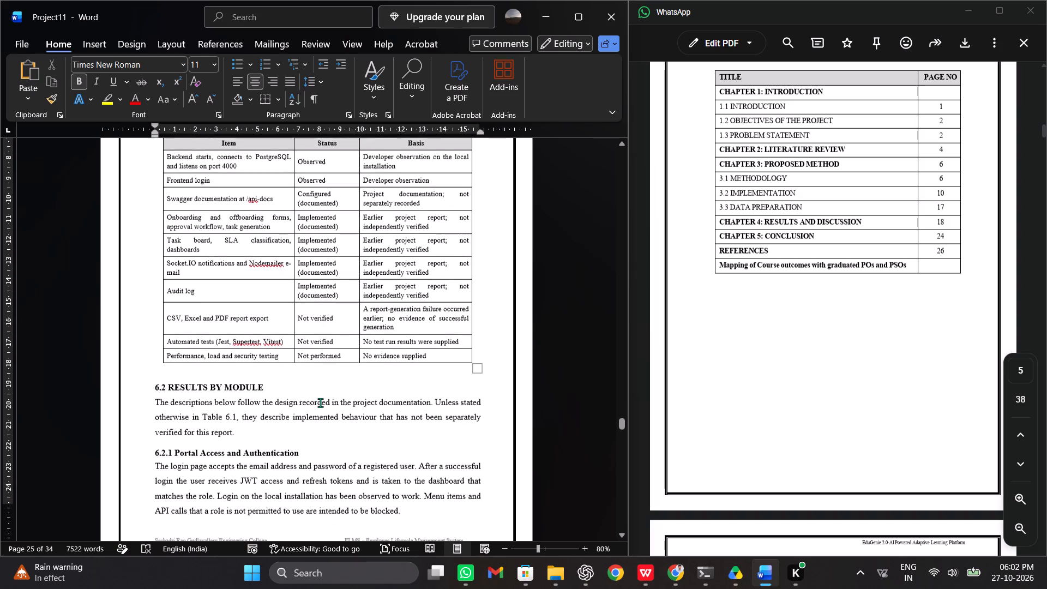
{"action": "scroll", "coordinate": [320, 402], "scroll_direction": "down", "scroll_amount": 1}
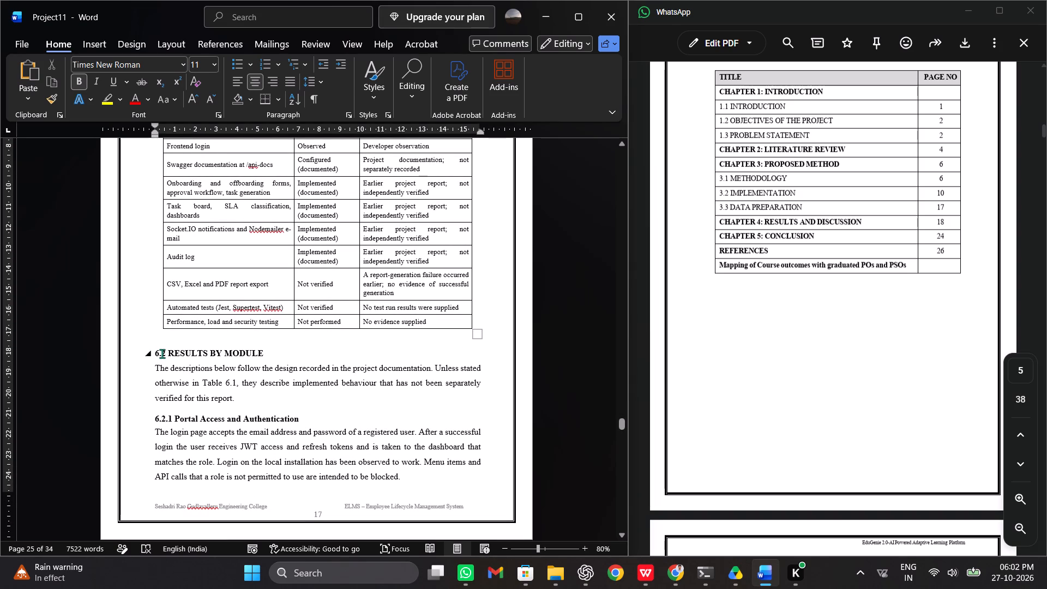
{"action": "left_click", "coordinate": [159, 354]}
{"action": "key", "text": "BackSpace"}
{"action": "key", "text": "4"}
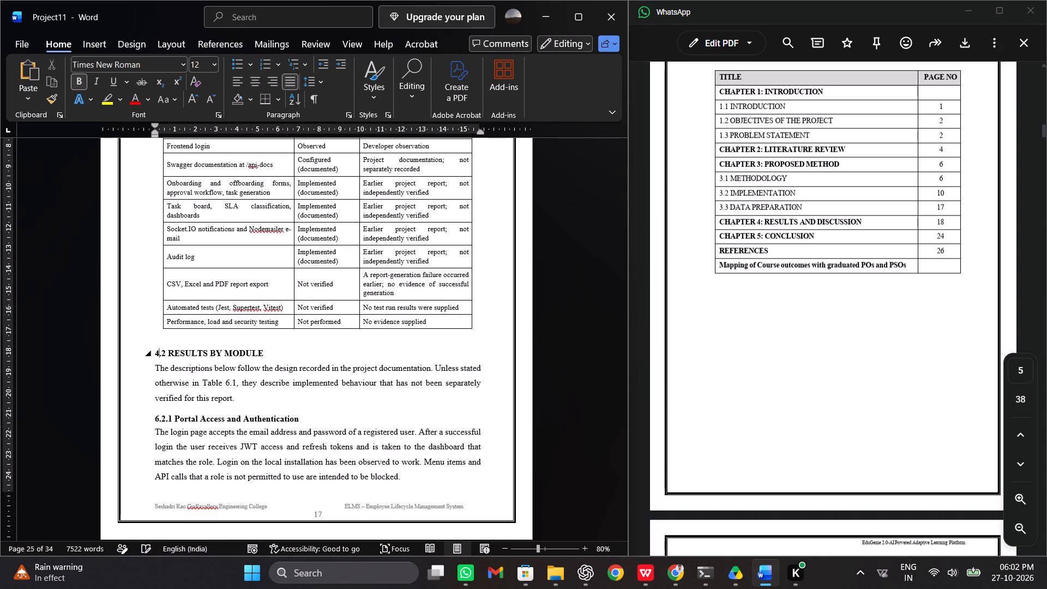
{"action": "left_click", "coordinate": [158, 418]}
{"action": "key", "text": "BackSpace"}
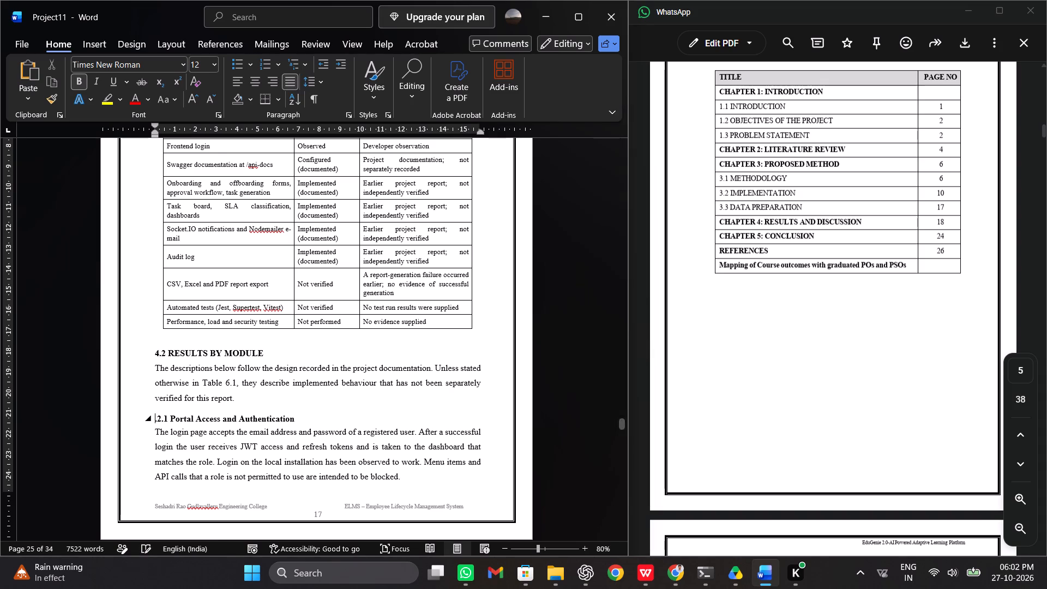
{"action": "key", "text": "4"}
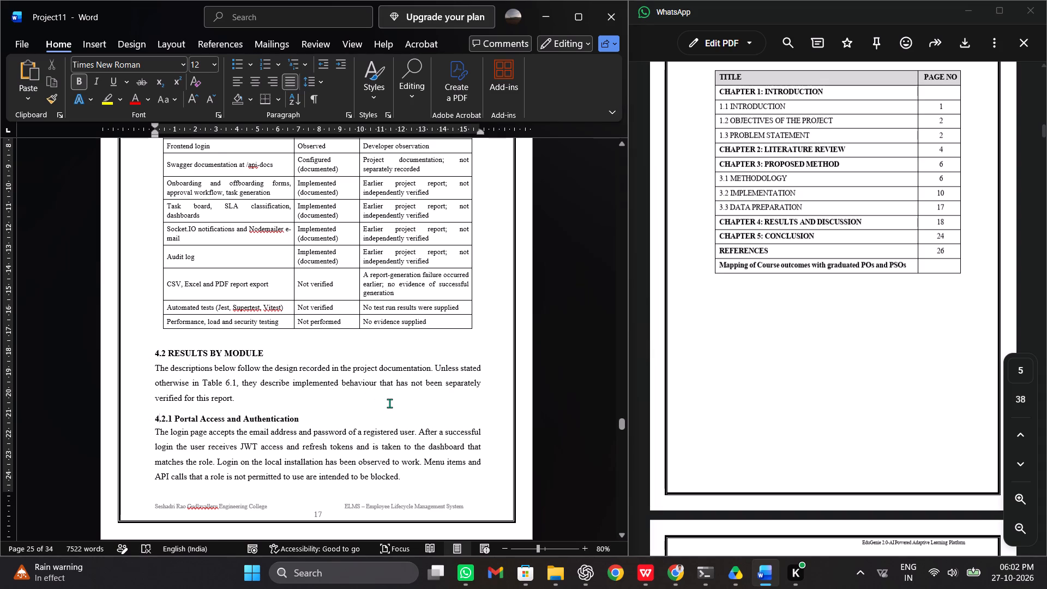
Renumber the Request Forms subheading under Results by Module as 4.2.2.
{"action": "scroll", "coordinate": [389, 403], "scroll_direction": "down", "scroll_amount": 1}
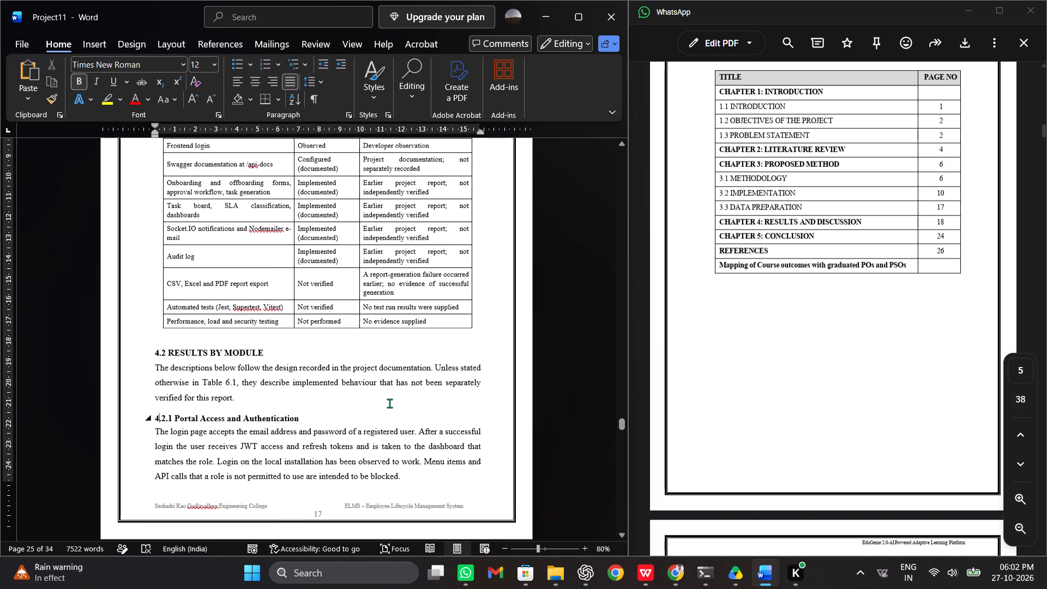
{"action": "scroll", "coordinate": [389, 403], "scroll_direction": "down", "scroll_amount": 2}
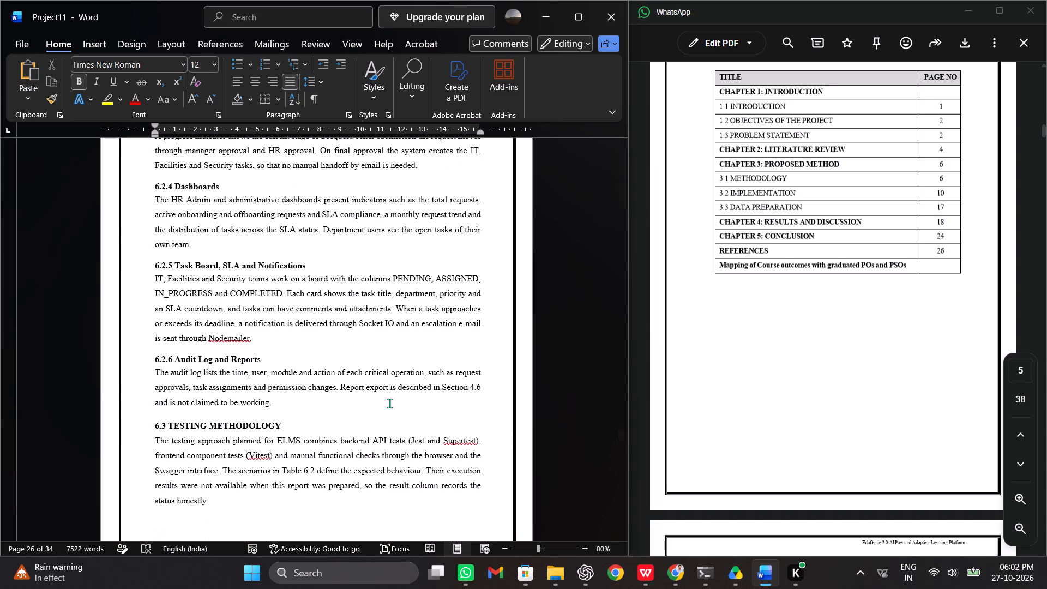
{"action": "scroll", "coordinate": [389, 403], "scroll_direction": "up", "scroll_amount": 3}
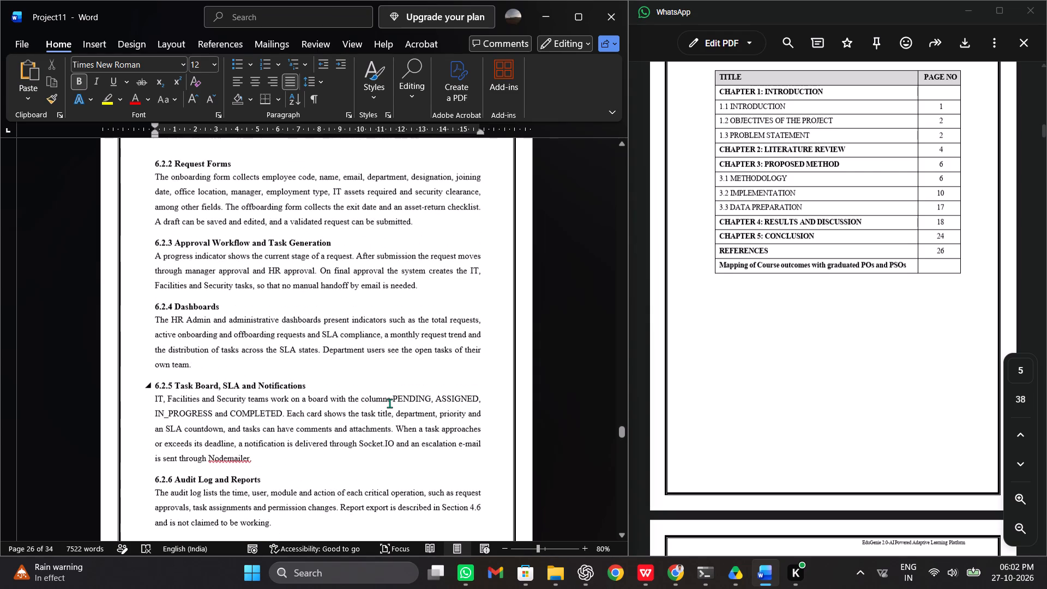
{"action": "scroll", "coordinate": [389, 403], "scroll_direction": "up", "scroll_amount": 4}
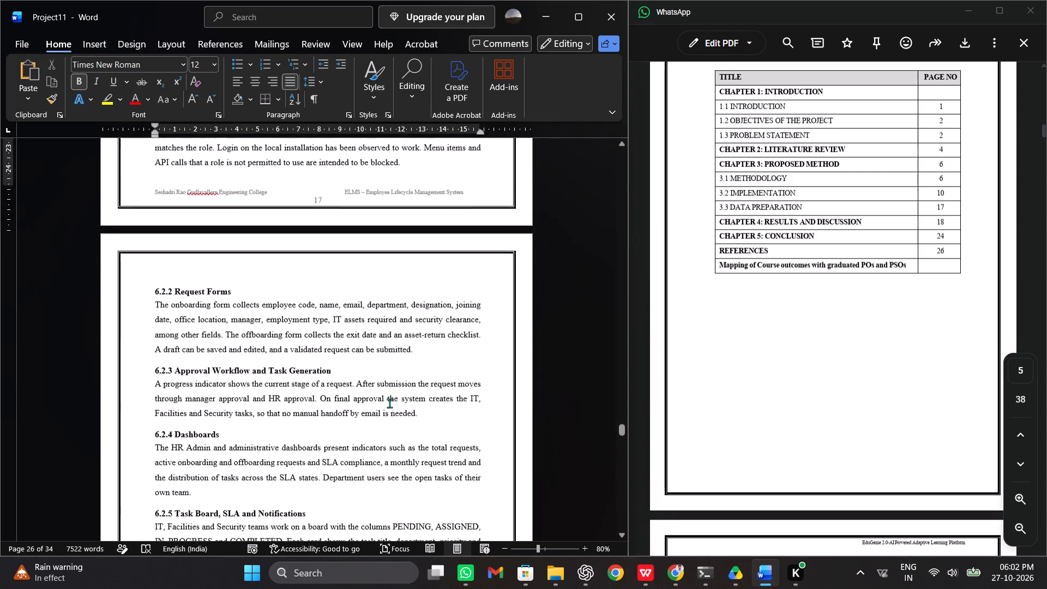
{"action": "scroll", "coordinate": [389, 403], "scroll_direction": "up", "scroll_amount": 2}
{"action": "scroll", "coordinate": [389, 403], "scroll_direction": "down", "scroll_amount": 2}
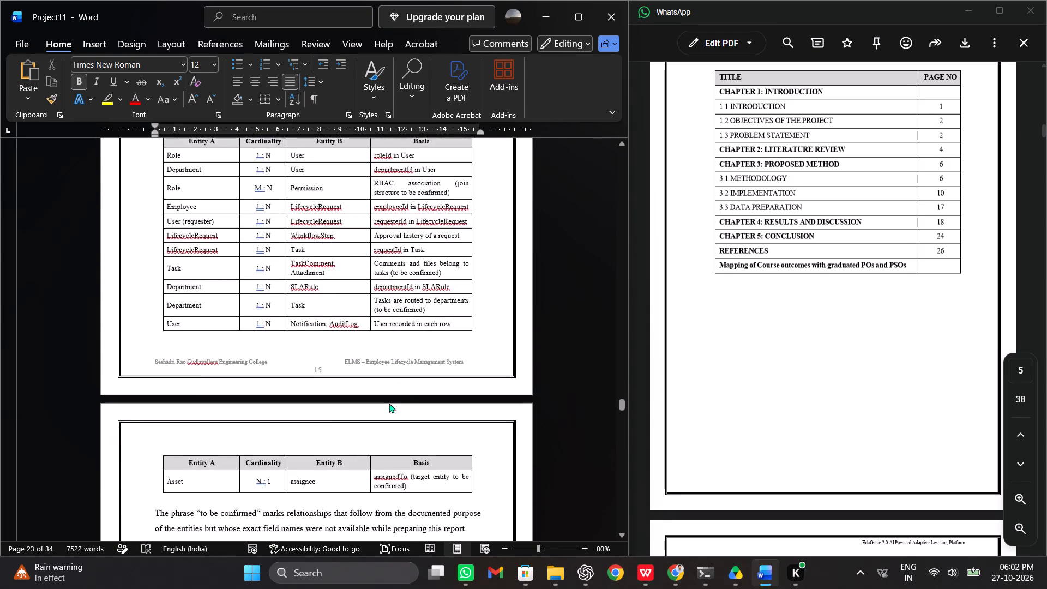
{"action": "scroll", "coordinate": [389, 403], "scroll_direction": "down", "scroll_amount": 2}
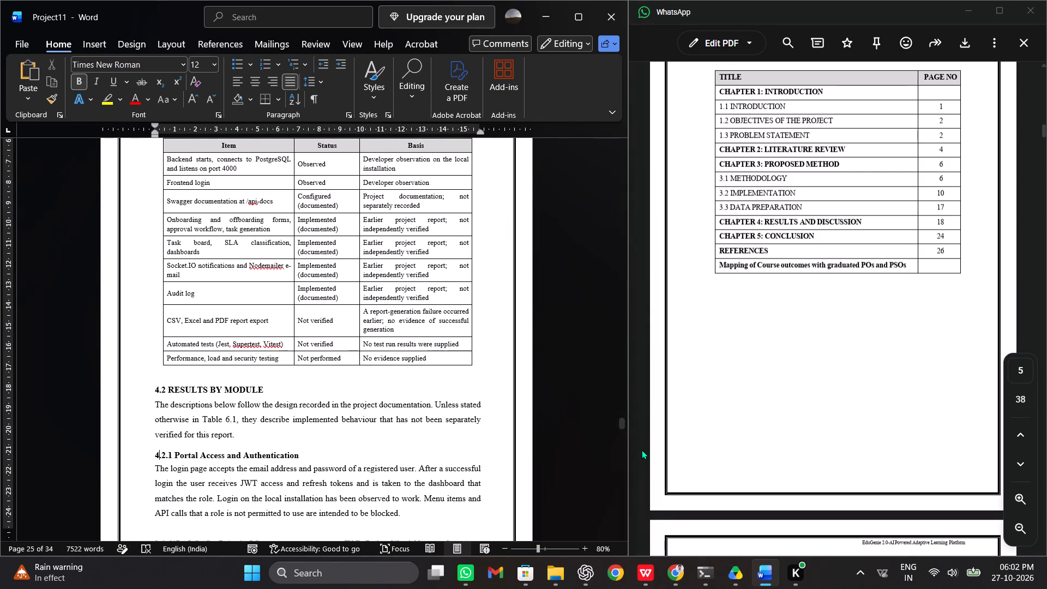
{"action": "left_click", "coordinate": [618, 424]}
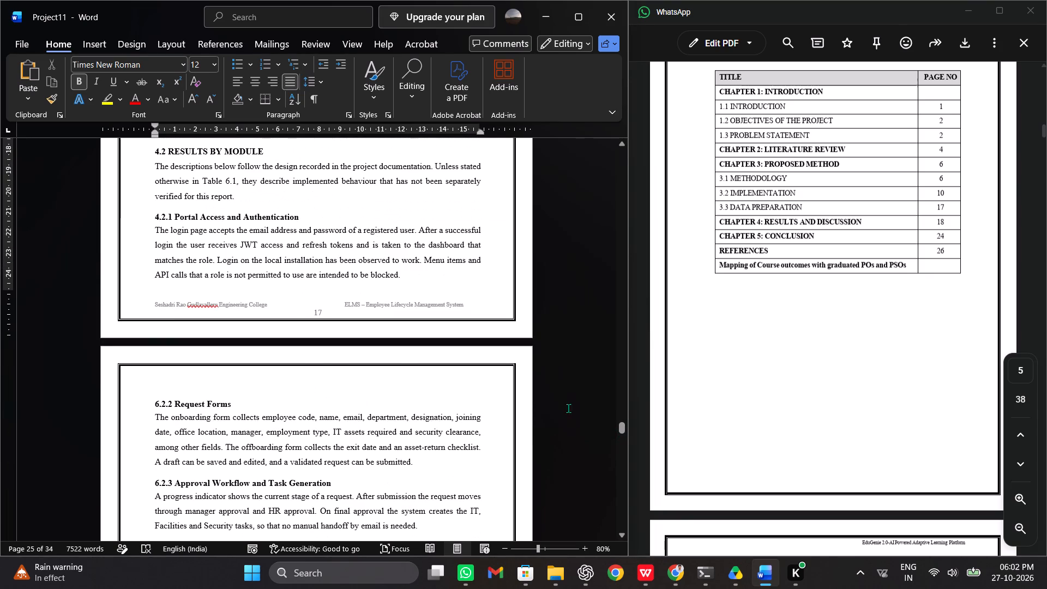
{"action": "left_click", "coordinate": [160, 406]}
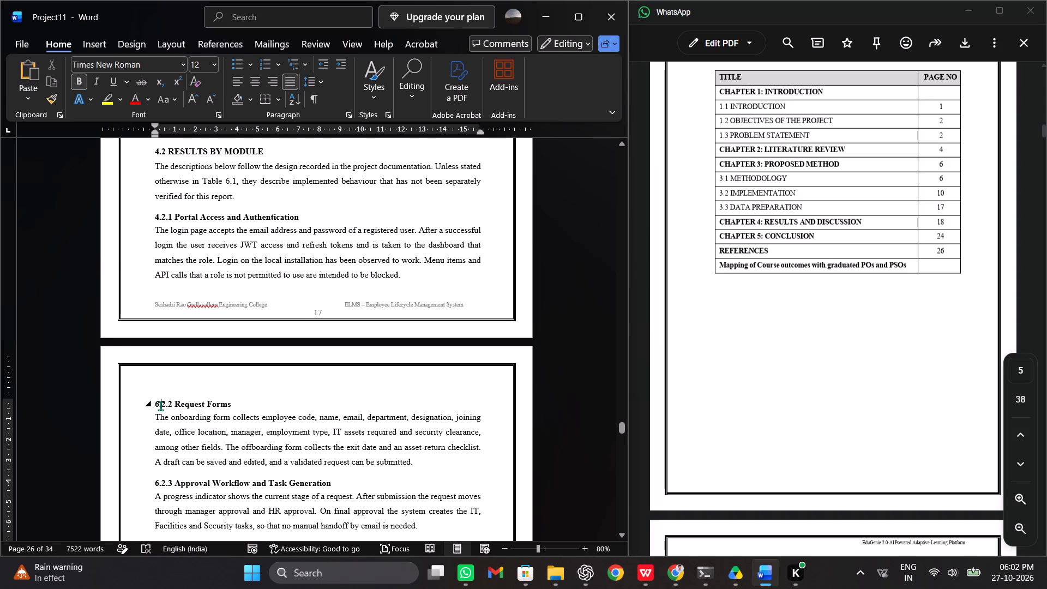
{"action": "key", "text": "Left"}
{"action": "key", "text": "BackSpace"}
{"action": "key", "text": "4"}
Renumber the Approval Workflow and Task Generation subheading as 4.2.3 and the Dashboards subheading as 4.2.4.
{"action": "left_click", "coordinate": [160, 486]}
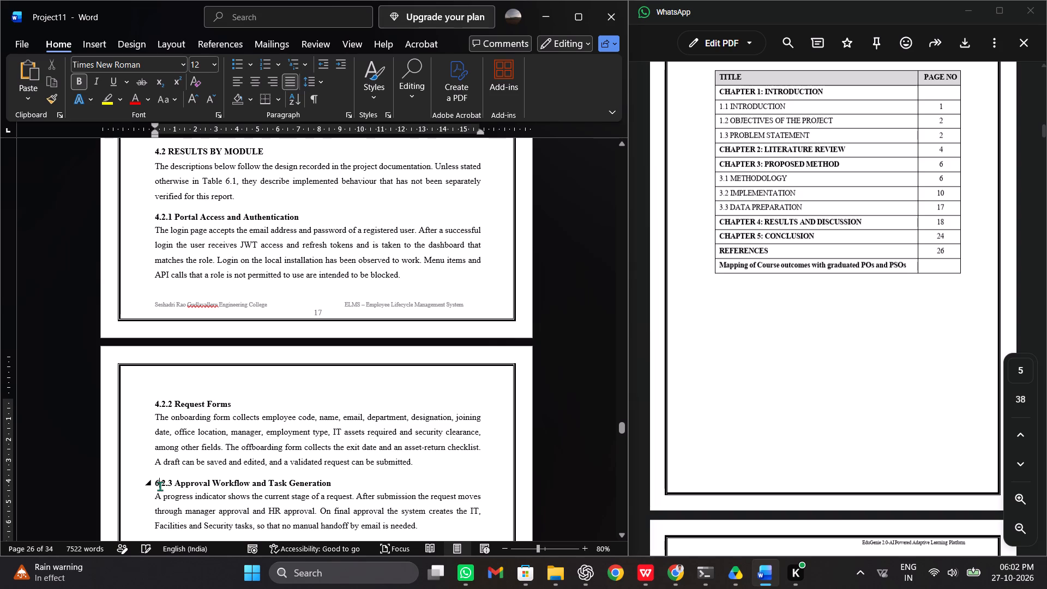
{"action": "key", "text": "BackSpace"}
{"action": "key", "text": "4"}
{"action": "scroll", "coordinate": [326, 470], "scroll_direction": "down", "scroll_amount": 1}
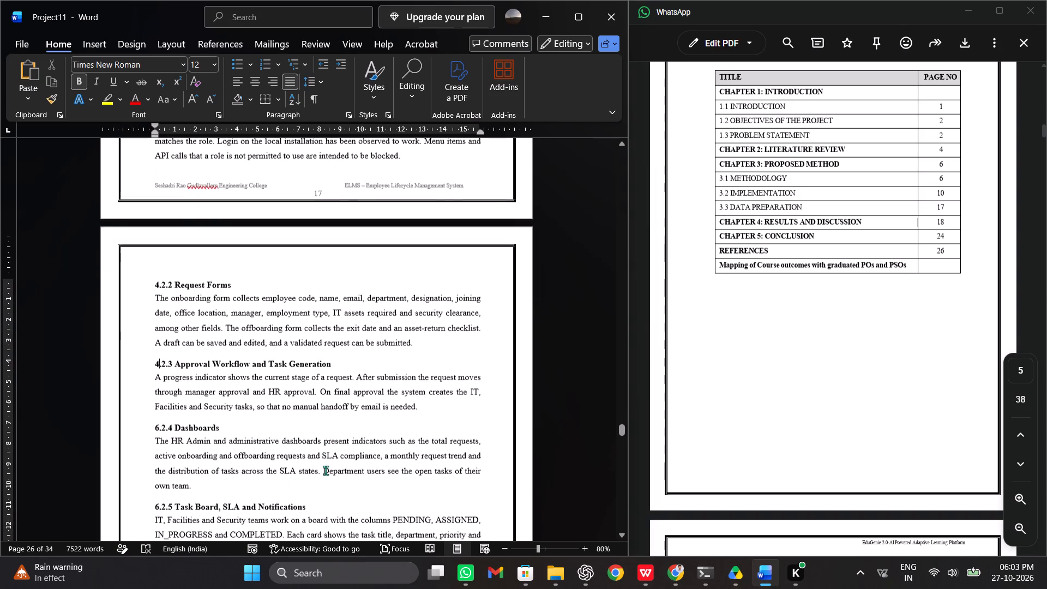
{"action": "scroll", "coordinate": [326, 470], "scroll_direction": "down", "scroll_amount": 1}
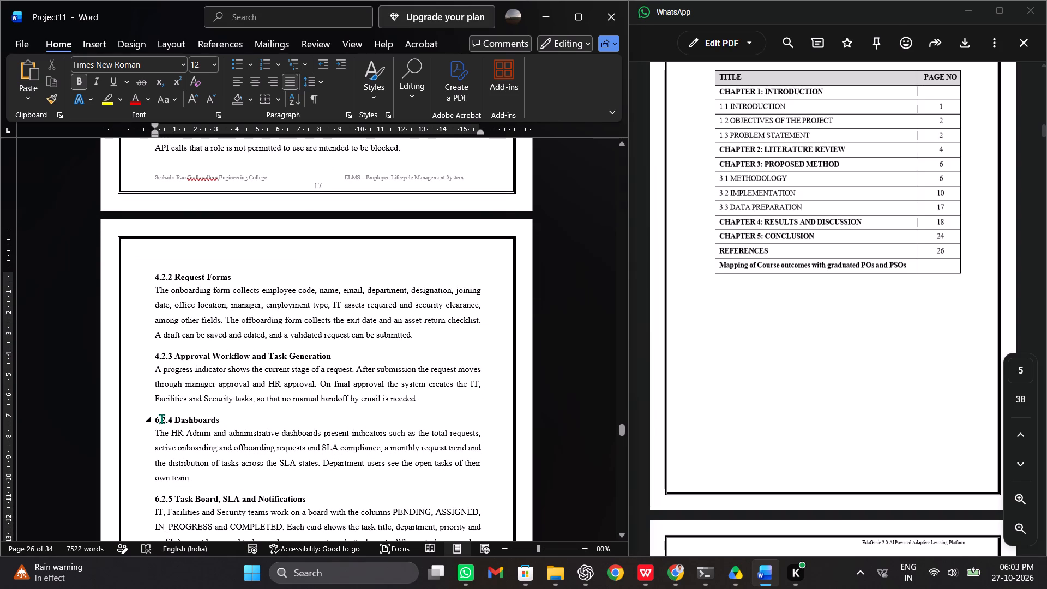
{"action": "left_click", "coordinate": [161, 419]}
{"action": "left_click", "coordinate": [161, 419]}
{"action": "key", "text": "Left"}
{"action": "key", "text": "BackSpace"}
{"action": "key", "text": "4"}
Renumber the Task Board, SLA and Notifications subheading as 4.2.5 and the Audit Log and Reports subheading as 4.2.6.
{"action": "scroll", "coordinate": [238, 388], "scroll_direction": "down", "scroll_amount": 1}
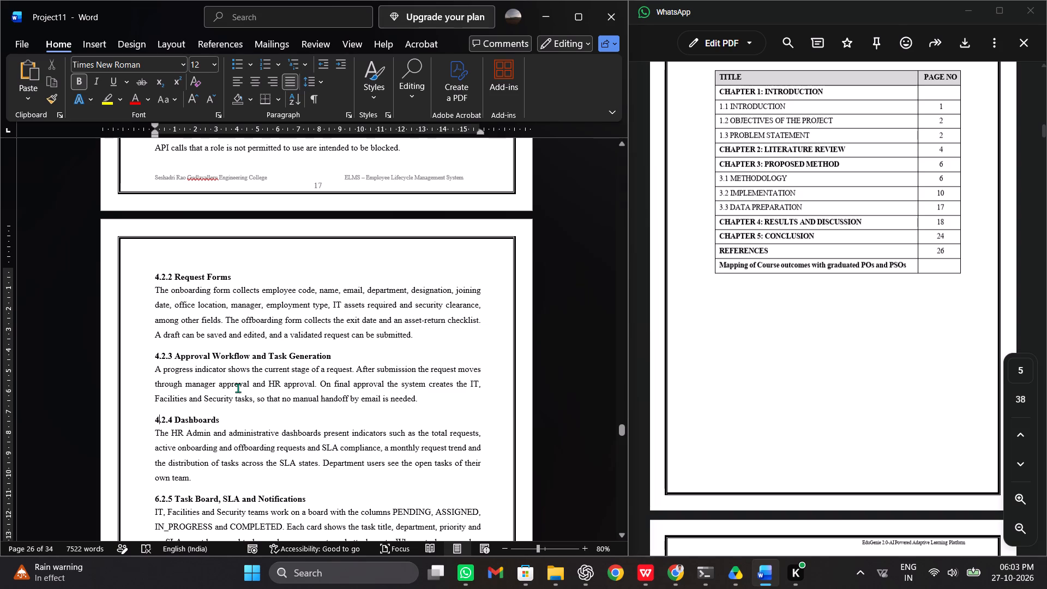
{"action": "scroll", "coordinate": [238, 388], "scroll_direction": "down", "scroll_amount": 1}
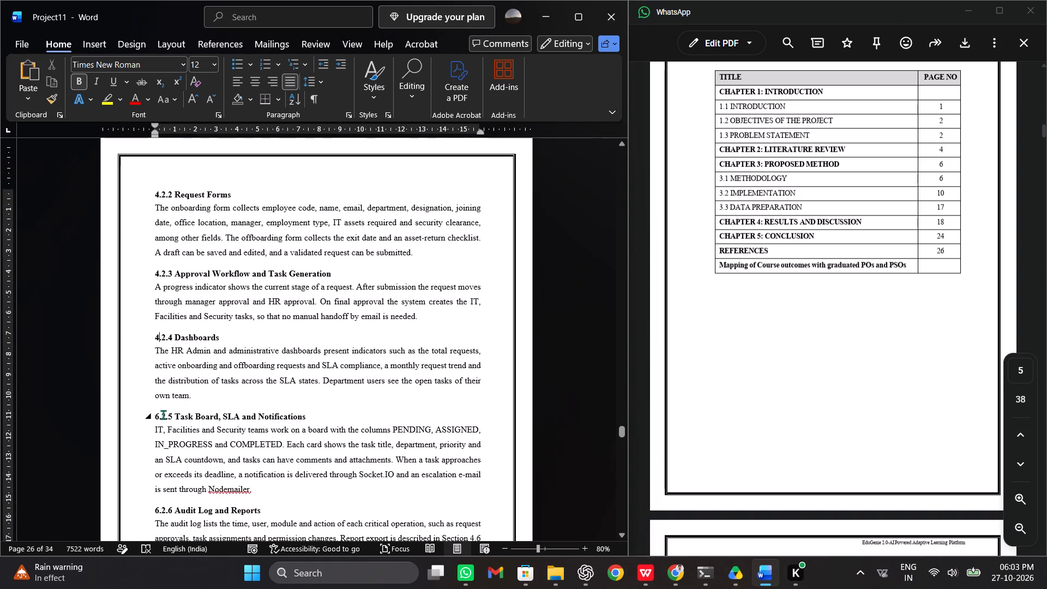
{"action": "left_click", "coordinate": [159, 416]}
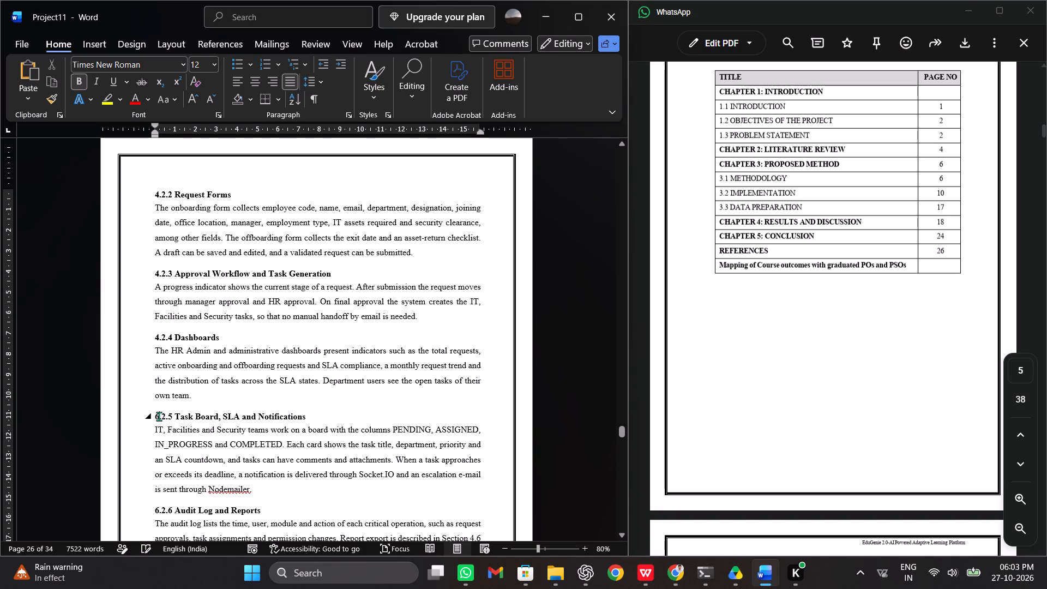
{"action": "key", "text": "BackSpace"}
{"action": "key", "text": "4"}
{"action": "scroll", "coordinate": [159, 416], "scroll_direction": "down", "scroll_amount": 1}
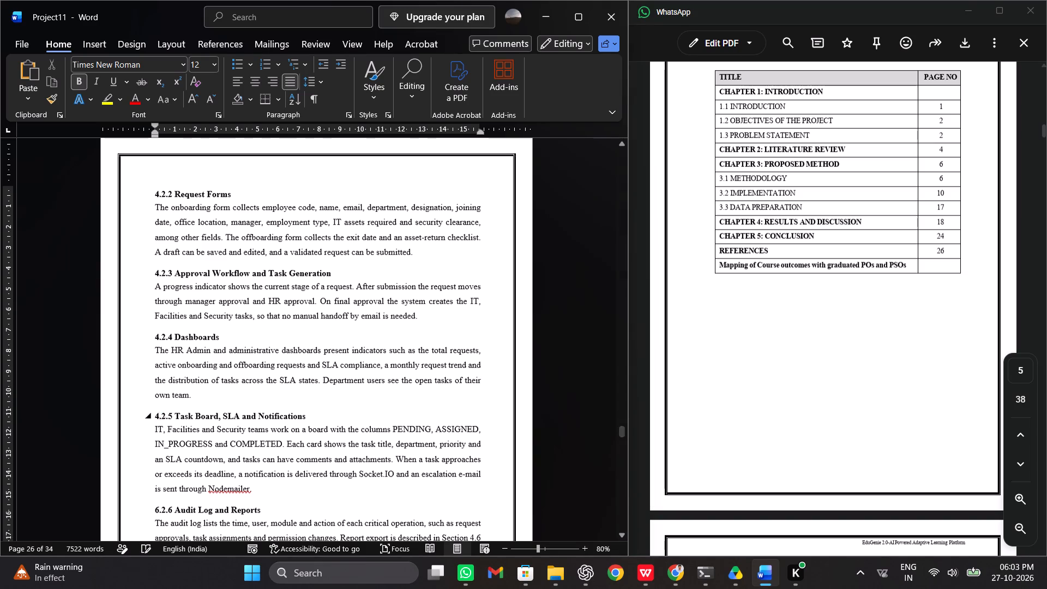
{"action": "scroll", "coordinate": [159, 416], "scroll_direction": "down", "scroll_amount": 2}
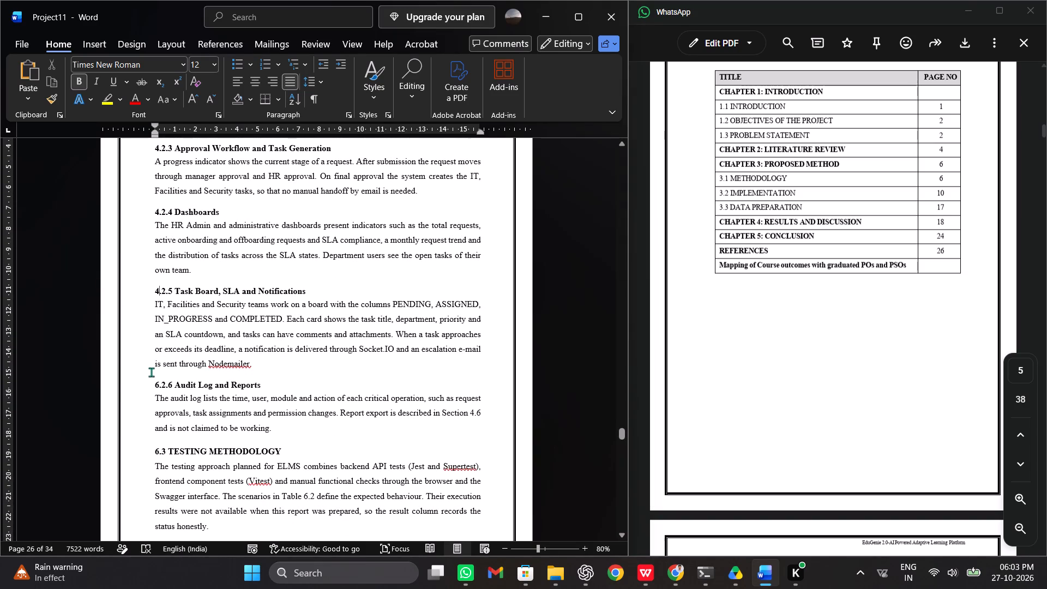
{"action": "left_click", "coordinate": [159, 383]}
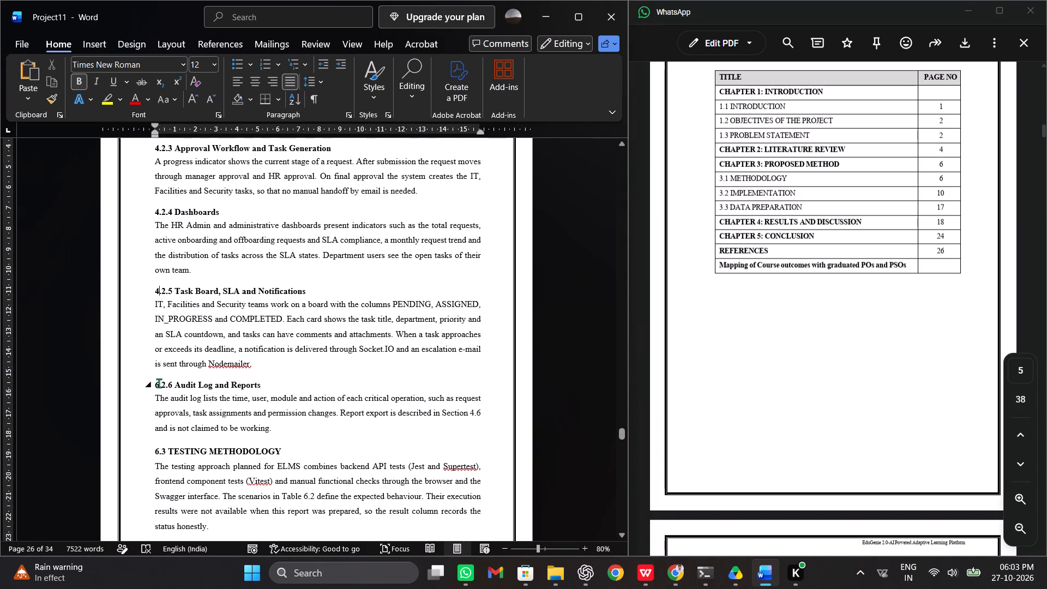
{"action": "key", "text": "BackSpace"}
{"action": "key", "text": "4"}
Renumber the Testing Methodology section heading as 4.3.
{"action": "scroll", "coordinate": [159, 383], "scroll_direction": "down", "scroll_amount": 2}
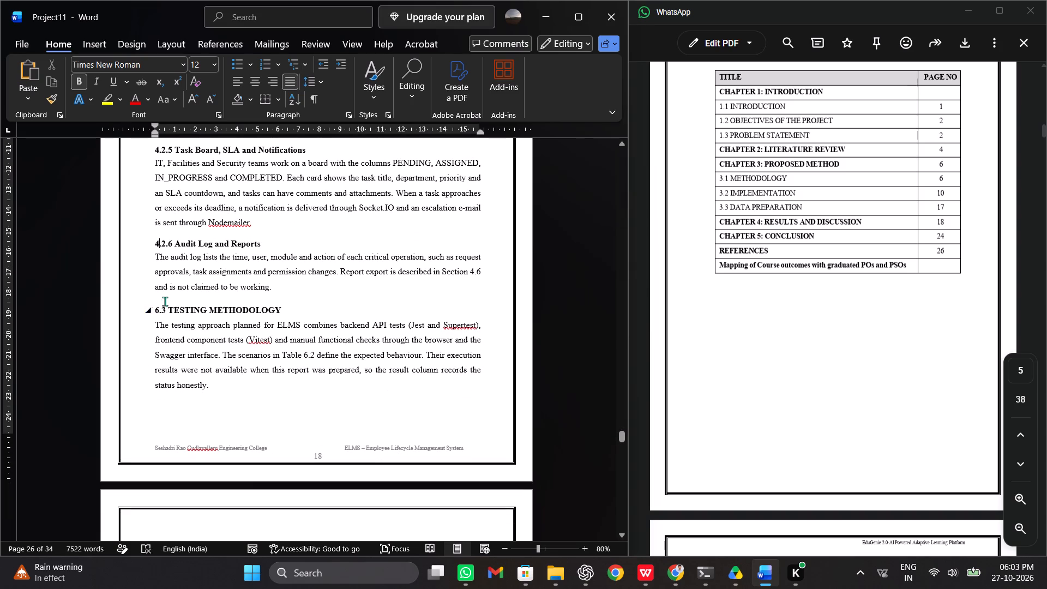
{"action": "left_click", "coordinate": [160, 311]}
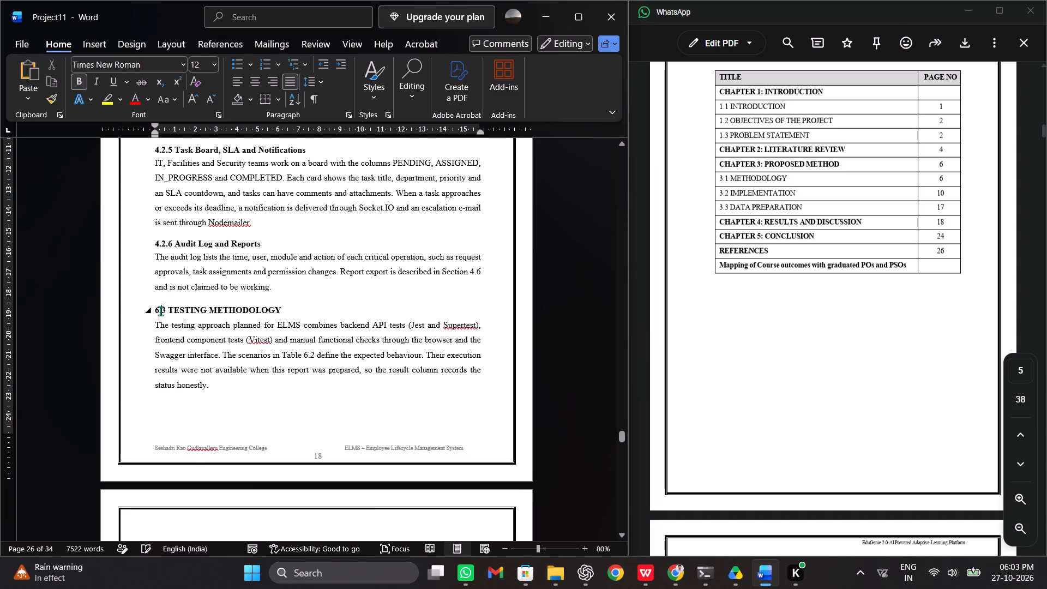
{"action": "key", "text": "BackSpace"}
{"action": "key", "text": "BackSpace"}
{"action": "type", "text": "4."}
Renumber the caption of the test scenarios and their status table as Table 4.2.
{"action": "scroll", "coordinate": [322, 325], "scroll_direction": "down", "scroll_amount": 2}
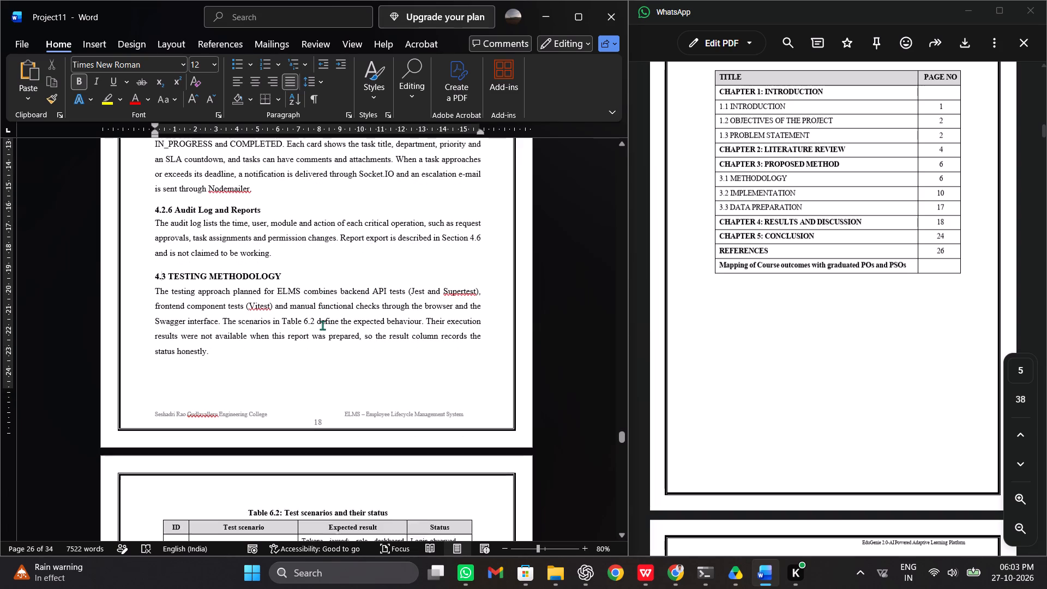
{"action": "scroll", "coordinate": [322, 325], "scroll_direction": "down", "scroll_amount": 3}
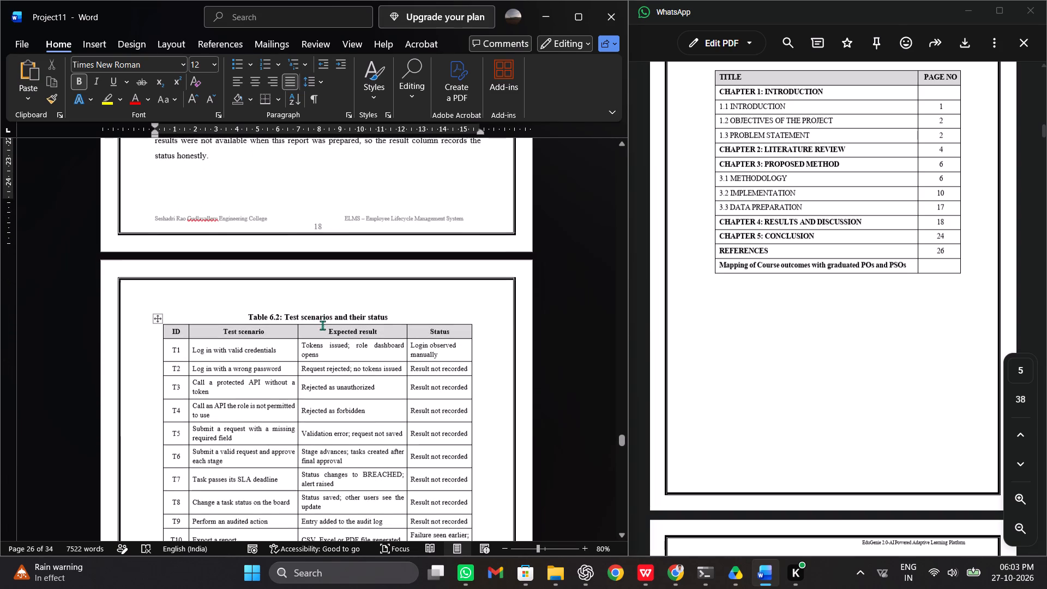
{"action": "scroll", "coordinate": [322, 325], "scroll_direction": "down", "scroll_amount": 2}
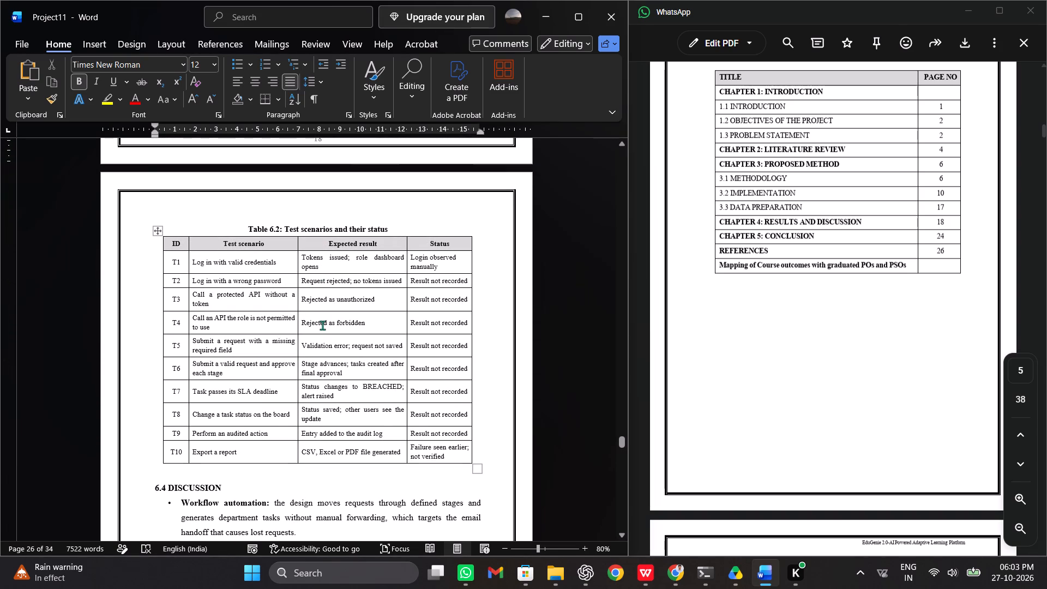
{"action": "scroll", "coordinate": [322, 325], "scroll_direction": "up", "scroll_amount": 3}
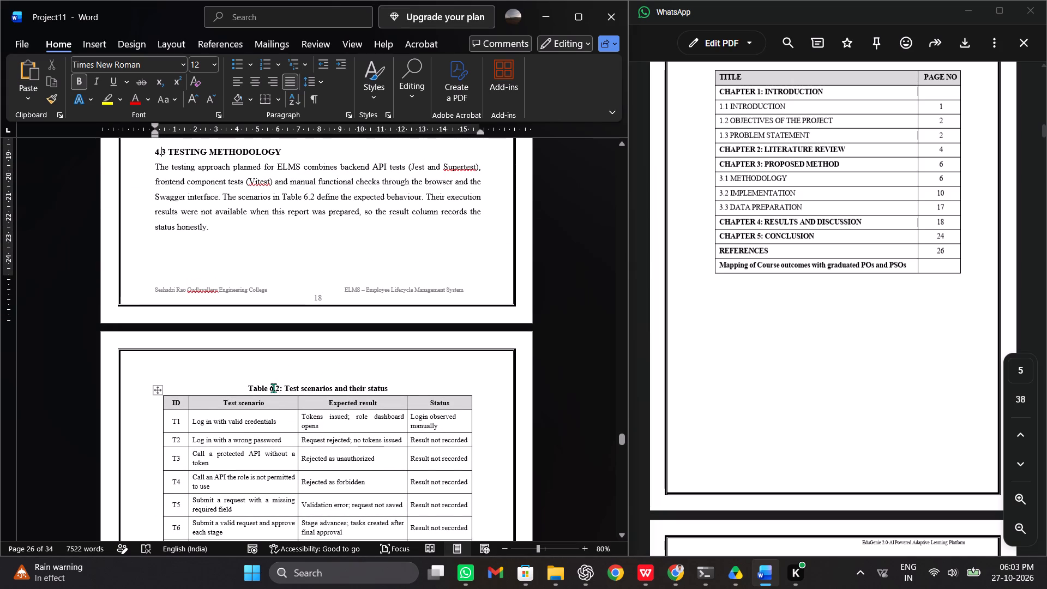
{"action": "left_click", "coordinate": [274, 387]}
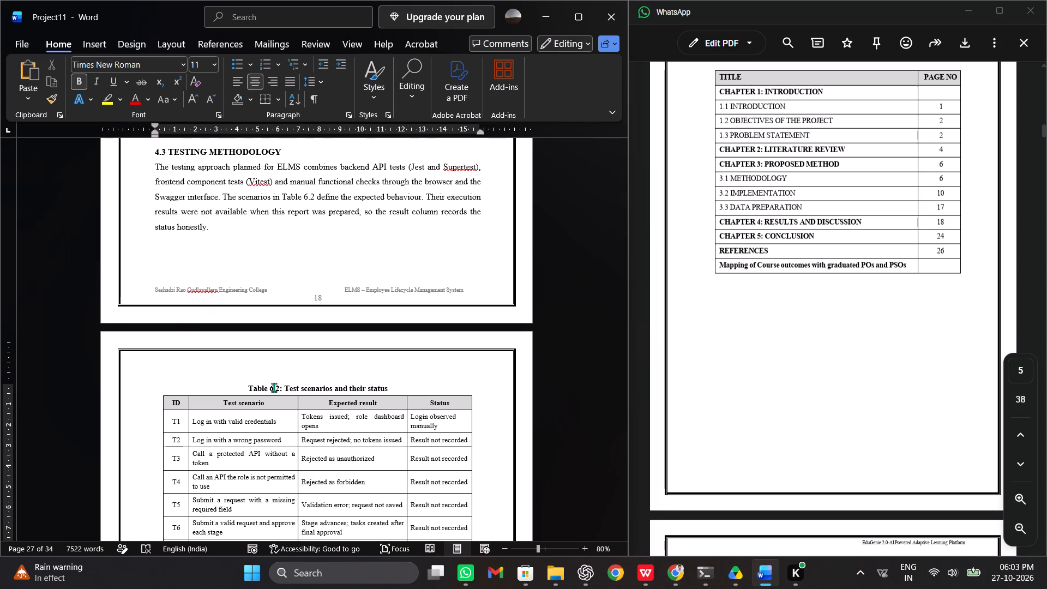
{"action": "key", "text": "BackSpace"}
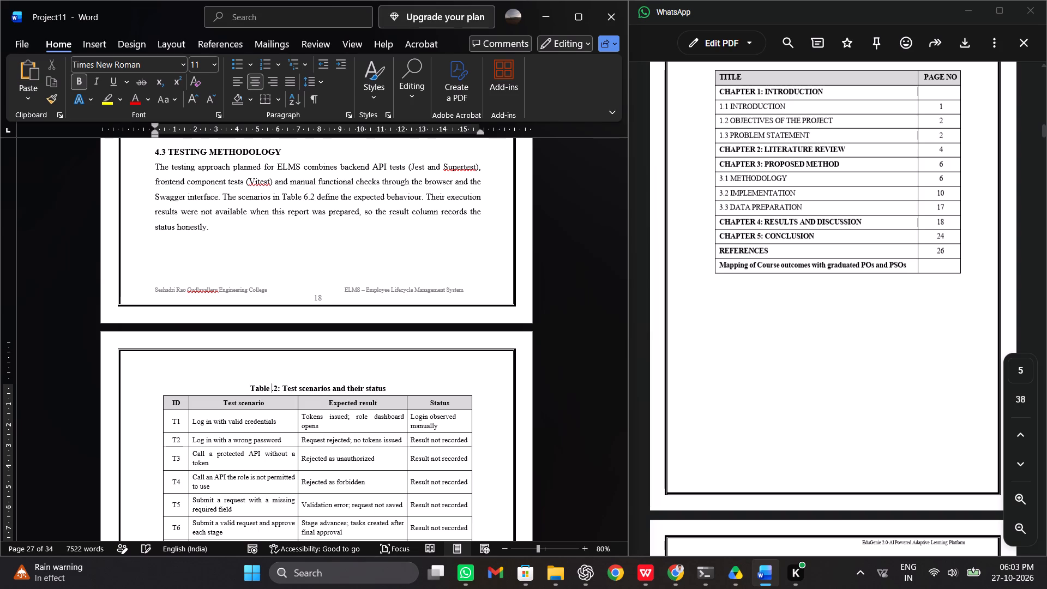
{"action": "key", "text": "4"}
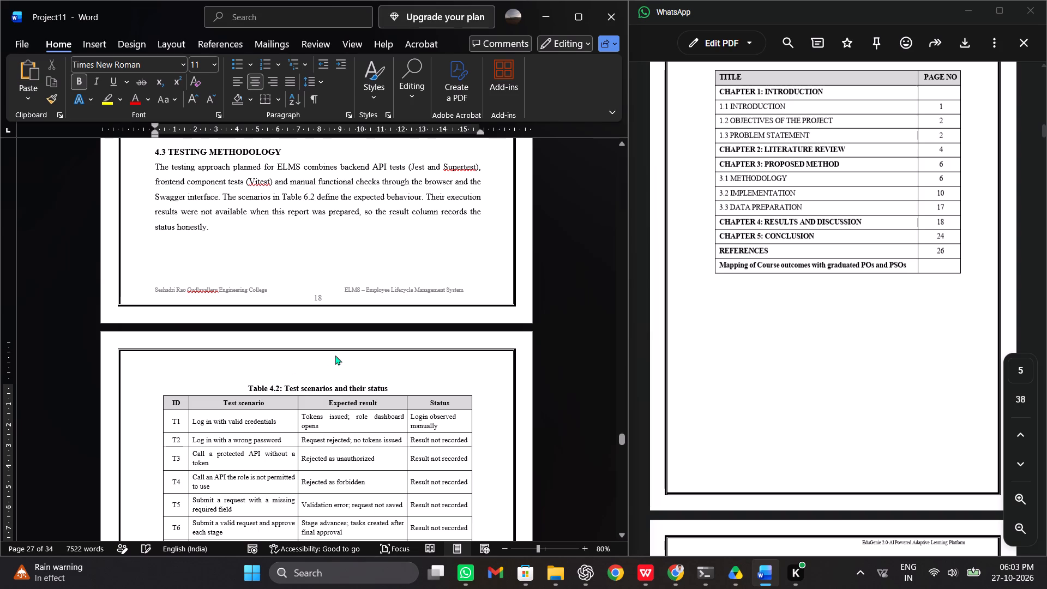
Renumber the Discussion section heading as 4.4 and the Limitations section heading as 4.5.
{"action": "scroll", "coordinate": [335, 355], "scroll_direction": "down", "scroll_amount": 4}
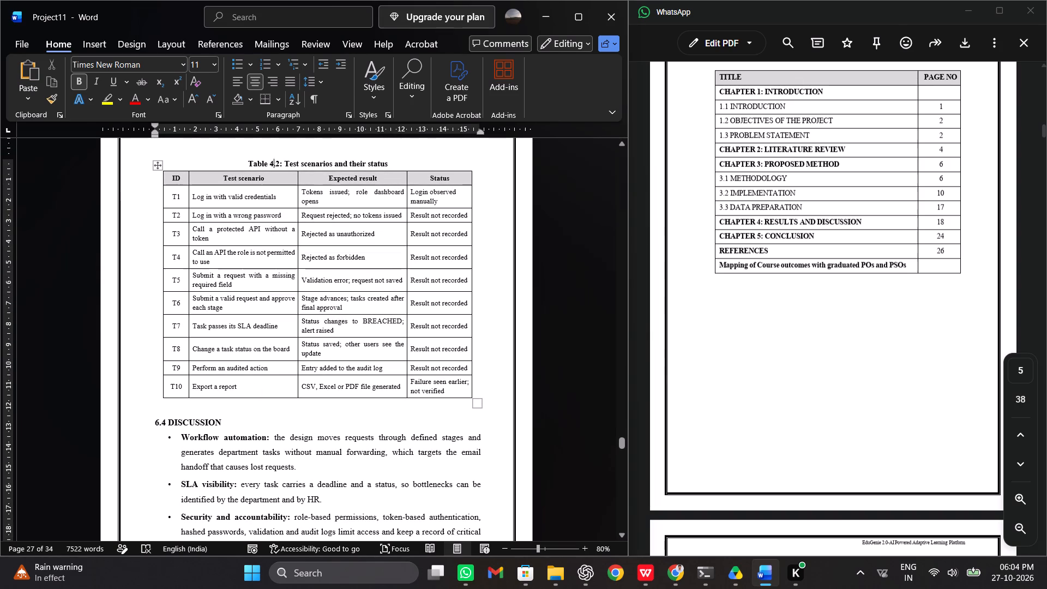
{"action": "left_click", "coordinate": [160, 423]}
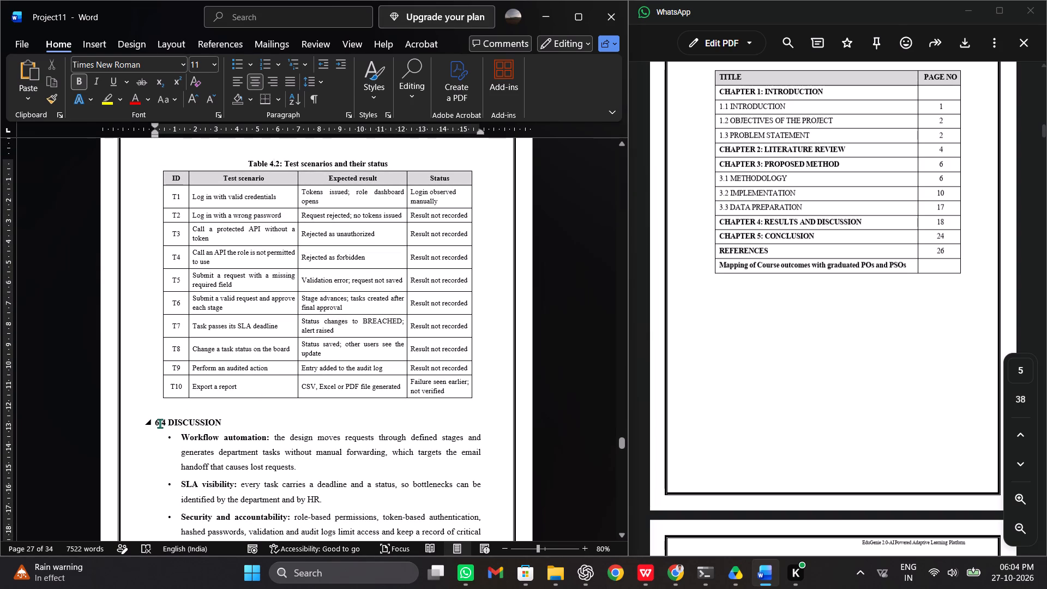
{"action": "key", "text": "BackSpace"}
{"action": "key", "text": "4"}
{"action": "scroll", "coordinate": [160, 423], "scroll_direction": "down", "scroll_amount": 1}
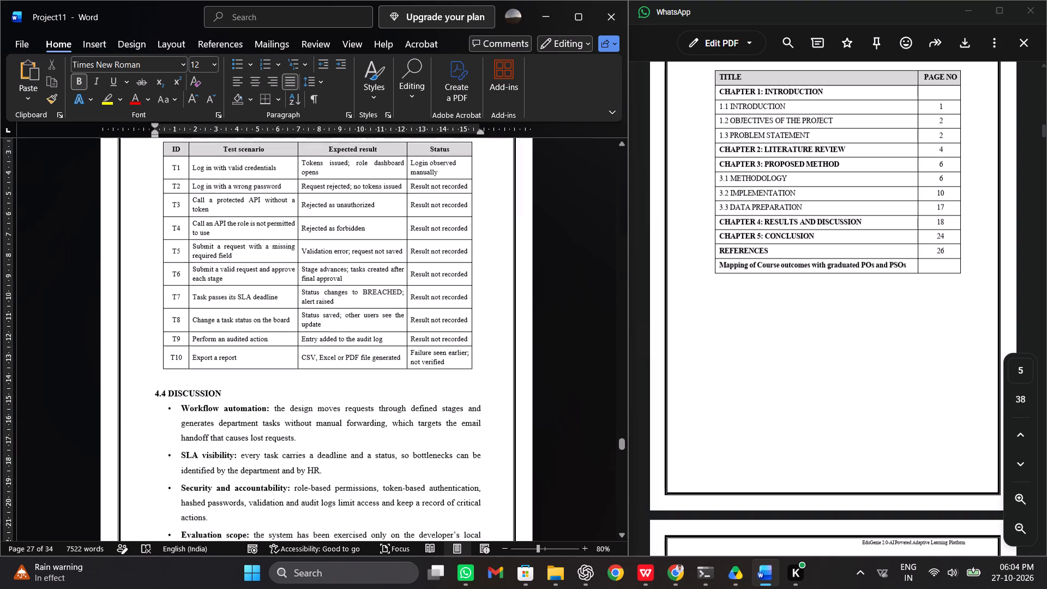
{"action": "scroll", "coordinate": [160, 423], "scroll_direction": "down", "scroll_amount": 6}
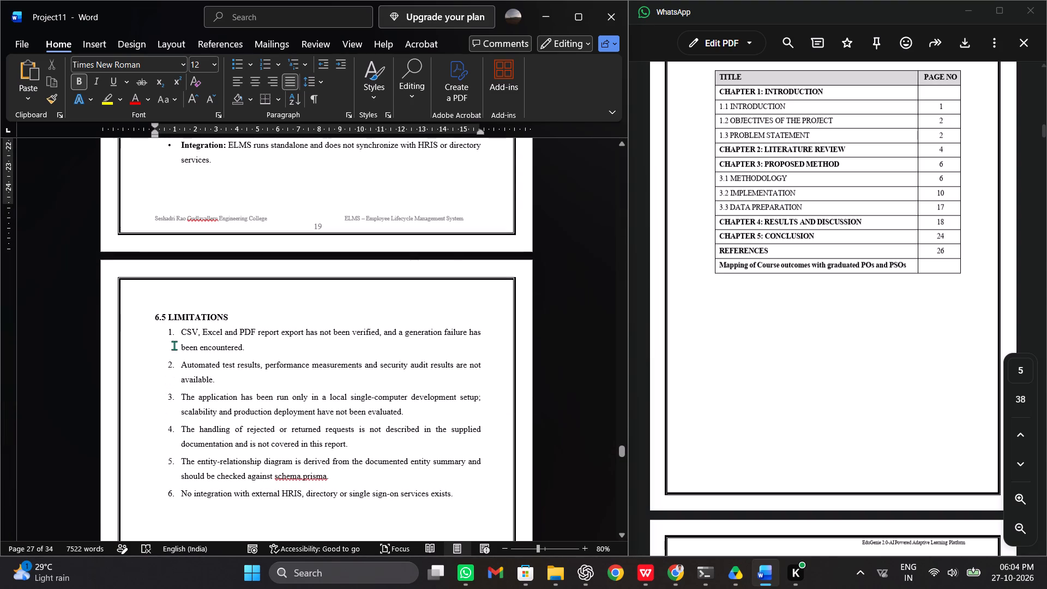
{"action": "left_click", "coordinate": [159, 319]}
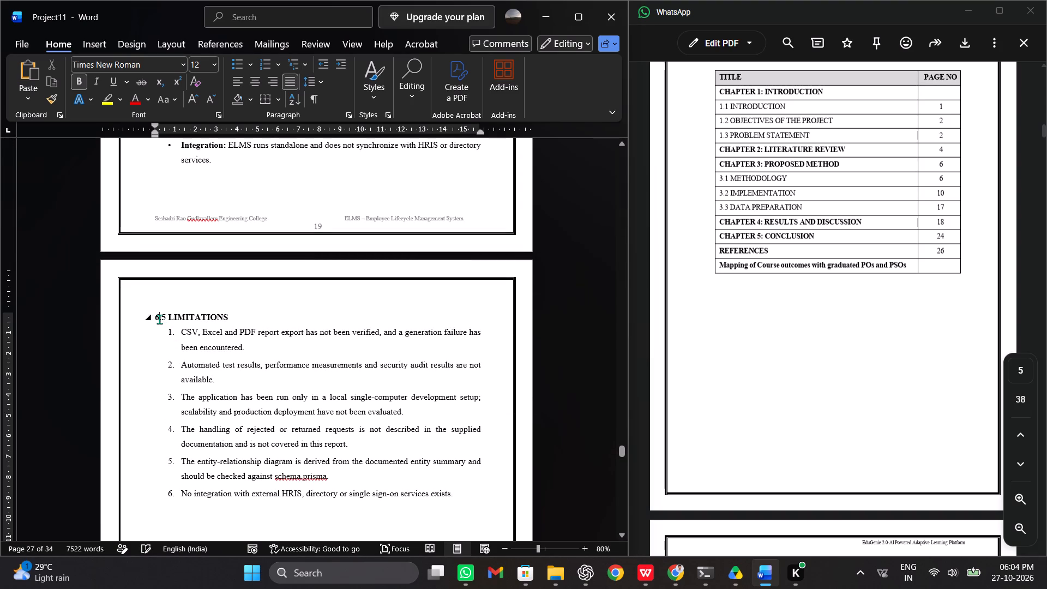
{"action": "key", "text": "BackSpace"}
{"action": "key", "text": "4"}
Renumber the Conclusion chapter as Chapter 5 and its Achievements section heading as 5.1.
{"action": "scroll", "coordinate": [159, 319], "scroll_direction": "down", "scroll_amount": 2}
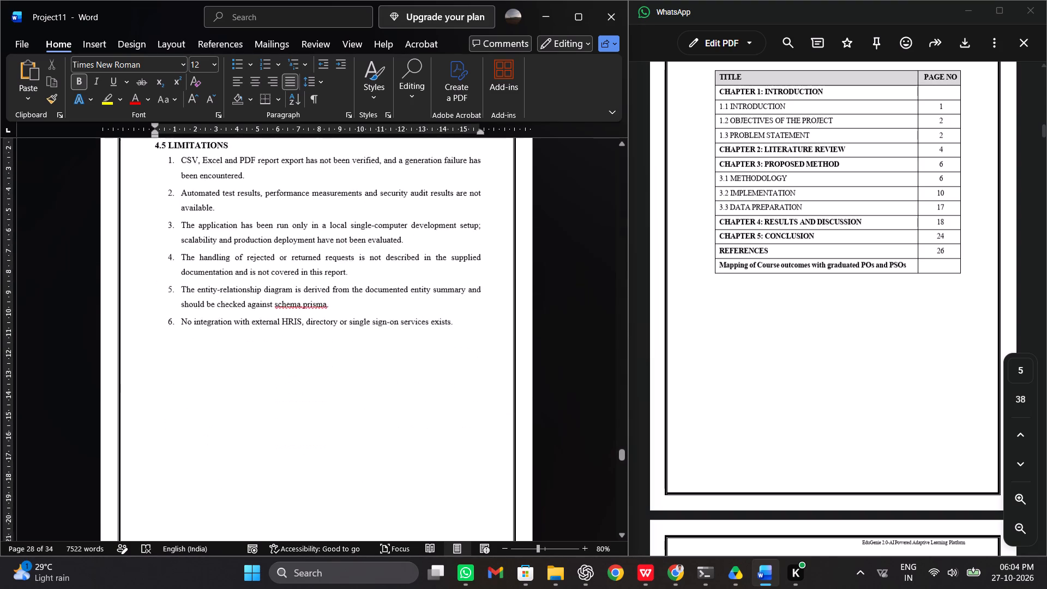
{"action": "scroll", "coordinate": [159, 319], "scroll_direction": "down", "scroll_amount": 5}
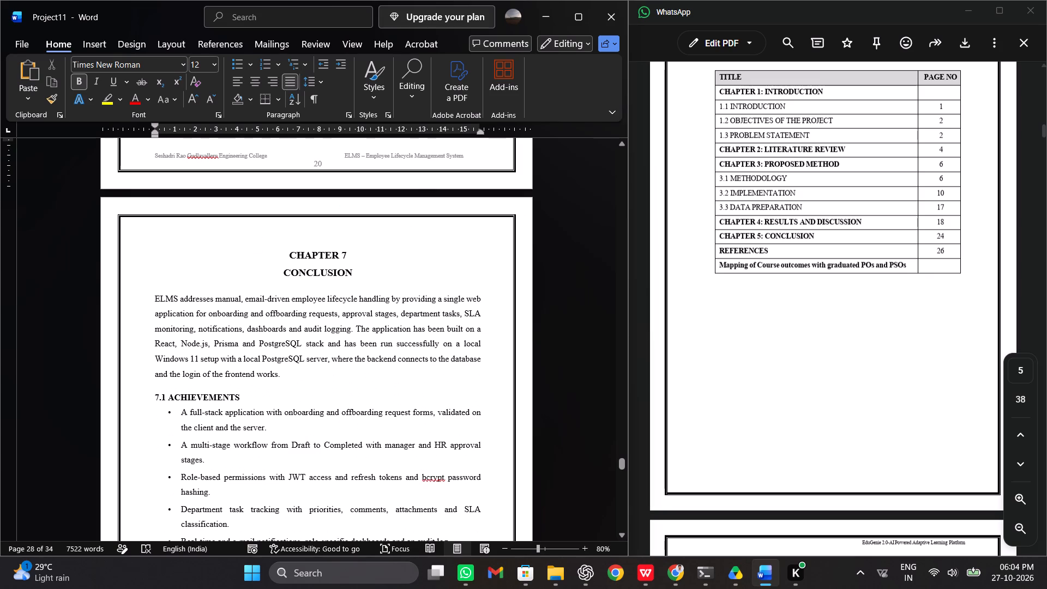
{"action": "left_click", "coordinate": [352, 257]}
{"action": "key", "text": "BackSpace"}
{"action": "key", "text": "5"}
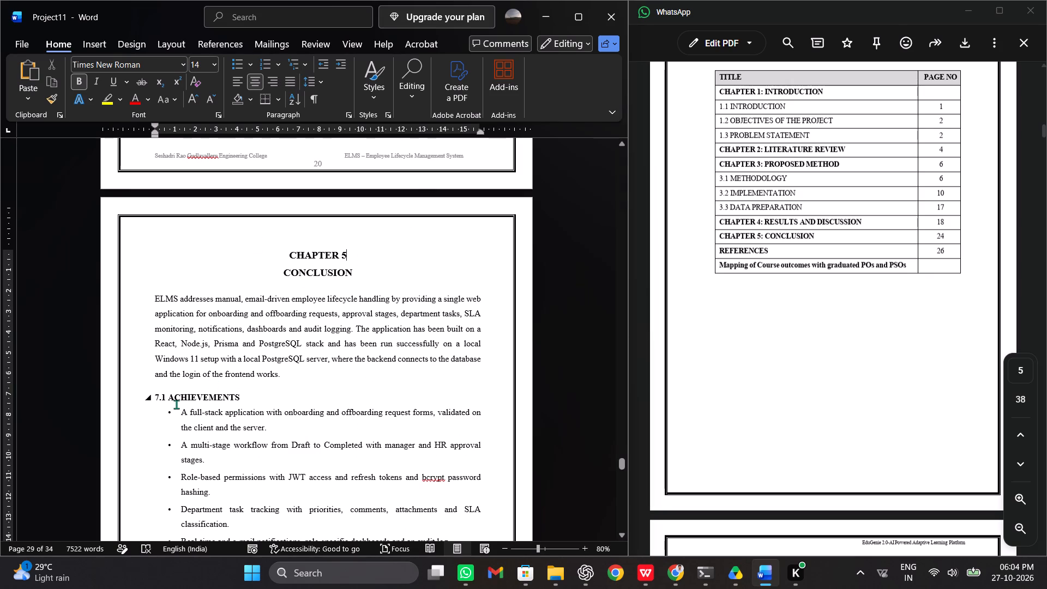
{"action": "left_click", "coordinate": [159, 398]}
{"action": "key", "text": "BackSpace"}
{"action": "key", "text": "5"}
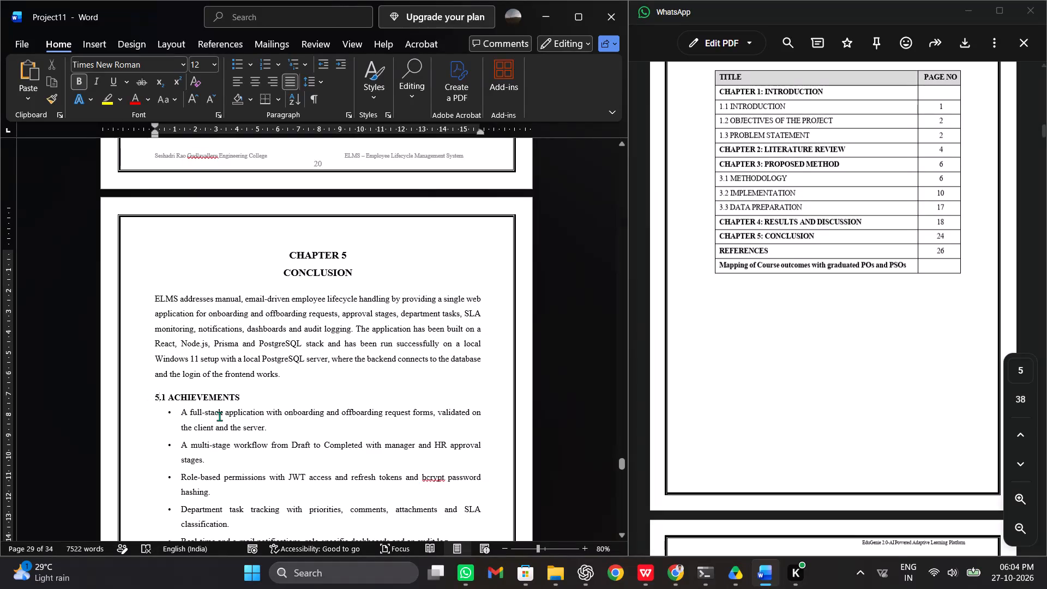
Renumber the Insights Gained from the Project heading as 5.2 and the Recommendations for Future Improvements heading as 5.3.
{"action": "scroll", "coordinate": [219, 416], "scroll_direction": "down", "scroll_amount": 3}
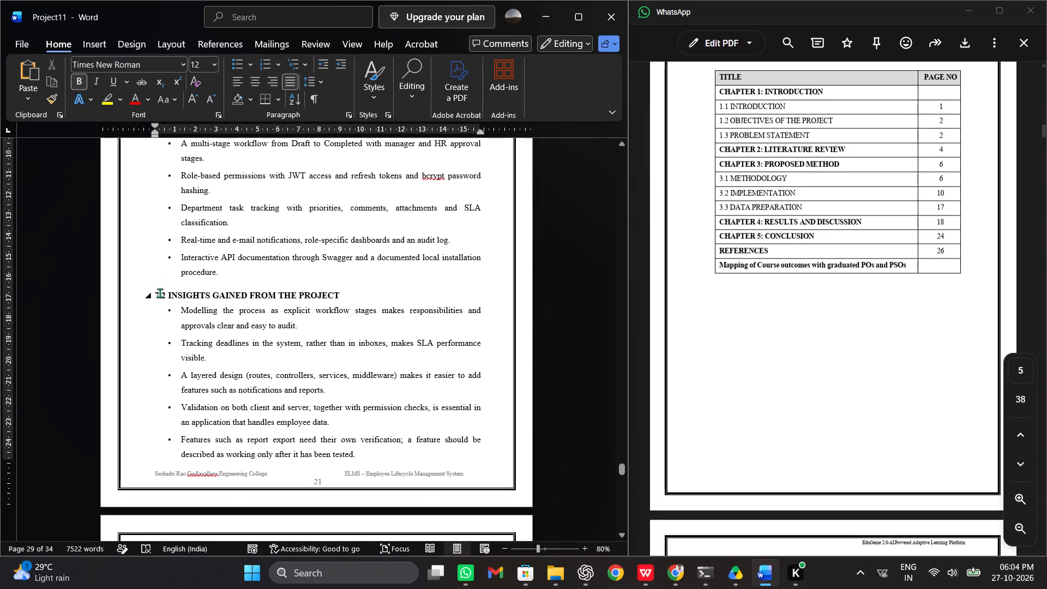
{"action": "left_click", "coordinate": [160, 297]}
{"action": "key", "text": "BackSpace"}
{"action": "key", "text": "5"}
{"action": "scroll", "coordinate": [324, 384], "scroll_direction": "down", "scroll_amount": 1}
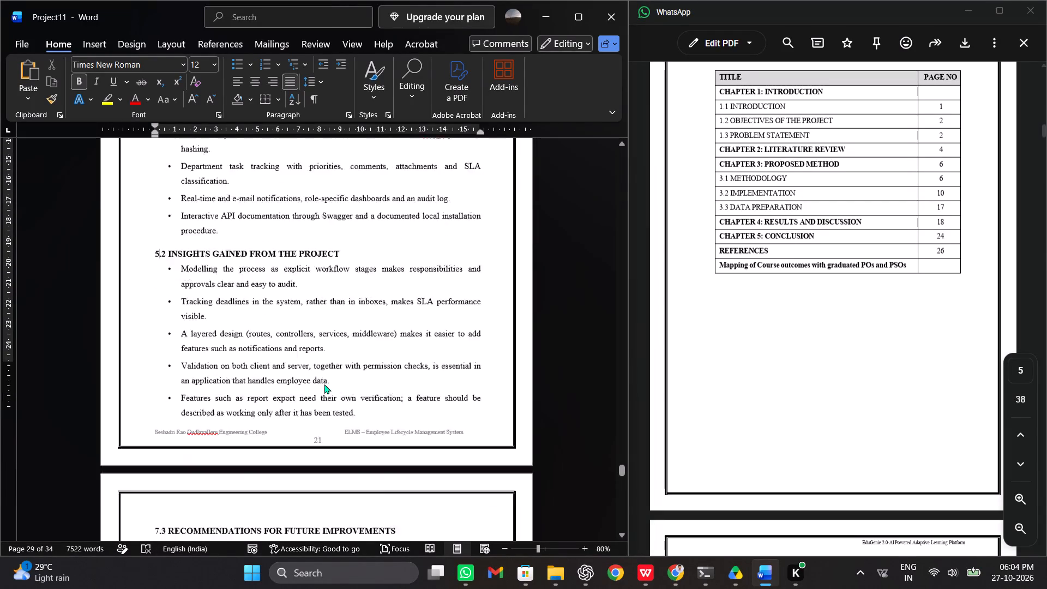
{"action": "scroll", "coordinate": [324, 384], "scroll_direction": "down", "scroll_amount": 2}
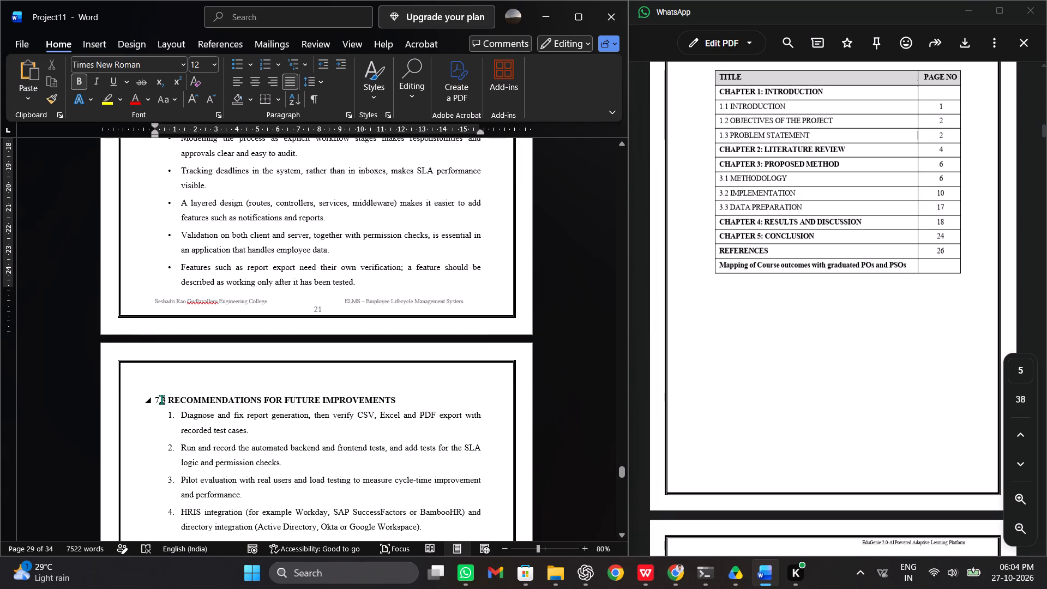
{"action": "left_click", "coordinate": [161, 399]}
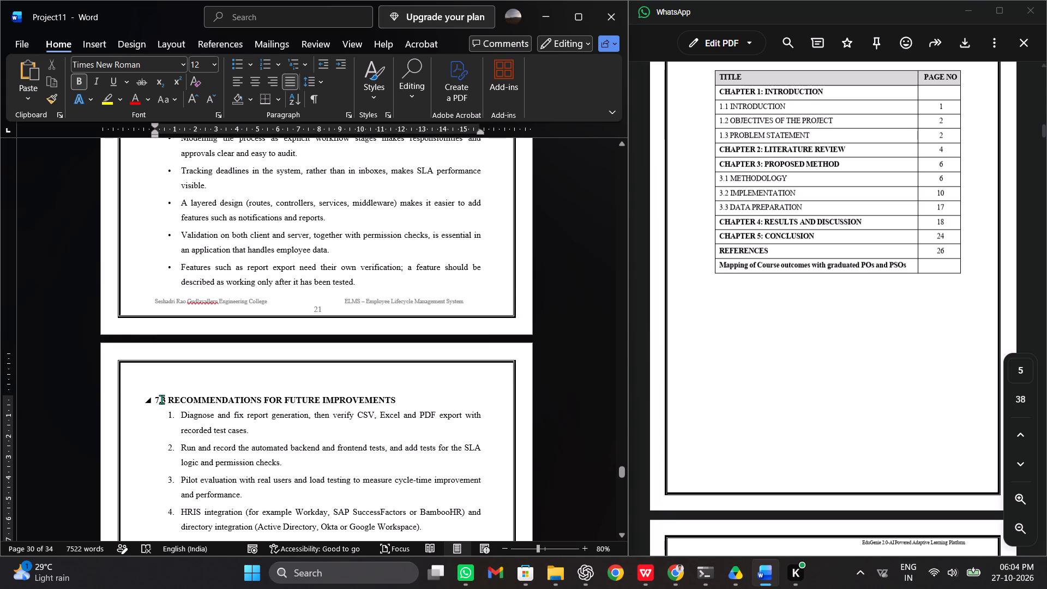
{"action": "key", "text": "Left"}
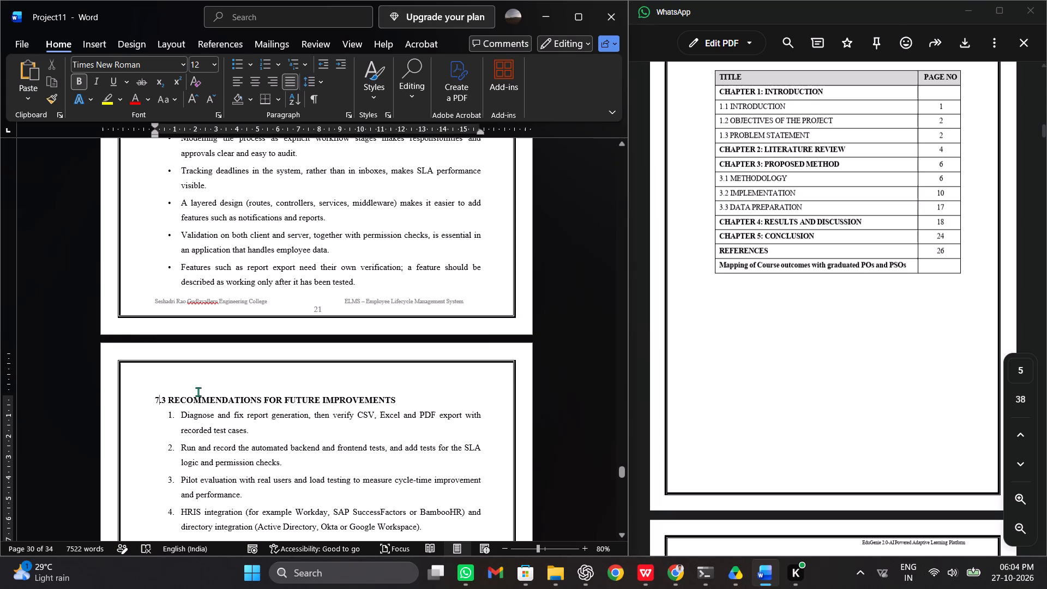
{"action": "key", "text": "BackSpace"}
{"action": "key", "text": "5"}
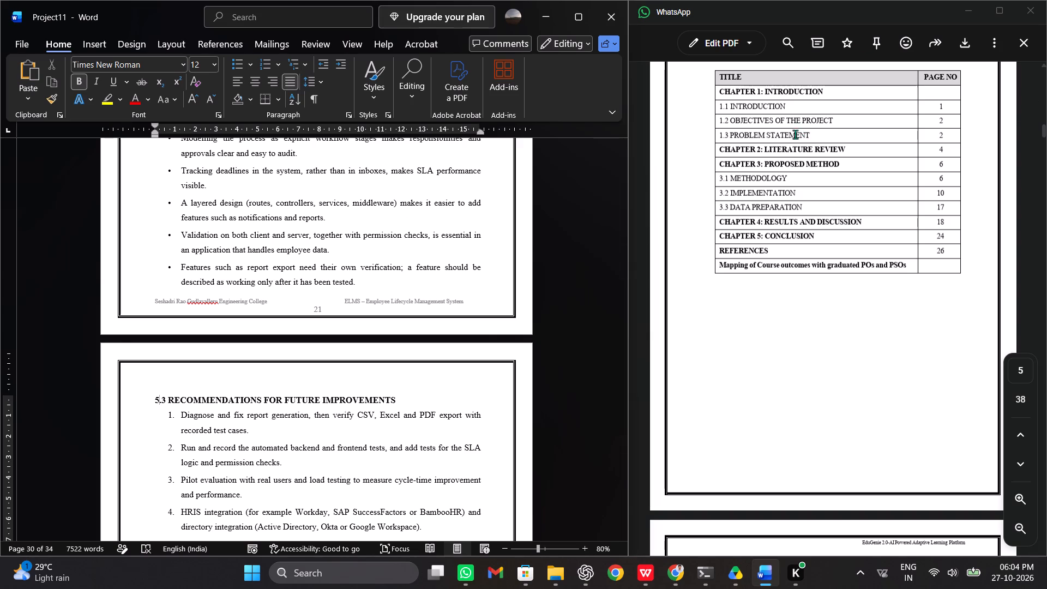
Examine the reference report's chapters from the contents page through section 3.2 for comparison with the ELMS report.
{"action": "scroll", "coordinate": [775, 359], "scroll_direction": "down", "scroll_amount": 6}
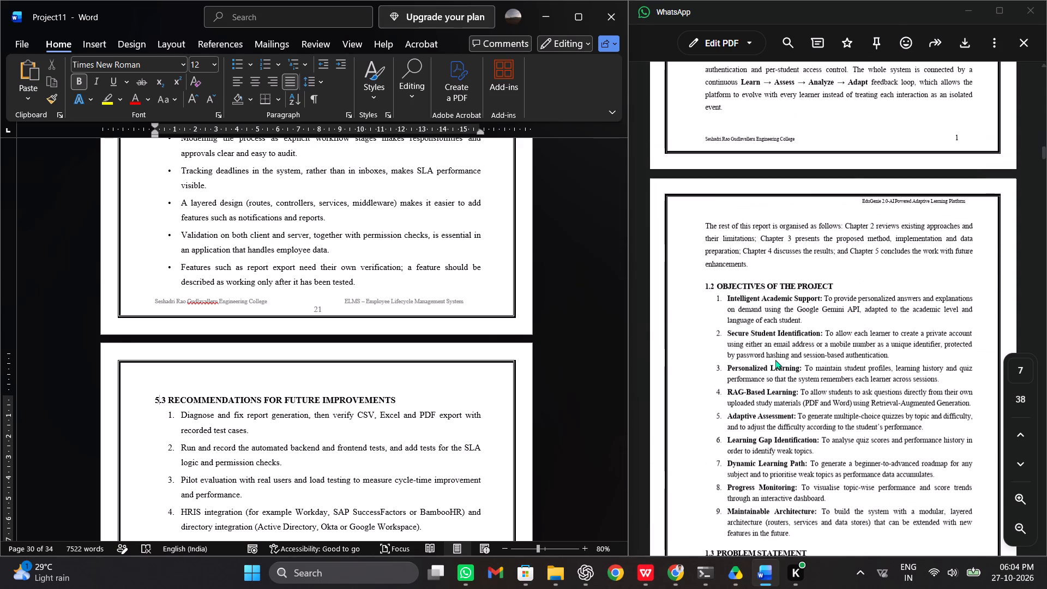
{"action": "scroll", "coordinate": [775, 359], "scroll_direction": "down", "scroll_amount": 7}
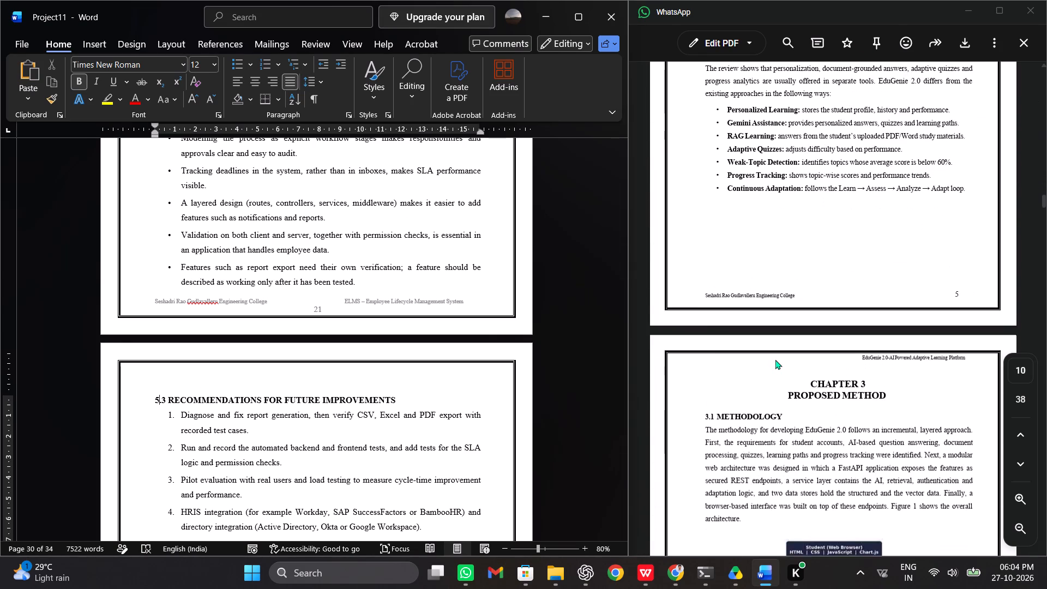
{"action": "scroll", "coordinate": [775, 359], "scroll_direction": "down", "scroll_amount": 6}
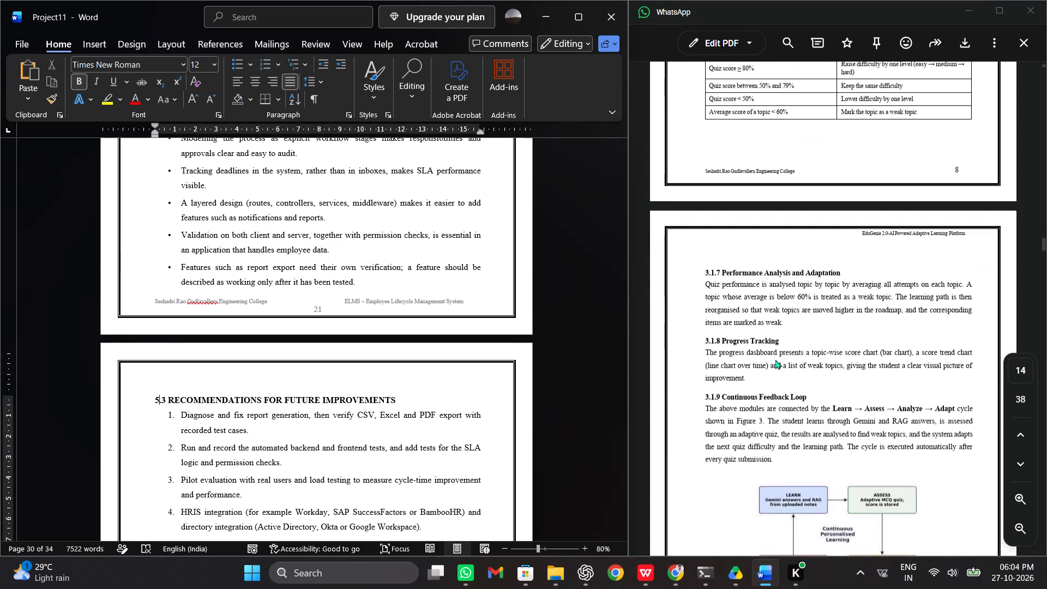
{"action": "scroll", "coordinate": [775, 359], "scroll_direction": "down", "scroll_amount": 4}
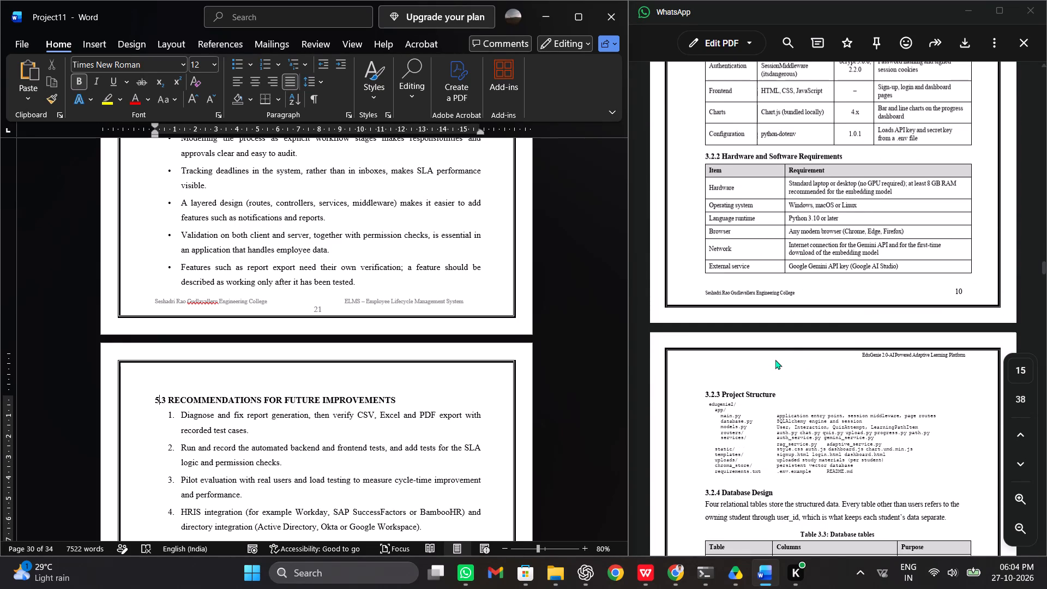
{"action": "scroll", "coordinate": [775, 359], "scroll_direction": "down", "scroll_amount": 1}
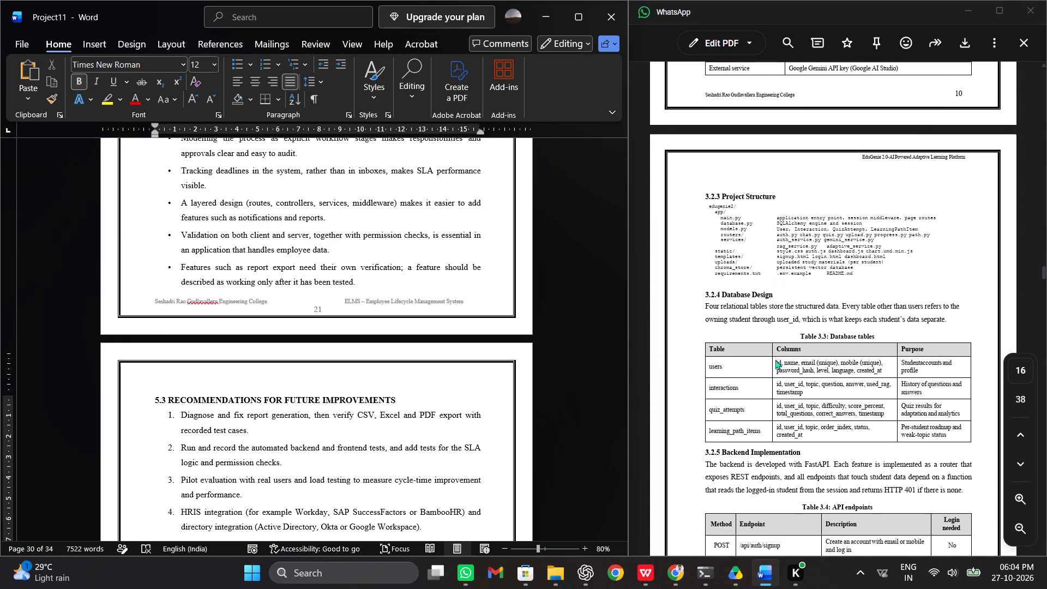
{"action": "scroll", "coordinate": [775, 359], "scroll_direction": "down", "scroll_amount": 2}
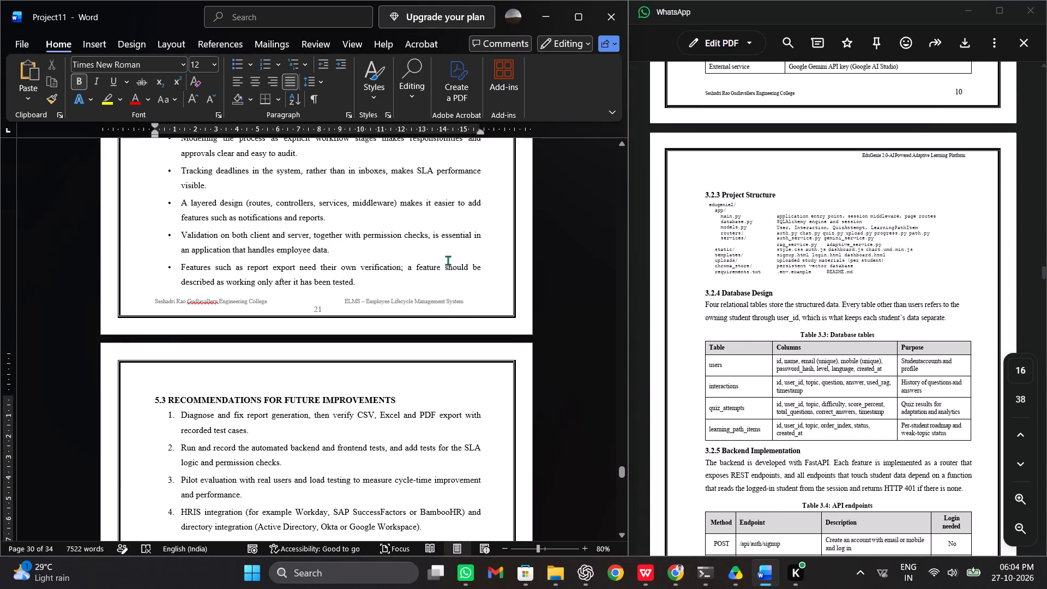
{"action": "scroll", "coordinate": [448, 260], "scroll_direction": "up", "scroll_amount": 9}
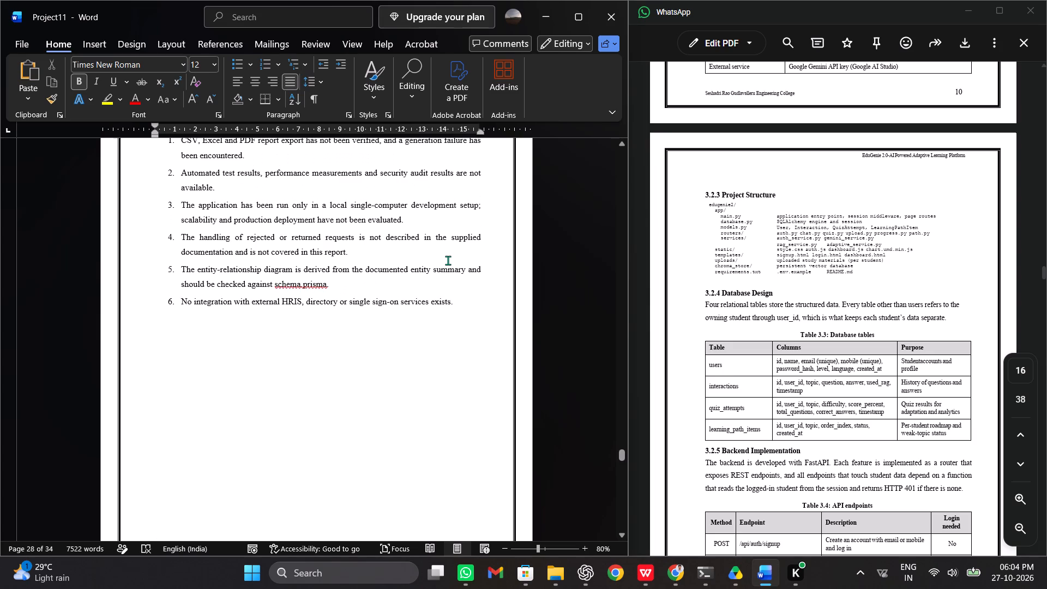
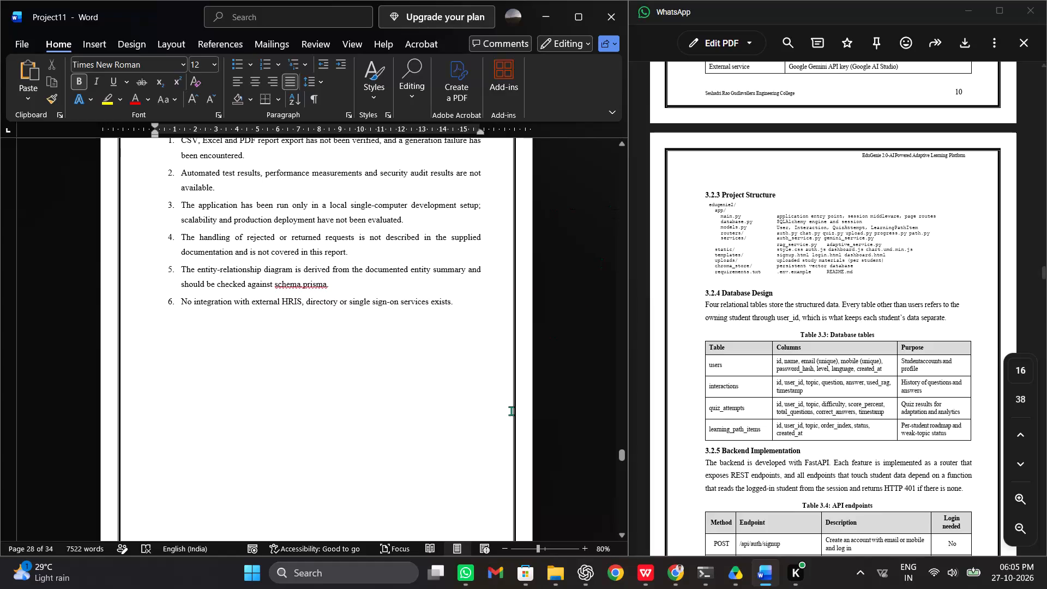
Examine the ELMS report's Chapter 5 Conclusion, checking the headings from 5.1 Achievements through 5.3 Recommendations for Future Improvements.
{"action": "scroll", "coordinate": [511, 411], "scroll_direction": "down", "scroll_amount": 4}
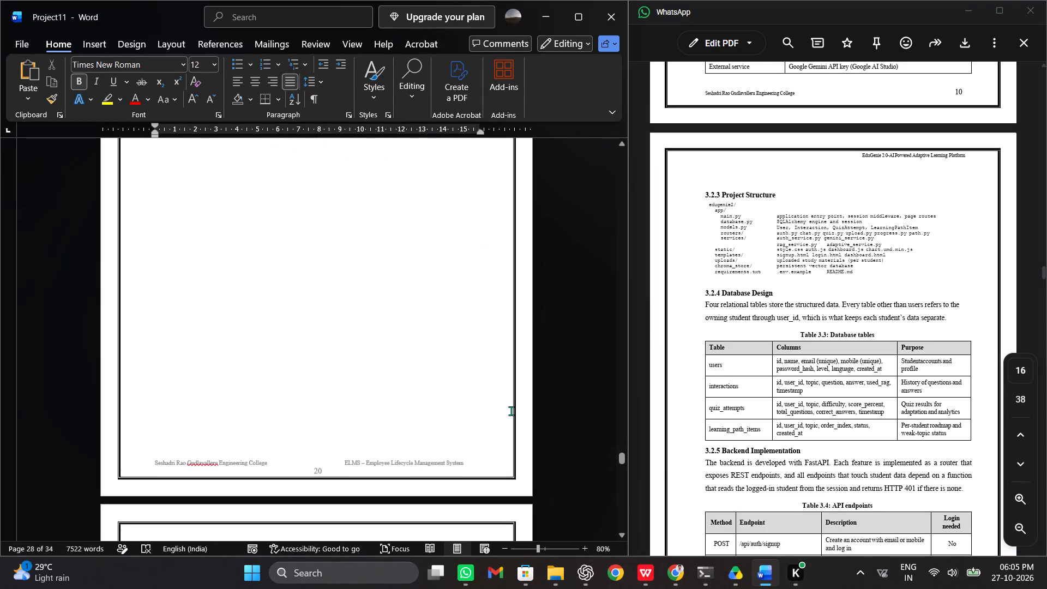
{"action": "scroll", "coordinate": [511, 411], "scroll_direction": "down", "scroll_amount": 3}
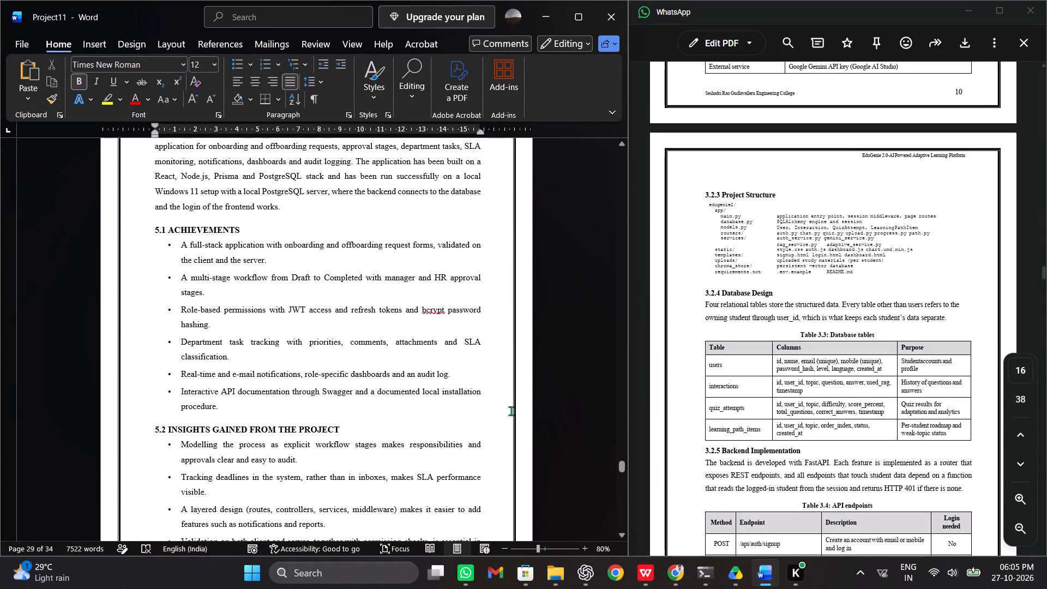
{"action": "scroll", "coordinate": [511, 411], "scroll_direction": "up", "scroll_amount": 2}
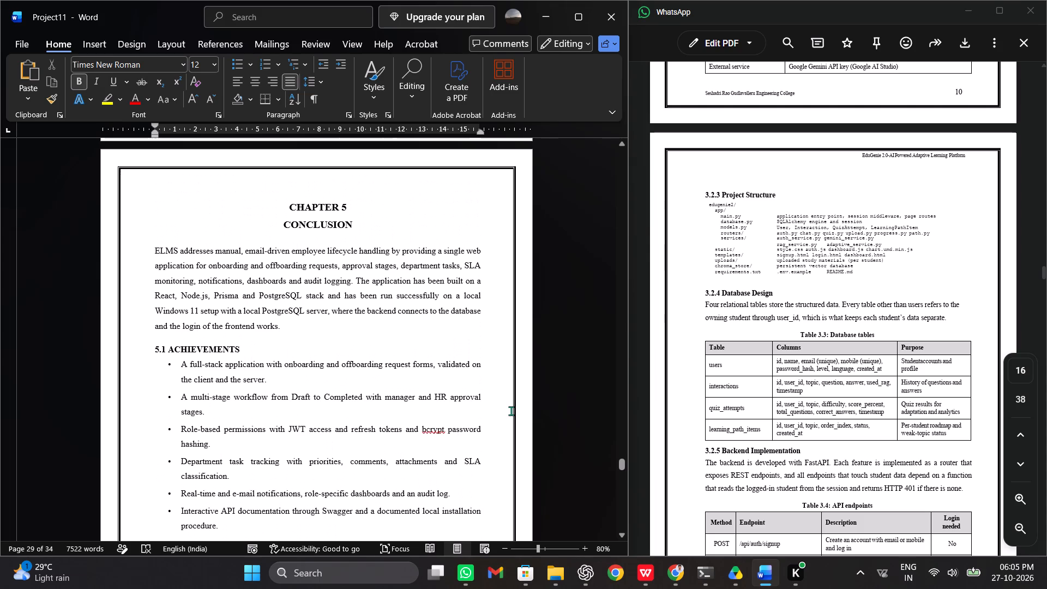
{"action": "scroll", "coordinate": [511, 411], "scroll_direction": "down", "scroll_amount": 1}
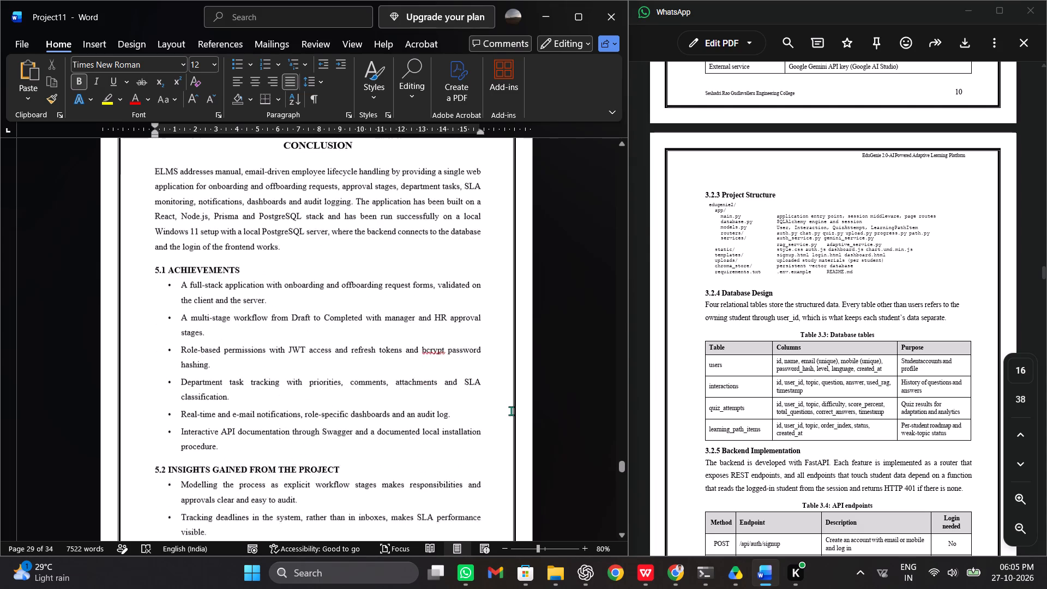
{"action": "scroll", "coordinate": [511, 411], "scroll_direction": "down", "scroll_amount": 3}
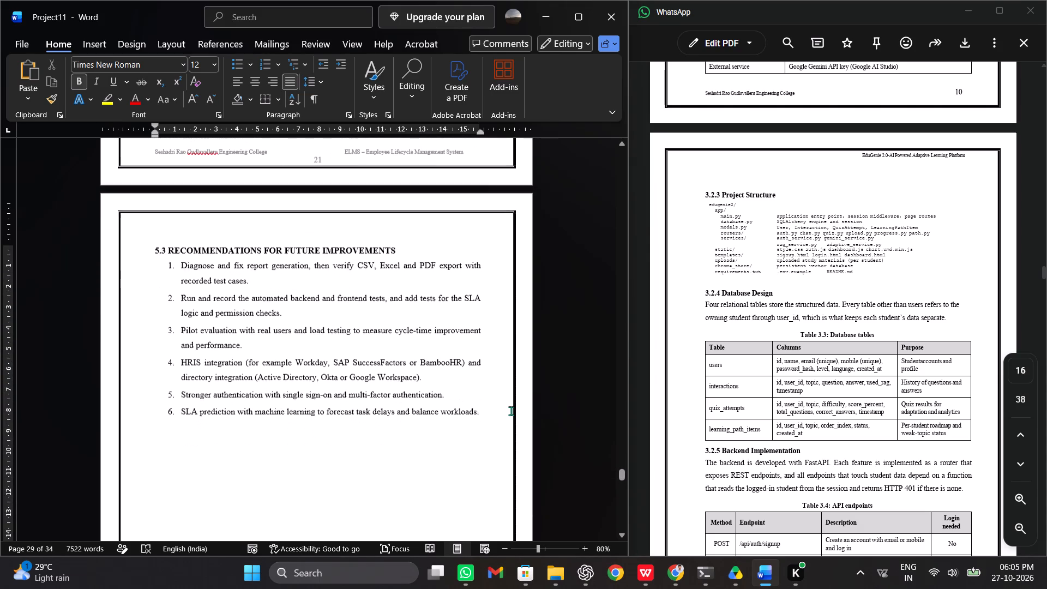
{"action": "scroll", "coordinate": [511, 411], "scroll_direction": "down", "scroll_amount": 1}
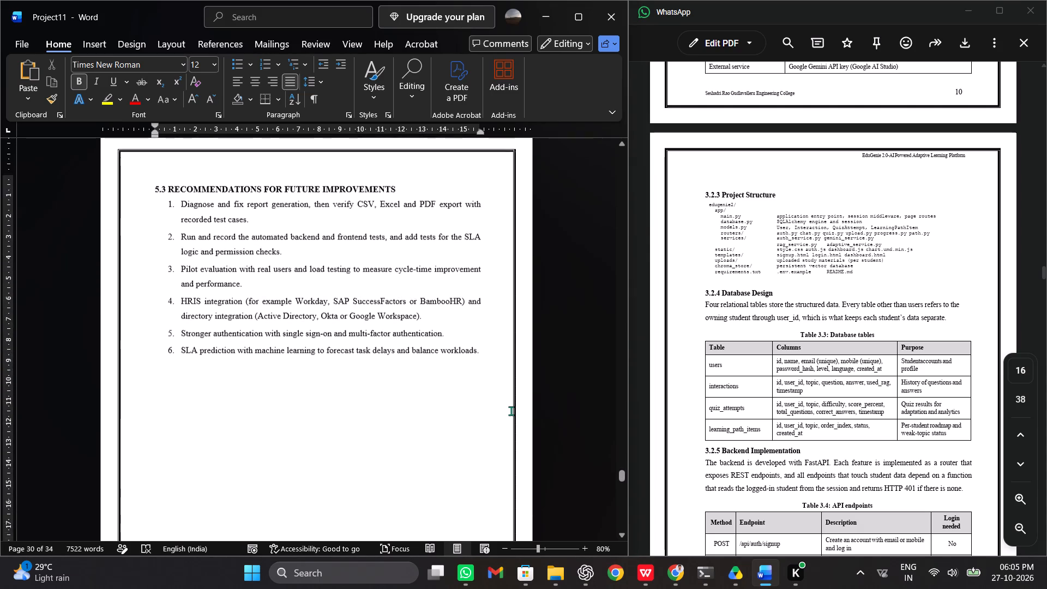
{"action": "scroll", "coordinate": [511, 411], "scroll_direction": "down", "scroll_amount": 1}
{"action": "scroll", "coordinate": [511, 411], "scroll_direction": "up", "scroll_amount": 1}
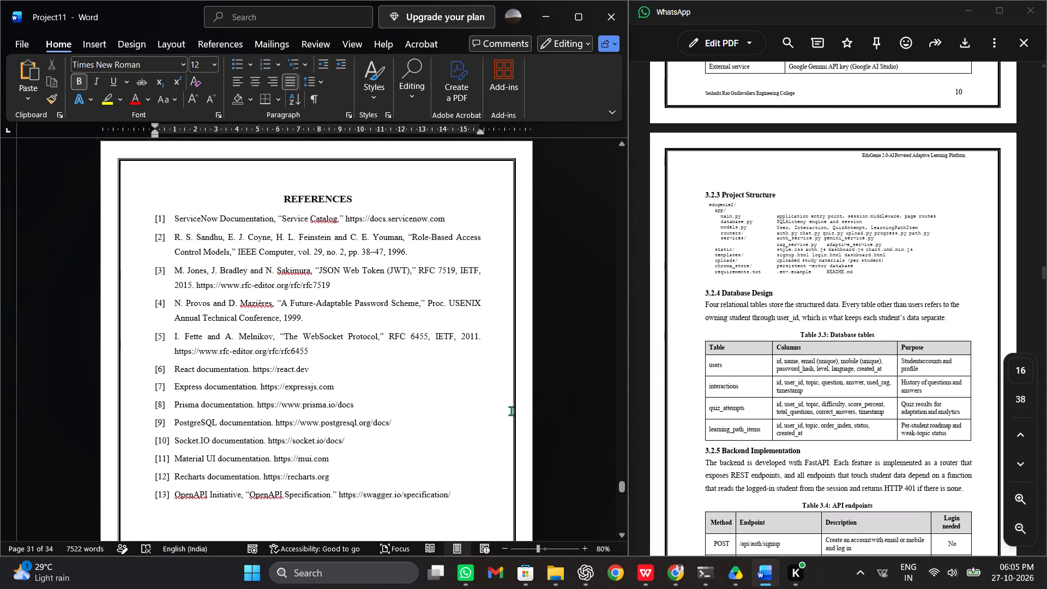
Examine the ELMS report's back matter: References, Appendix A with its command summary table, Program Outcomes and the course outcome mapping.
{"action": "scroll", "coordinate": [511, 411], "scroll_direction": "up", "scroll_amount": 1}
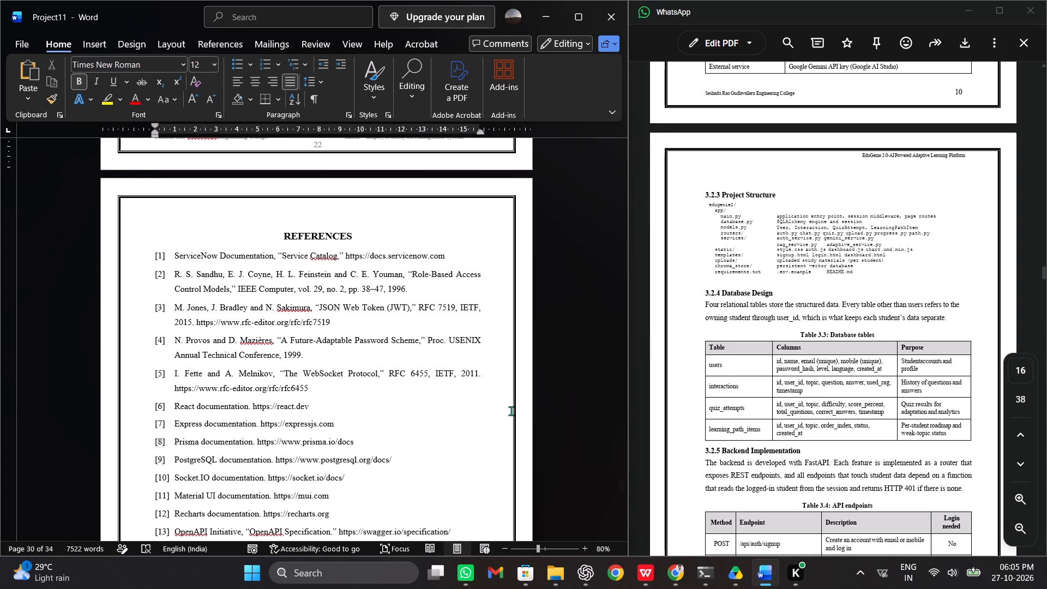
{"action": "scroll", "coordinate": [511, 411], "scroll_direction": "down", "scroll_amount": 5}
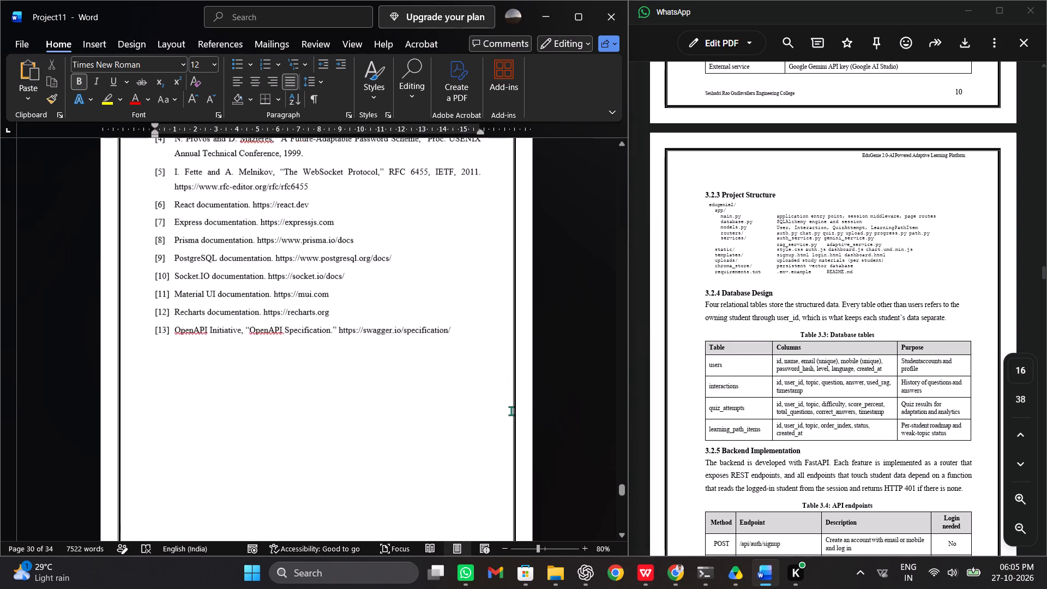
{"action": "scroll", "coordinate": [511, 411], "scroll_direction": "down", "scroll_amount": 5}
{"action": "scroll", "coordinate": [511, 411], "scroll_direction": "up", "scroll_amount": 1}
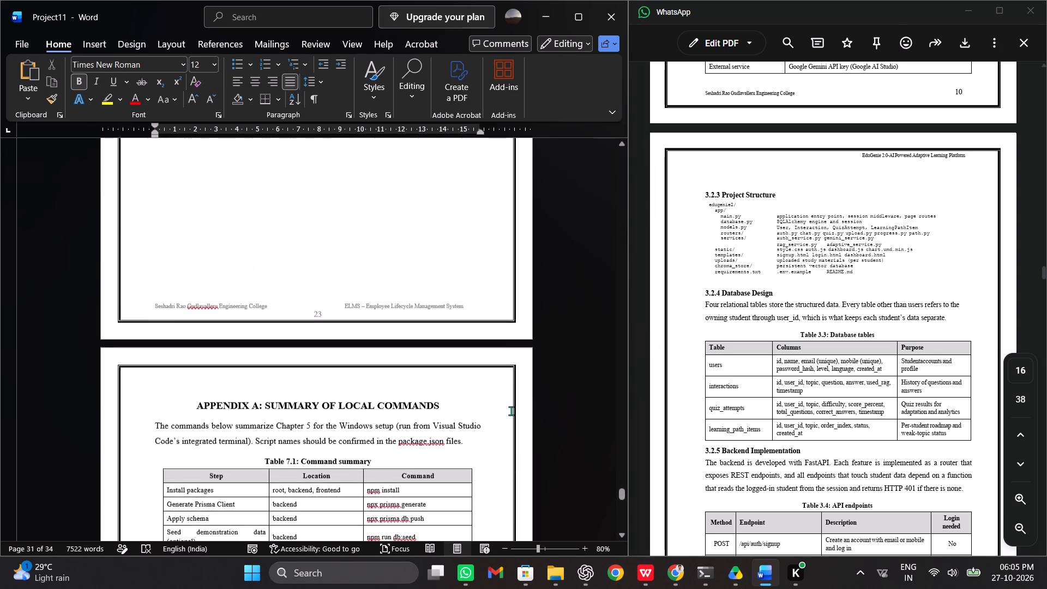
{"action": "scroll", "coordinate": [511, 411], "scroll_direction": "up", "scroll_amount": 1}
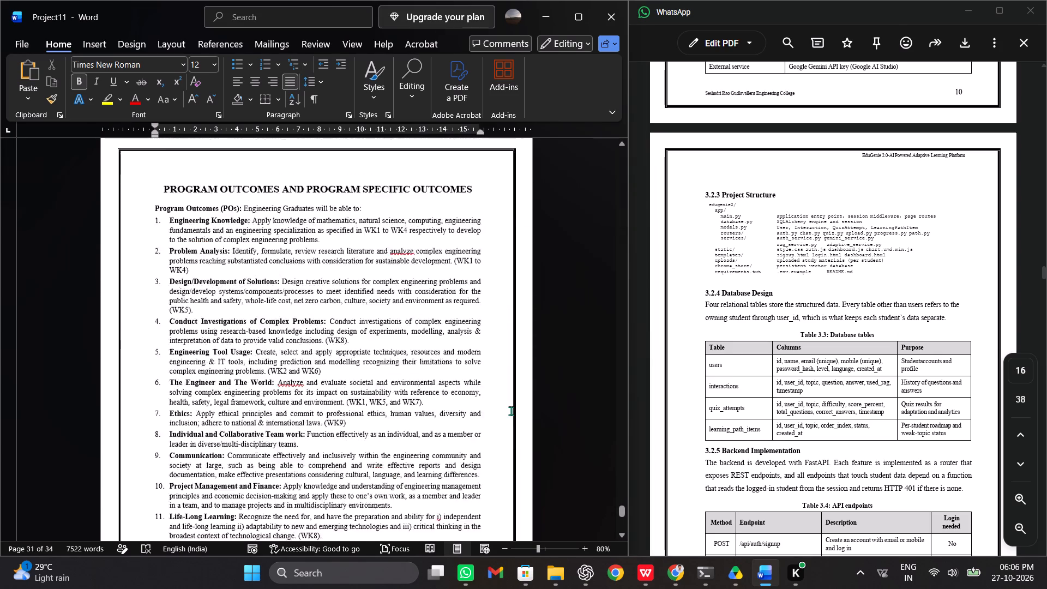
{"action": "scroll", "coordinate": [511, 411], "scroll_direction": "up", "scroll_amount": 1}
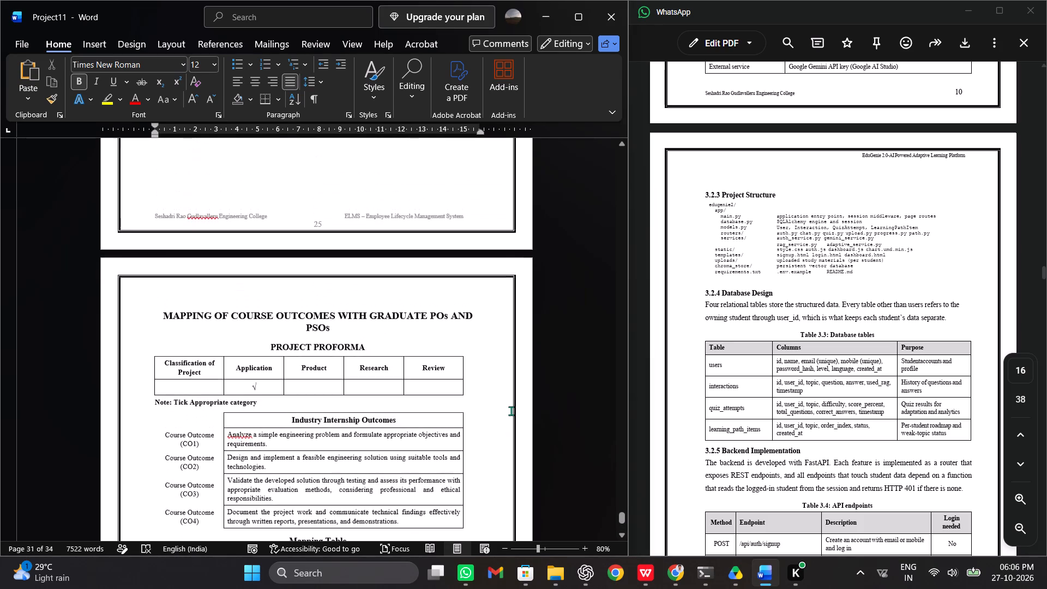
{"action": "scroll", "coordinate": [511, 411], "scroll_direction": "up", "scroll_amount": 4}
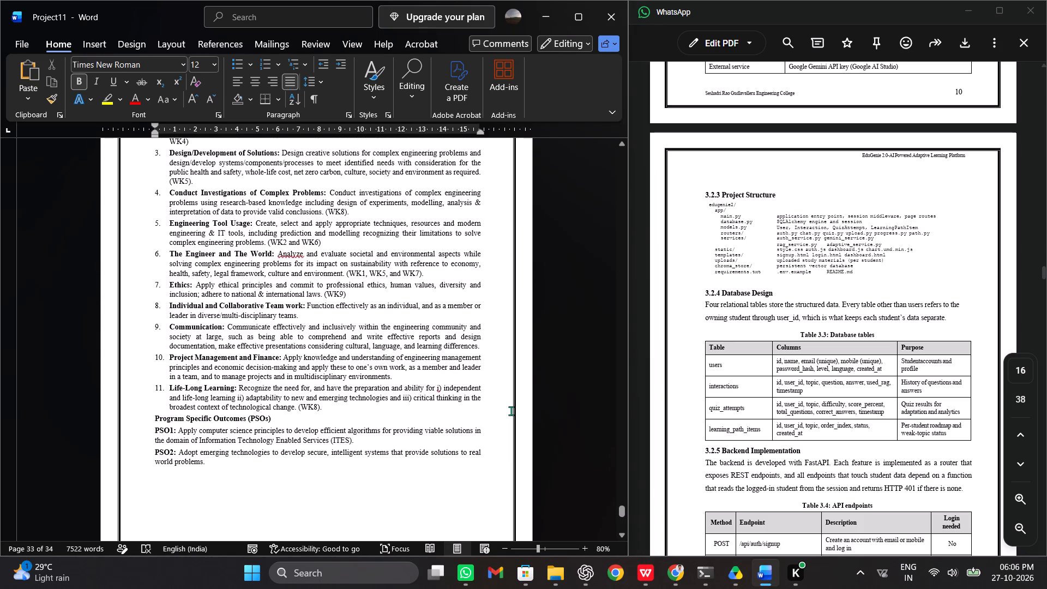
{"action": "scroll", "coordinate": [511, 411], "scroll_direction": "up", "scroll_amount": 9}
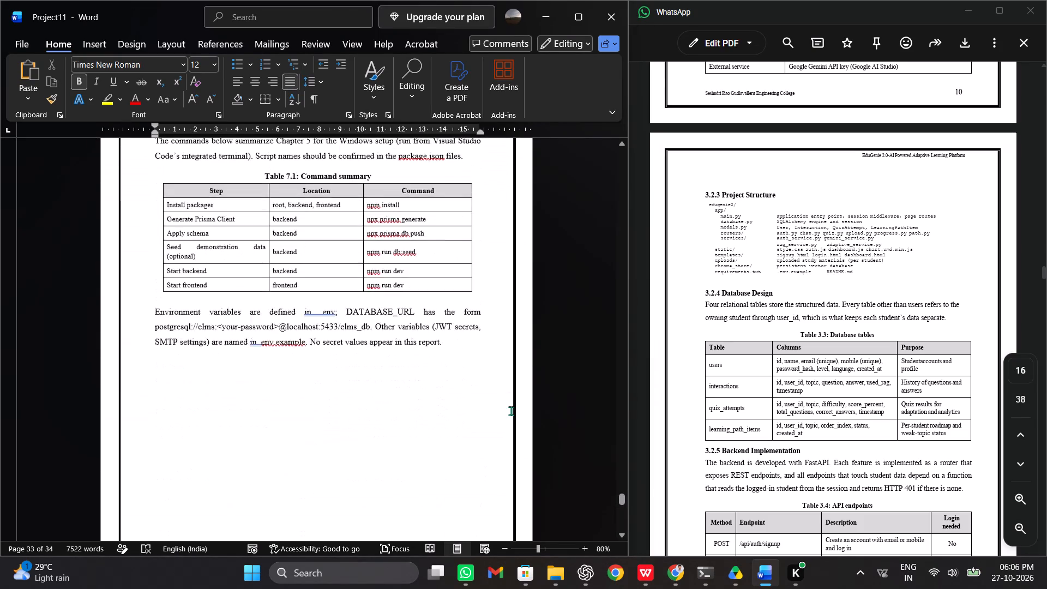
{"action": "scroll", "coordinate": [511, 411], "scroll_direction": "up", "scroll_amount": 1}
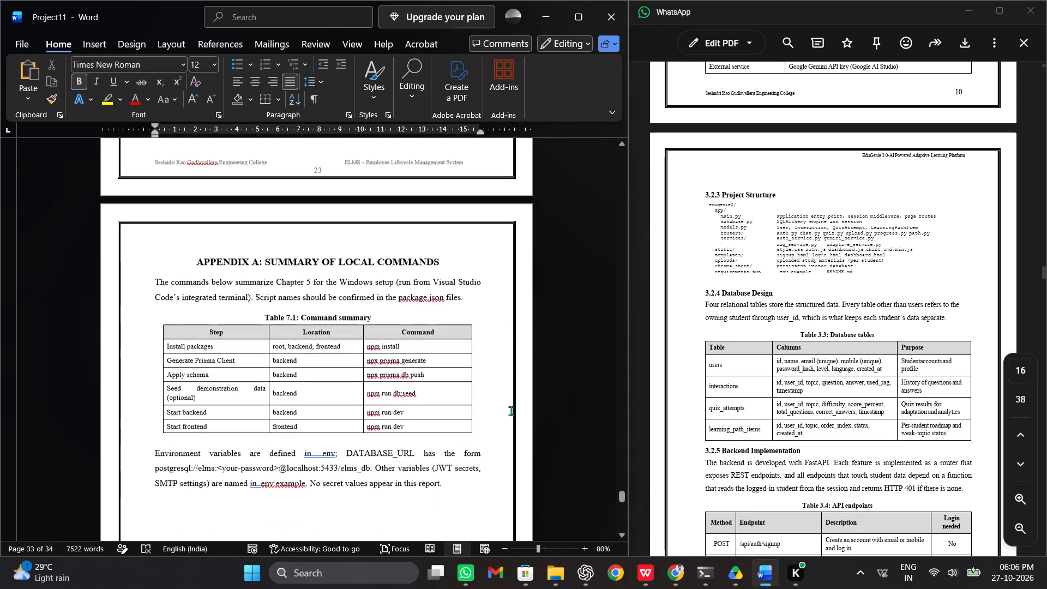
{"action": "scroll", "coordinate": [511, 411], "scroll_direction": "up", "scroll_amount": 2}
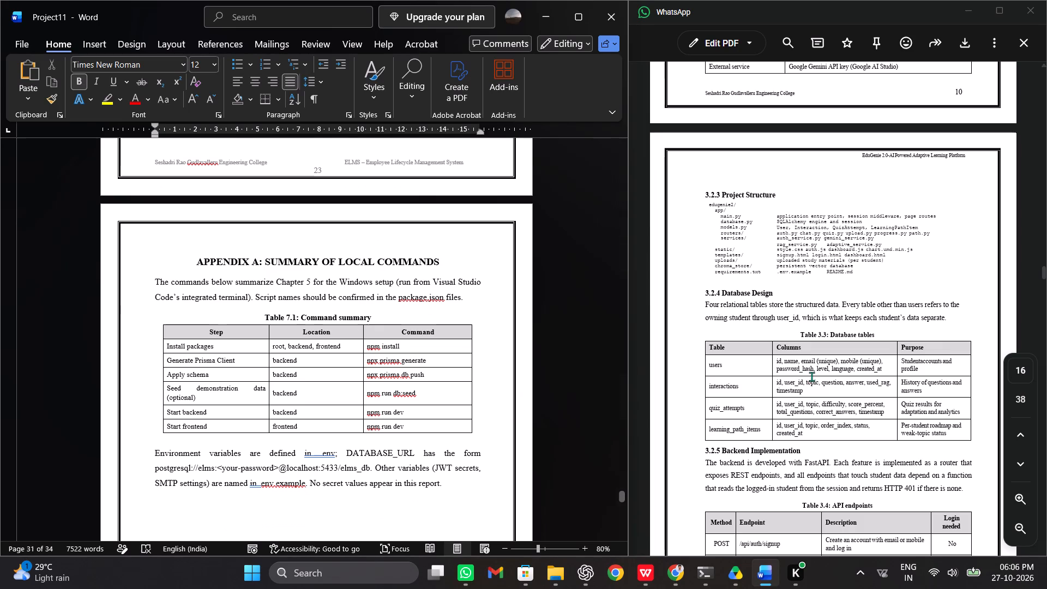
Examine the reference report's implementation subsections from 3.2.4 Database Design through 3.2.10 Learning Path Implementation for comparison.
{"action": "scroll", "coordinate": [866, 260], "scroll_direction": "down", "scroll_amount": 5}
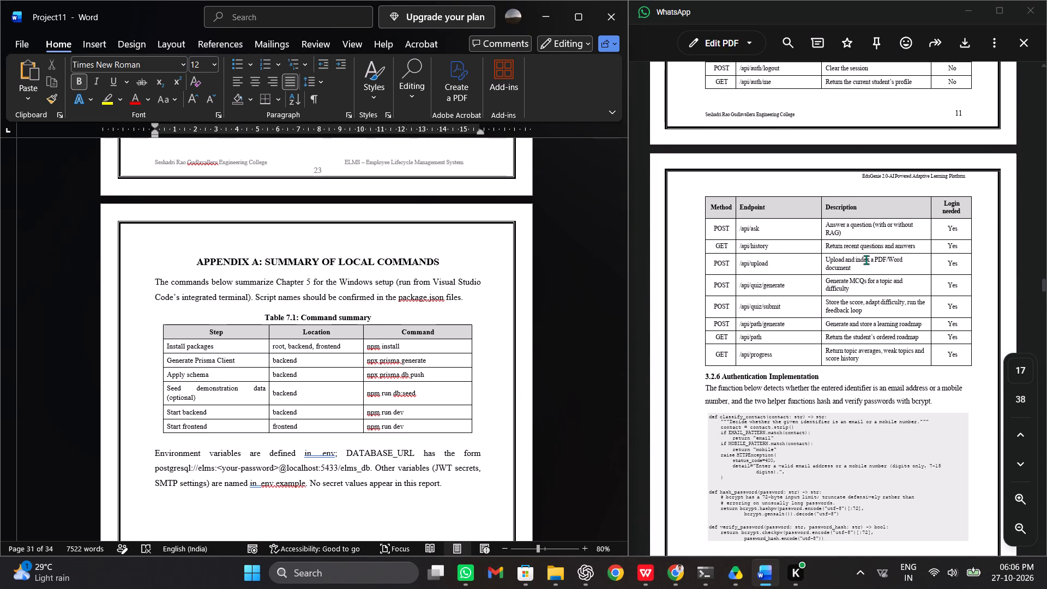
{"action": "scroll", "coordinate": [866, 260], "scroll_direction": "down", "scroll_amount": 1}
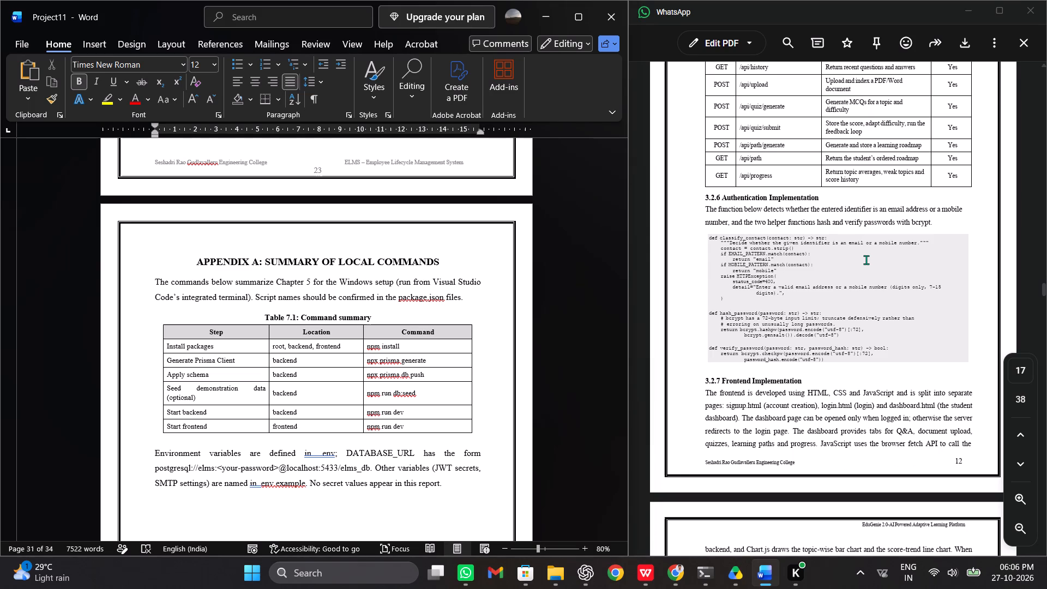
{"action": "scroll", "coordinate": [866, 260], "scroll_direction": "down", "scroll_amount": 2}
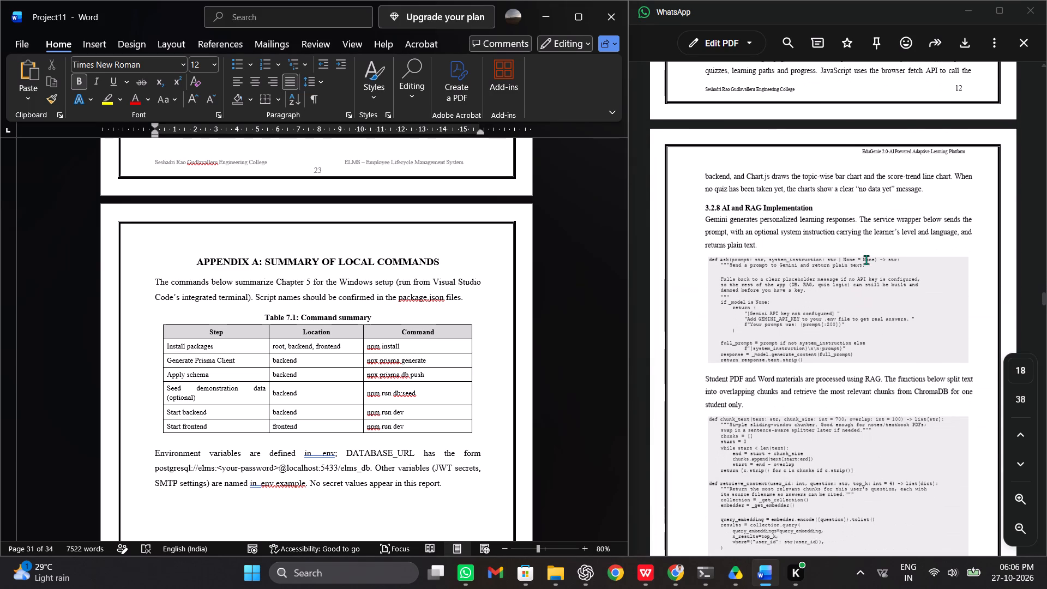
{"action": "scroll", "coordinate": [866, 260], "scroll_direction": "down", "scroll_amount": 1}
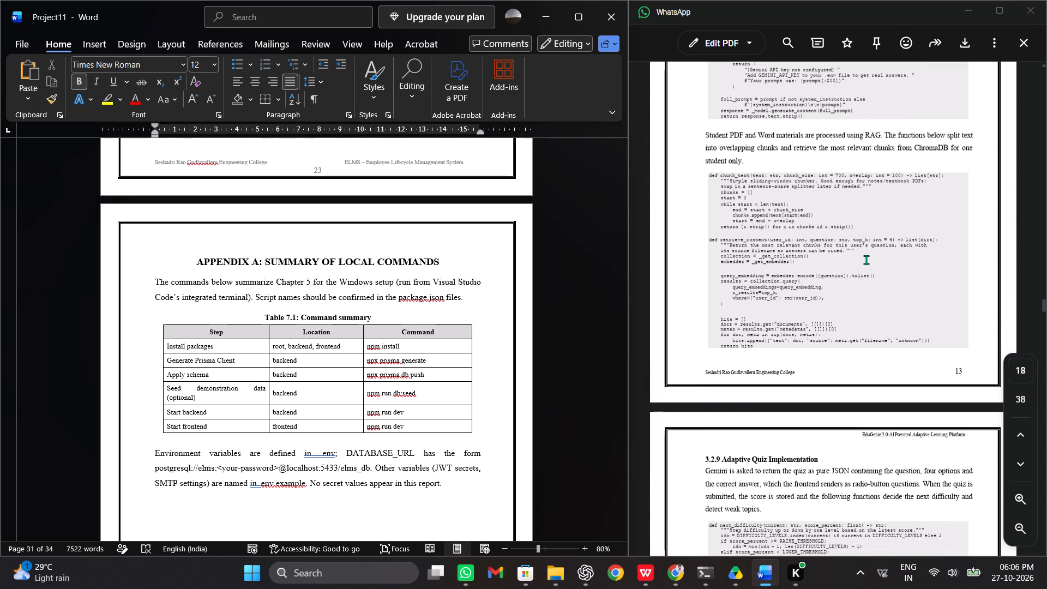
{"action": "scroll", "coordinate": [866, 260], "scroll_direction": "down", "scroll_amount": 2}
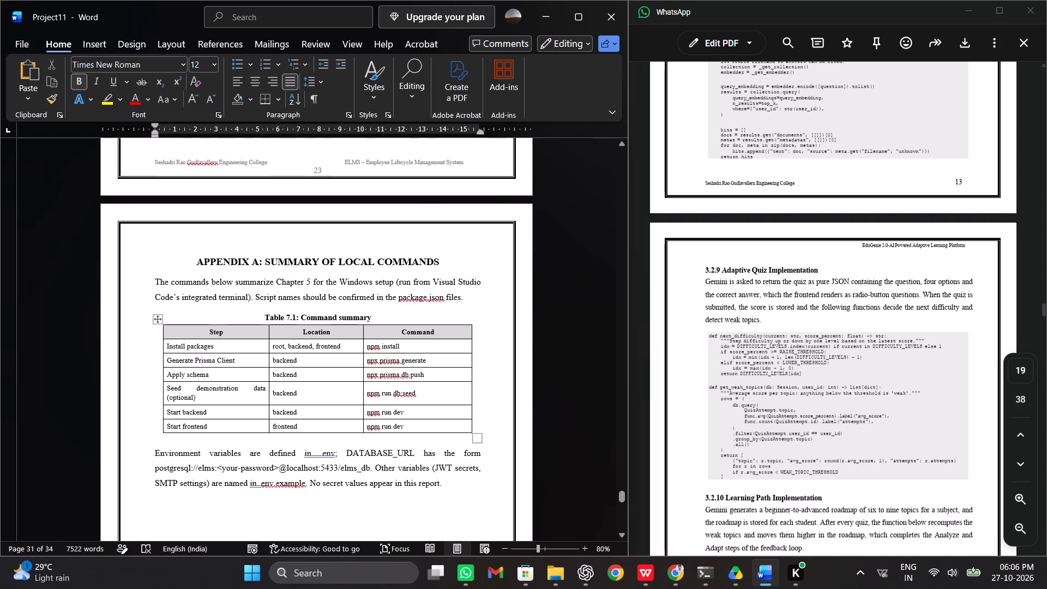
Review the ELMS report backwards from the test scenarios table through sections 3.8 Data Preparation and 3.7 Database Design.
{"action": "scroll", "coordinate": [347, 324], "scroll_direction": "up", "scroll_amount": 18}
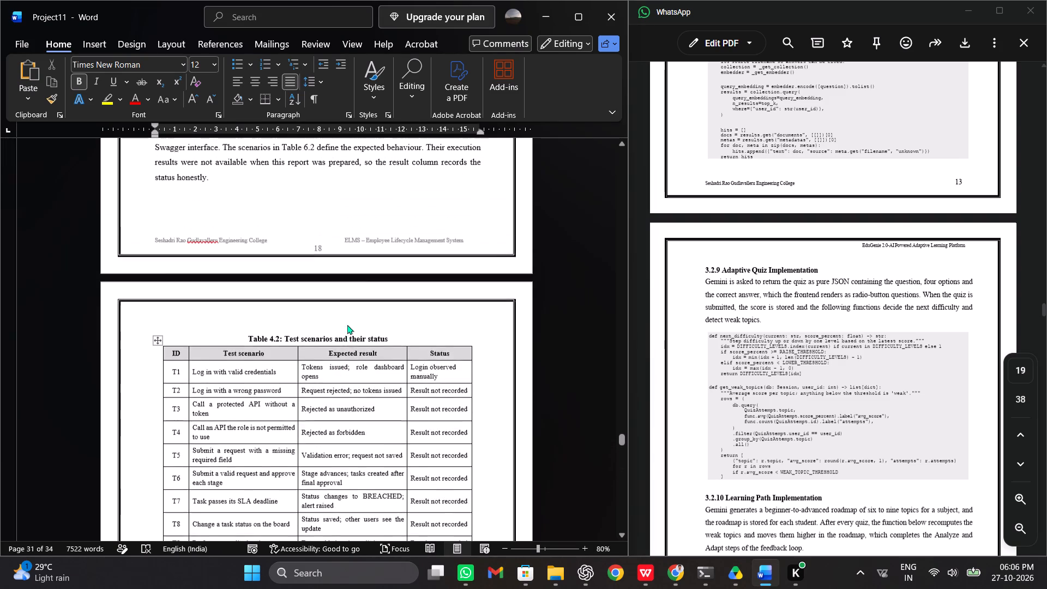
{"action": "scroll", "coordinate": [347, 324], "scroll_direction": "up", "scroll_amount": 18}
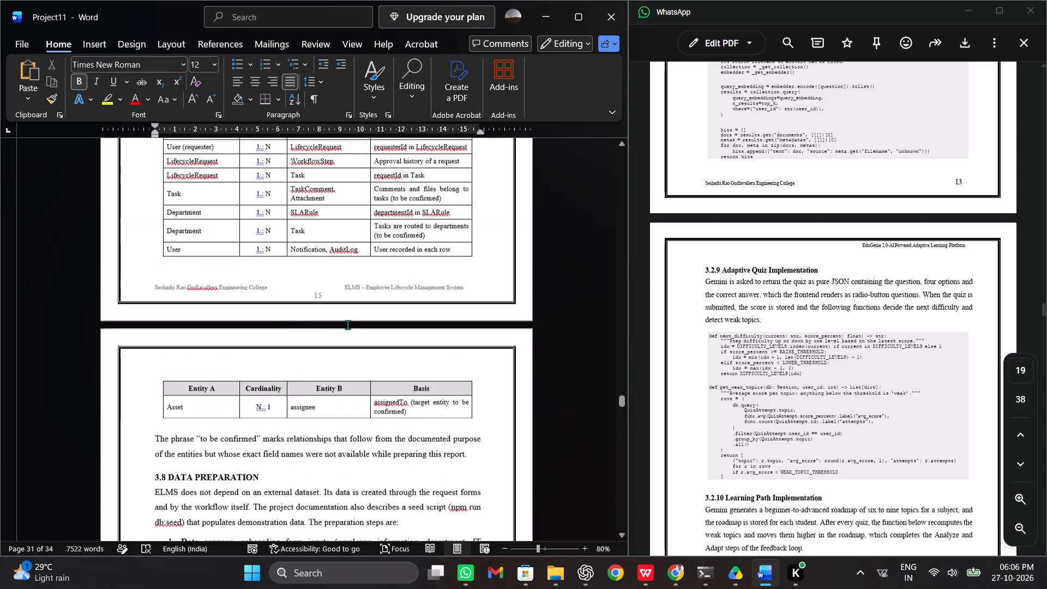
{"action": "scroll", "coordinate": [347, 324], "scroll_direction": "up", "scroll_amount": 2}
{"action": "scroll", "coordinate": [347, 324], "scroll_direction": "down", "scroll_amount": 1}
{"action": "scroll", "coordinate": [347, 324], "scroll_direction": "up", "scroll_amount": 1}
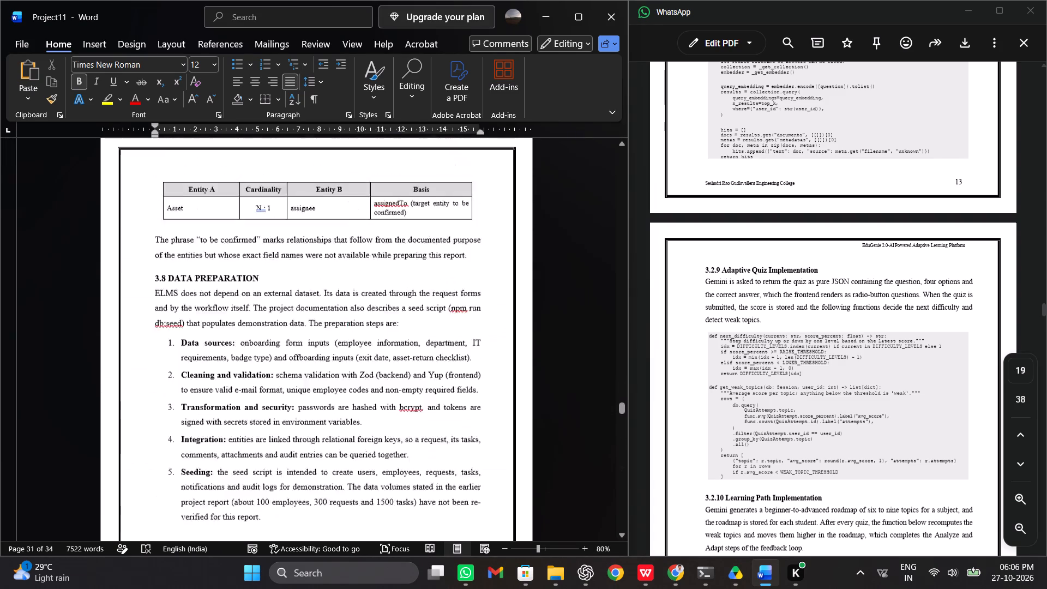
{"action": "scroll", "coordinate": [347, 324], "scroll_direction": "up", "scroll_amount": 1}
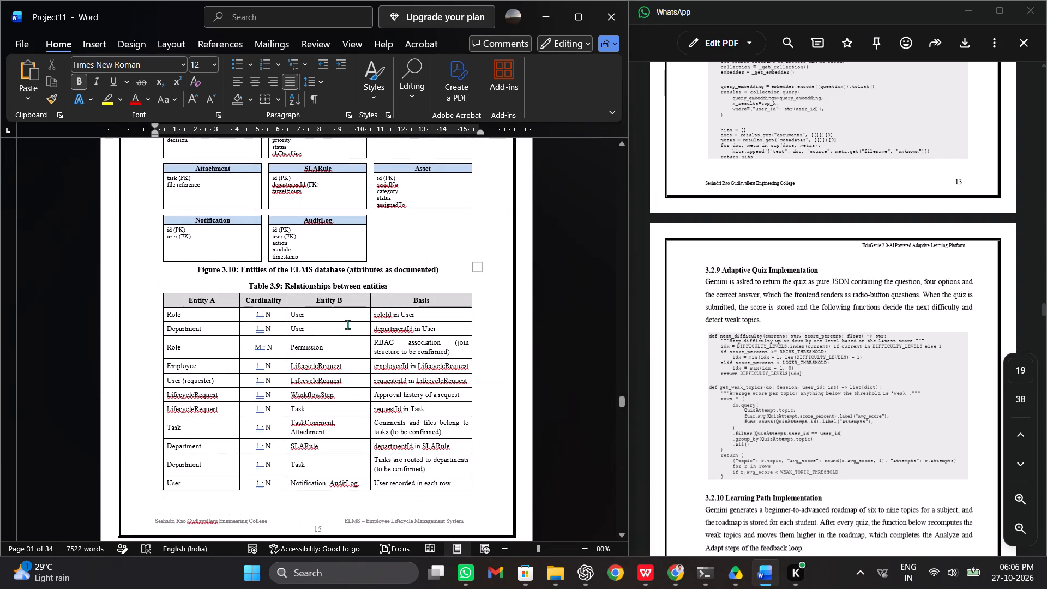
{"action": "scroll", "coordinate": [347, 324], "scroll_direction": "up", "scroll_amount": 3}
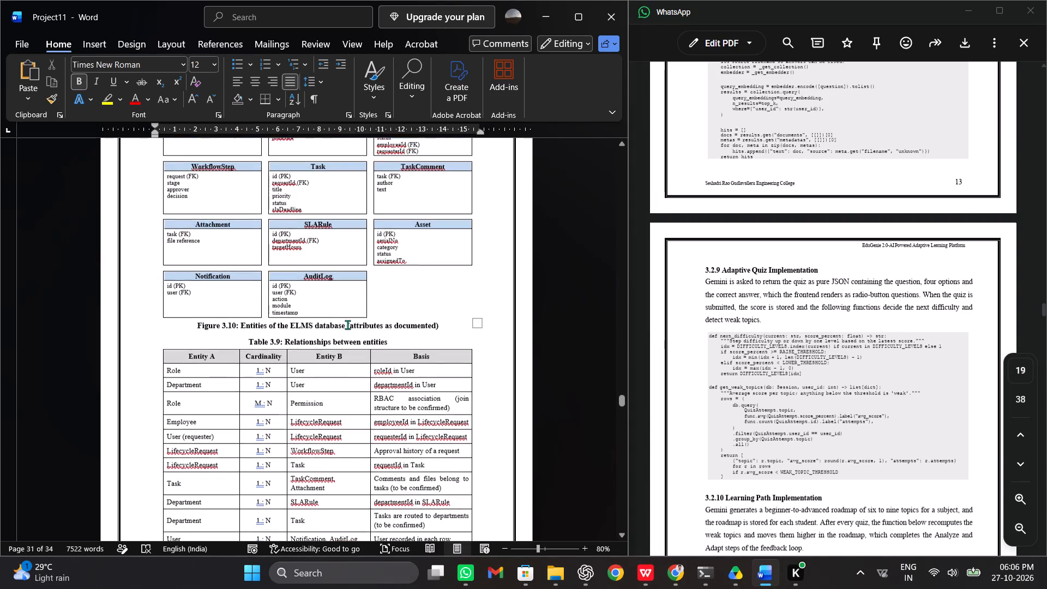
{"action": "scroll", "coordinate": [347, 324], "scroll_direction": "up", "scroll_amount": 3}
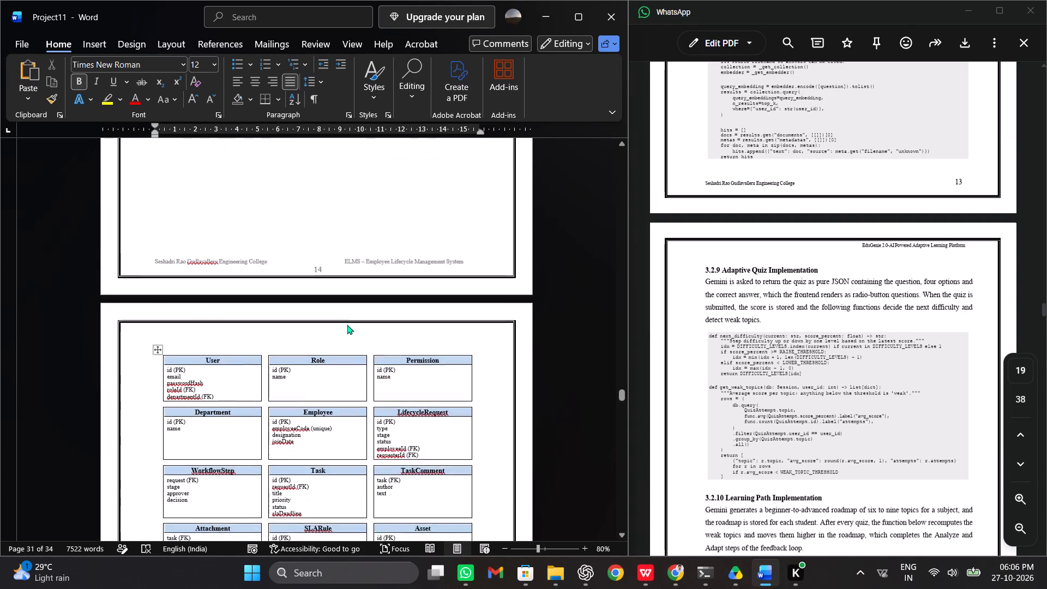
{"action": "scroll", "coordinate": [347, 324], "scroll_direction": "up", "scroll_amount": 7}
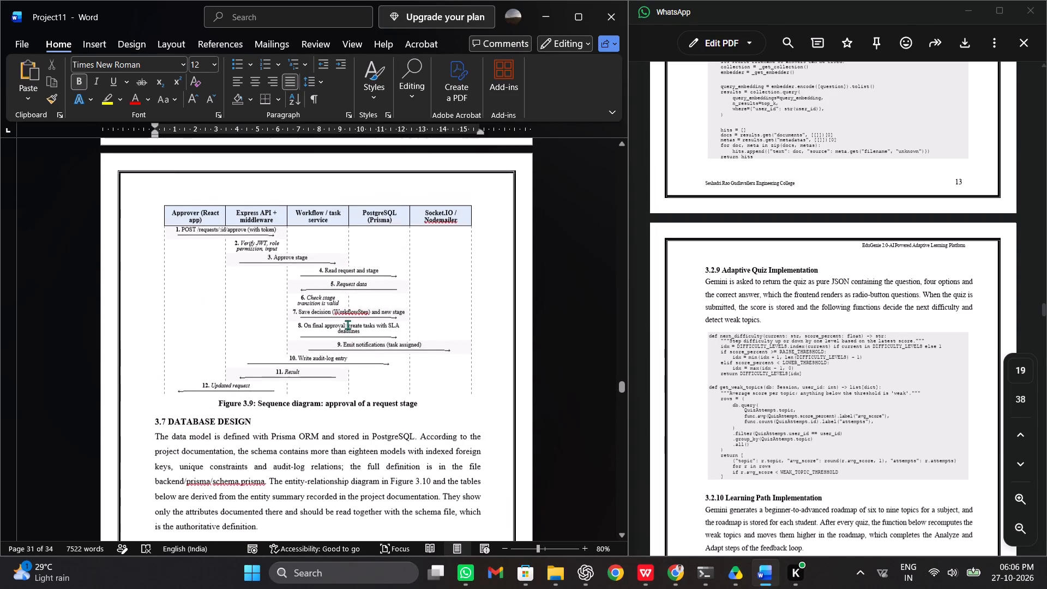
Review the ELMS report backwards through the section 3.6 diagrams and the section 3.5 modules, including Tables 3.8 to 3.6.
{"action": "scroll", "coordinate": [347, 324], "scroll_direction": "up", "scroll_amount": 6}
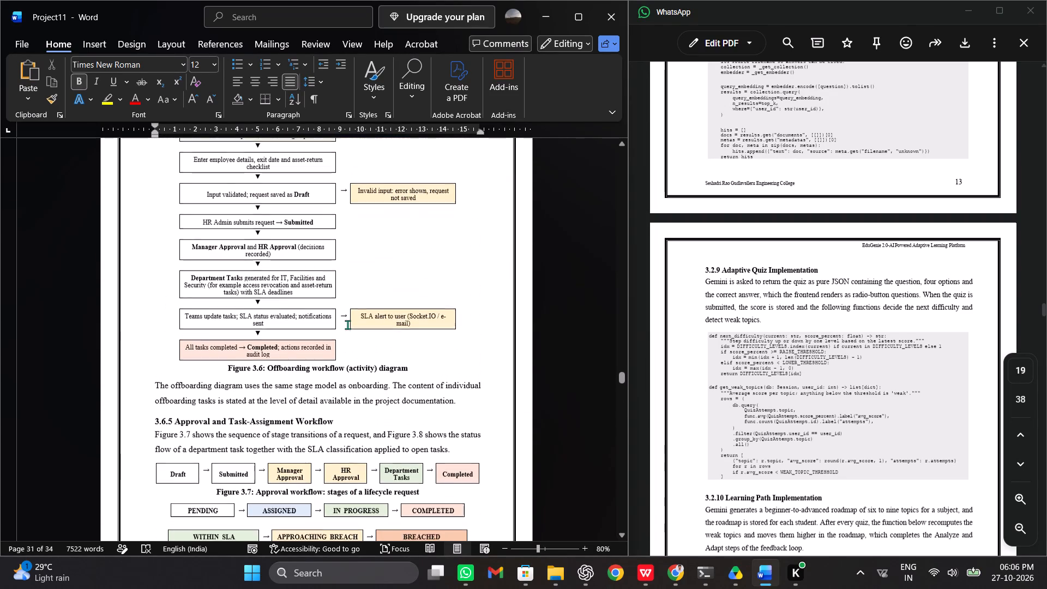
{"action": "scroll", "coordinate": [347, 324], "scroll_direction": "up", "scroll_amount": 5}
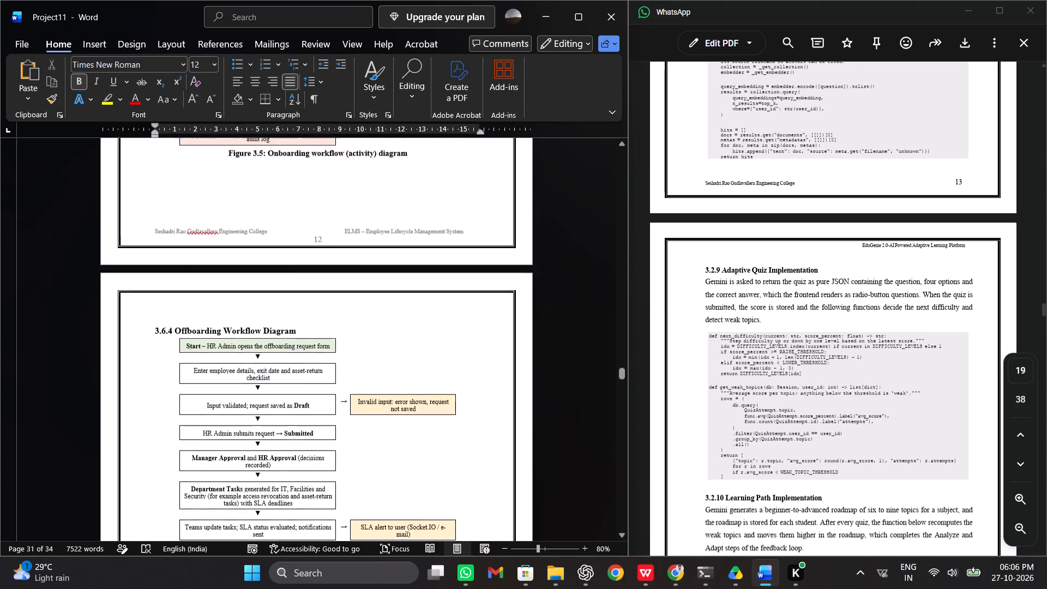
{"action": "scroll", "coordinate": [347, 324], "scroll_direction": "up", "scroll_amount": 6}
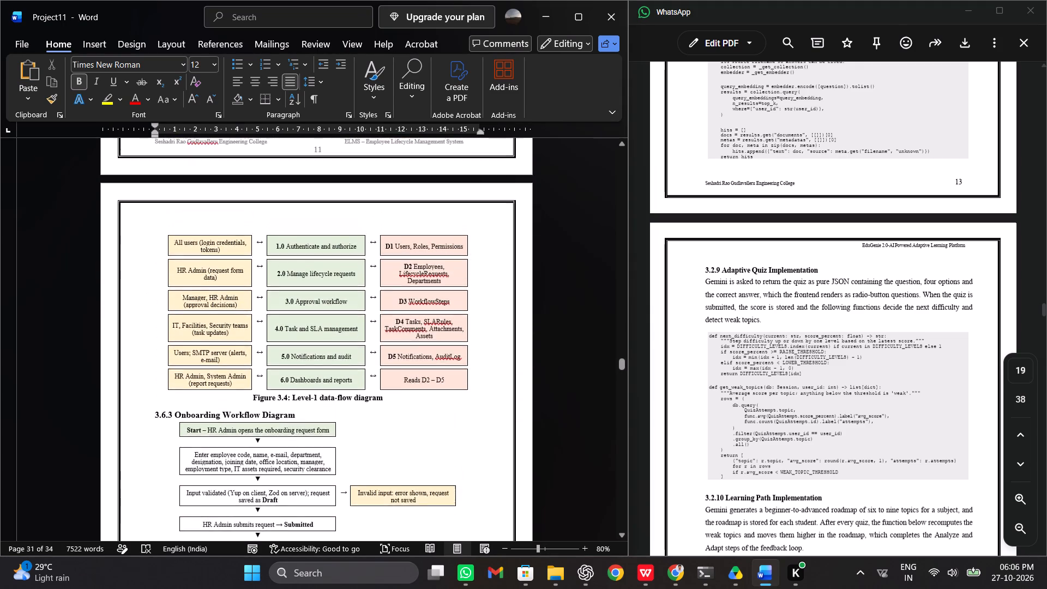
{"action": "scroll", "coordinate": [347, 324], "scroll_direction": "up", "scroll_amount": 5}
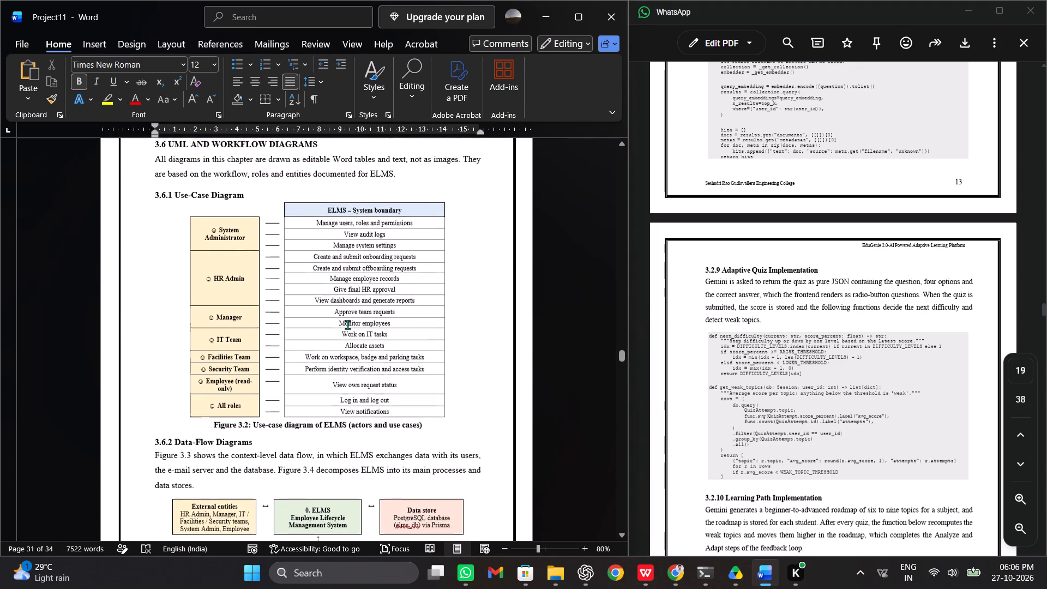
{"action": "scroll", "coordinate": [347, 324], "scroll_direction": "up", "scroll_amount": 8}
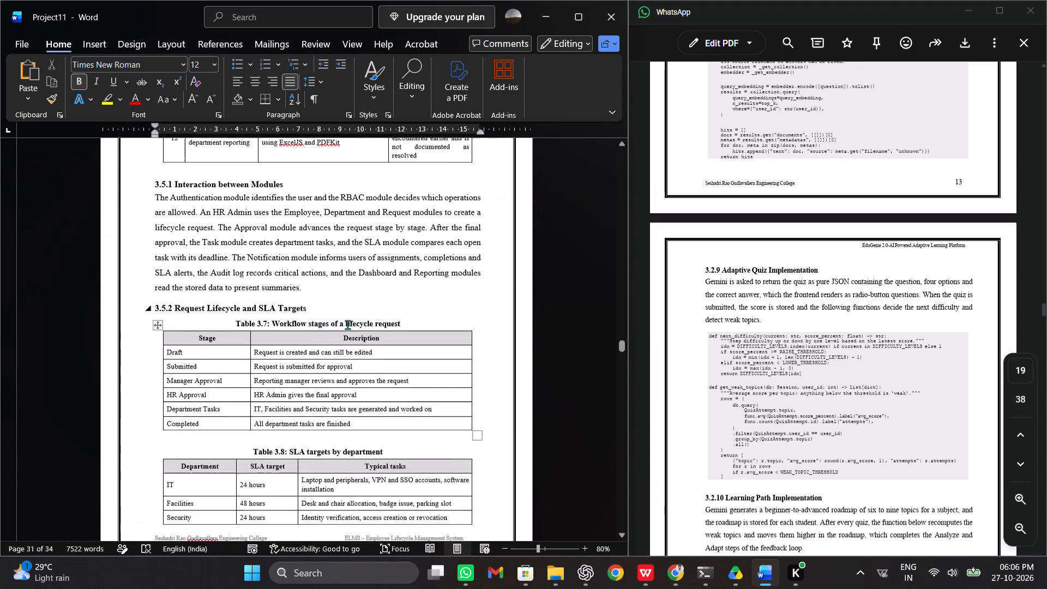
{"action": "scroll", "coordinate": [347, 324], "scroll_direction": "up", "scroll_amount": 2}
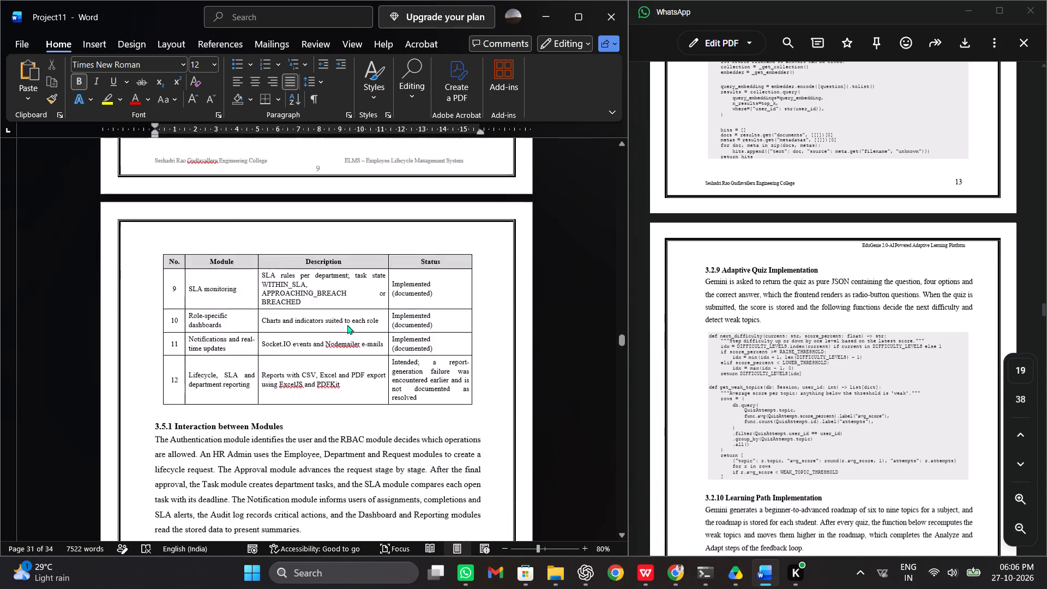
{"action": "scroll", "coordinate": [347, 324], "scroll_direction": "up", "scroll_amount": 5}
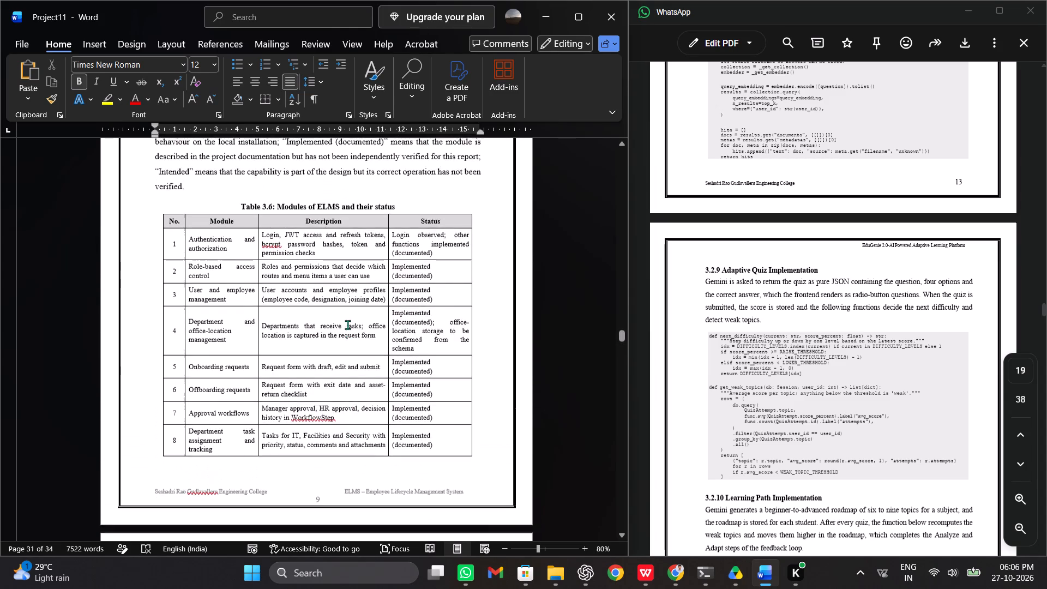
Review the ELMS report's Chapter 3 backwards from section 3.5 Project Modules through 3.4 Roles and Access Control to 3.2 Requirement Analysis.
{"action": "scroll", "coordinate": [347, 324], "scroll_direction": "up", "scroll_amount": 2}
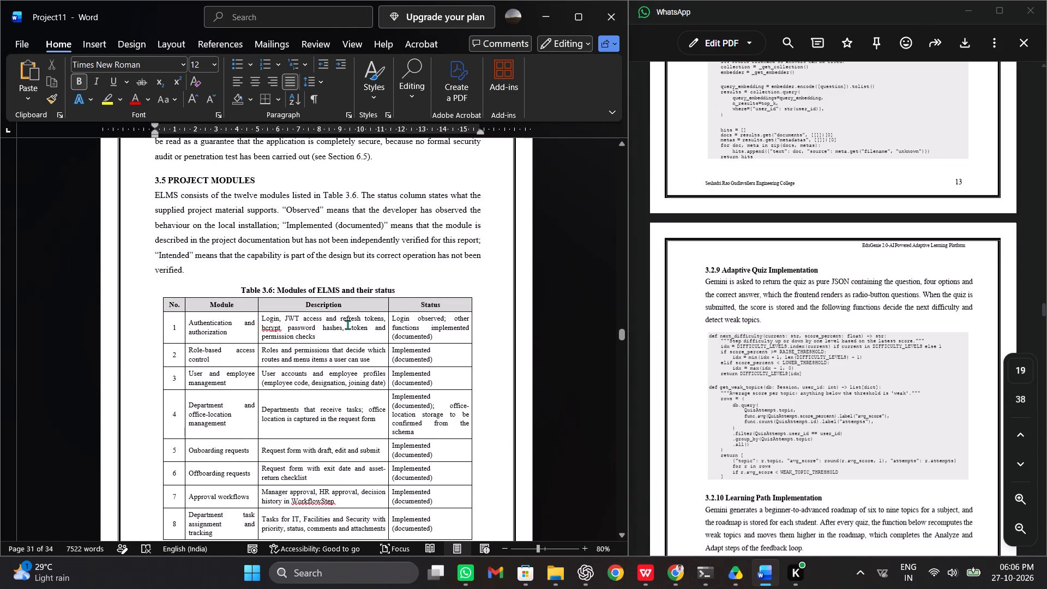
{"action": "scroll", "coordinate": [347, 324], "scroll_direction": "up", "scroll_amount": 6}
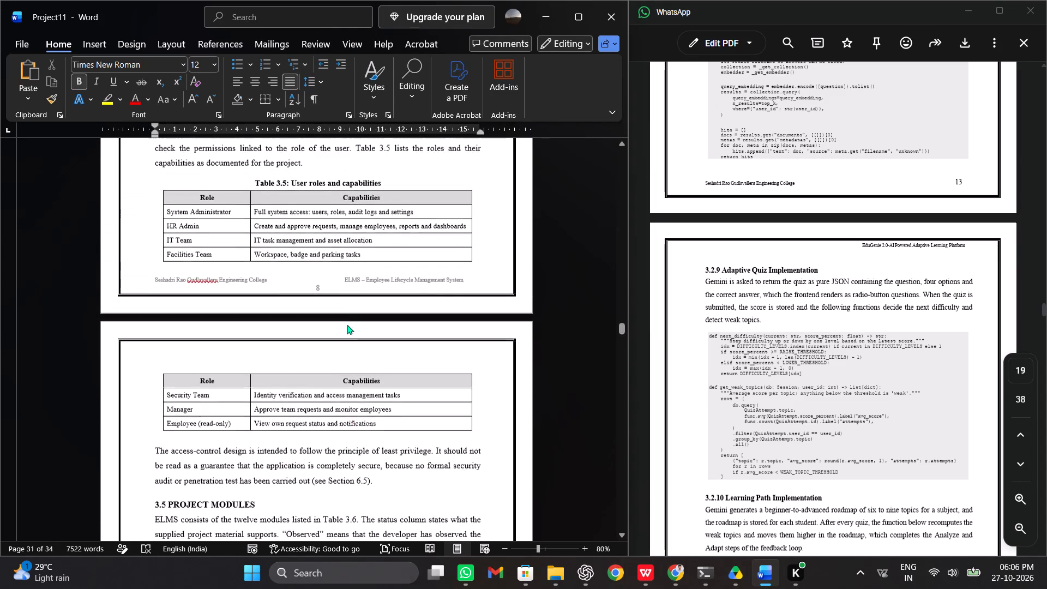
{"action": "scroll", "coordinate": [347, 324], "scroll_direction": "up", "scroll_amount": 3}
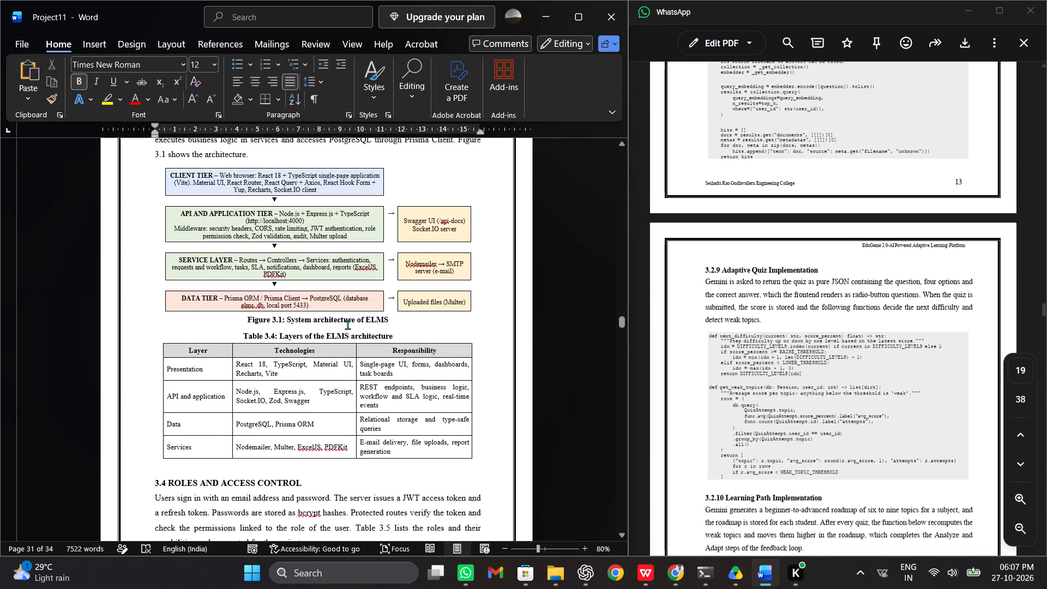
{"action": "scroll", "coordinate": [347, 324], "scroll_direction": "up", "scroll_amount": 3}
{"action": "scroll", "coordinate": [347, 324], "scroll_direction": "down", "scroll_amount": 2}
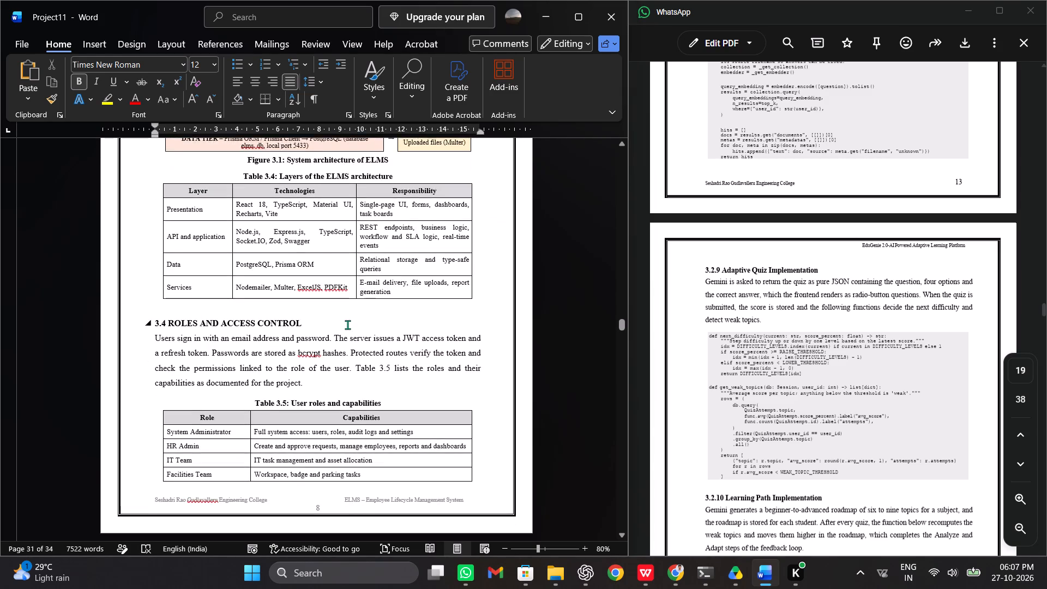
{"action": "scroll", "coordinate": [347, 324], "scroll_direction": "down", "scroll_amount": 1}
{"action": "scroll", "coordinate": [347, 324], "scroll_direction": "up", "scroll_amount": 2}
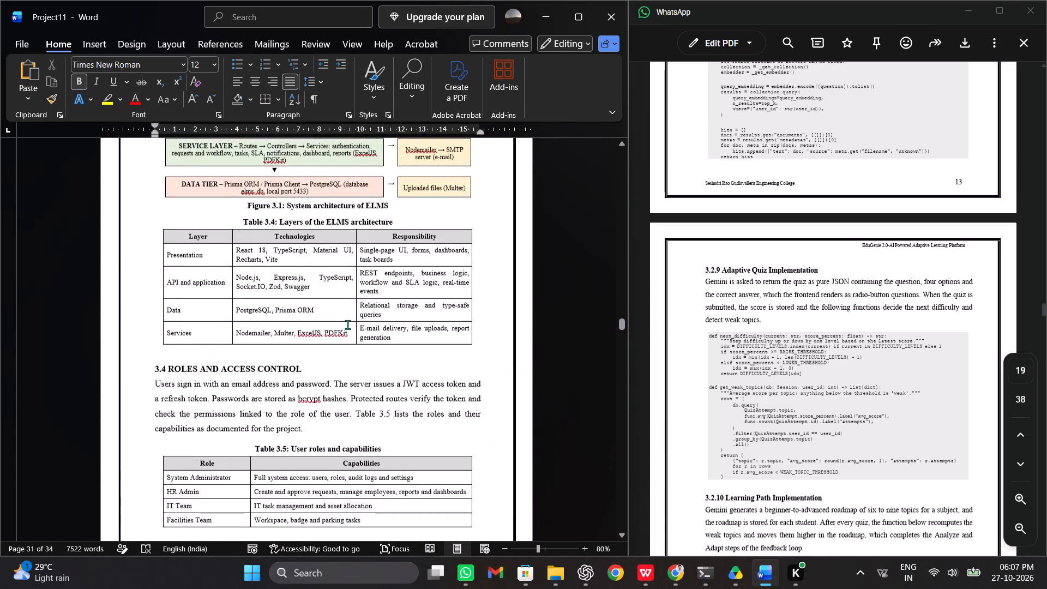
{"action": "scroll", "coordinate": [347, 324], "scroll_direction": "up", "scroll_amount": 8}
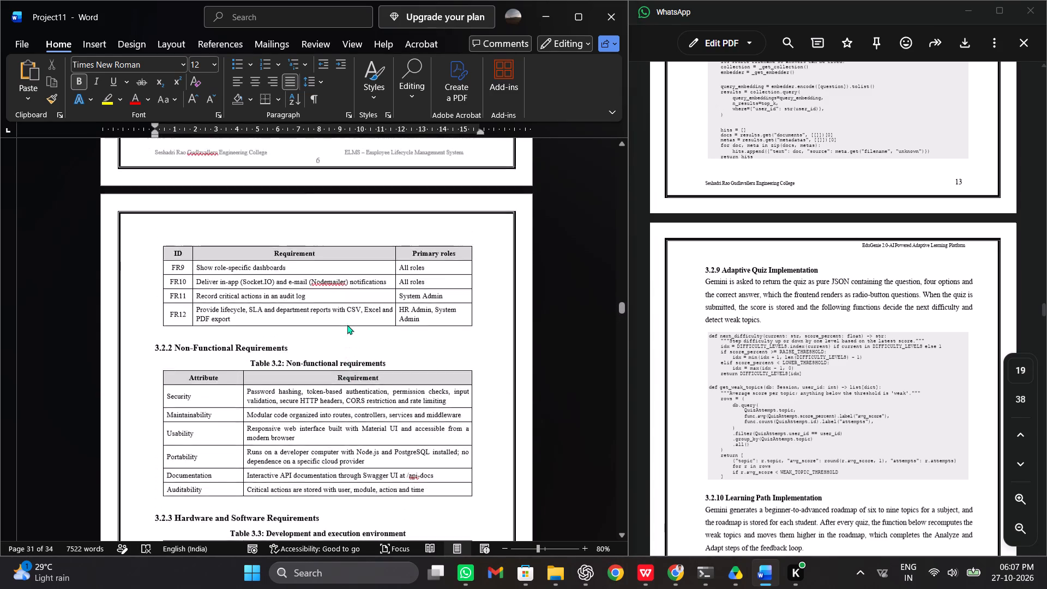
{"action": "scroll", "coordinate": [347, 324], "scroll_direction": "up", "scroll_amount": 1}
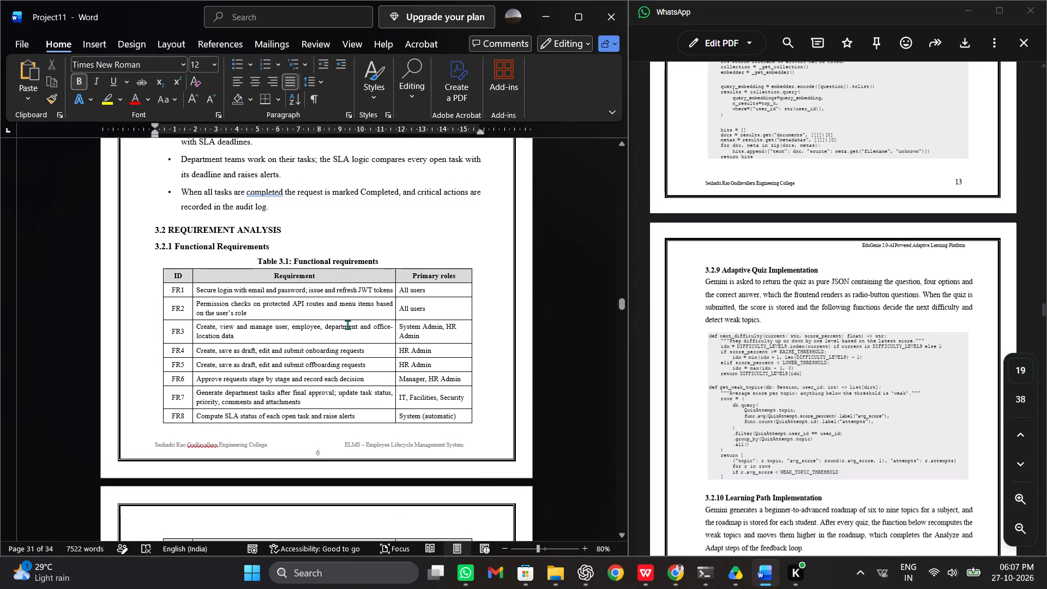
Examine the ELMS report's Chapter 2 Literature Review, sections 2.1 to 2.3 with Table 2.1, and section 1.5 Organization of the Report.
{"action": "scroll", "coordinate": [347, 324], "scroll_direction": "up", "scroll_amount": 3}
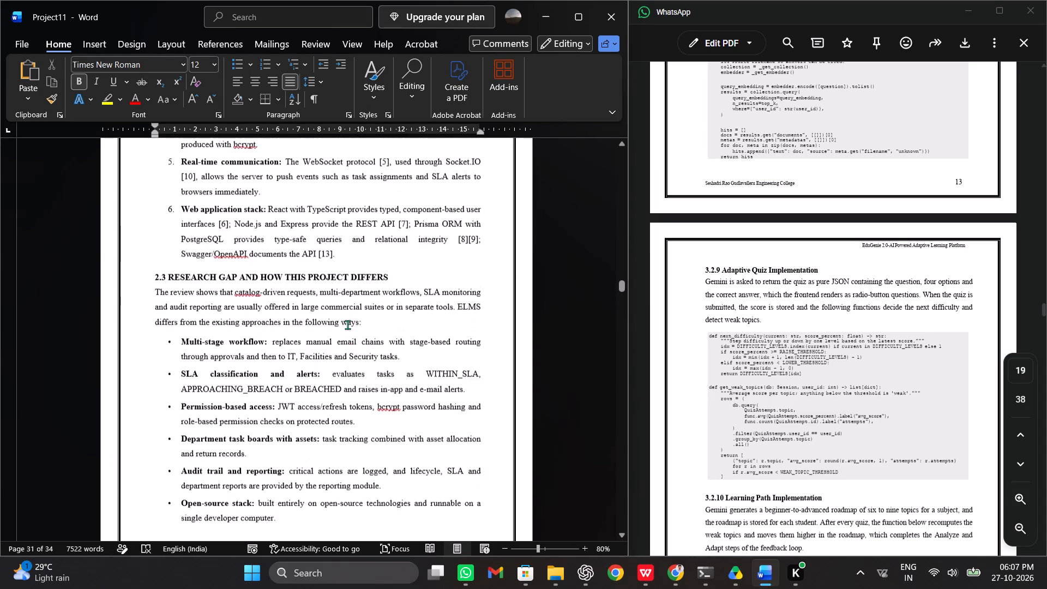
{"action": "scroll", "coordinate": [347, 324], "scroll_direction": "up", "scroll_amount": 1}
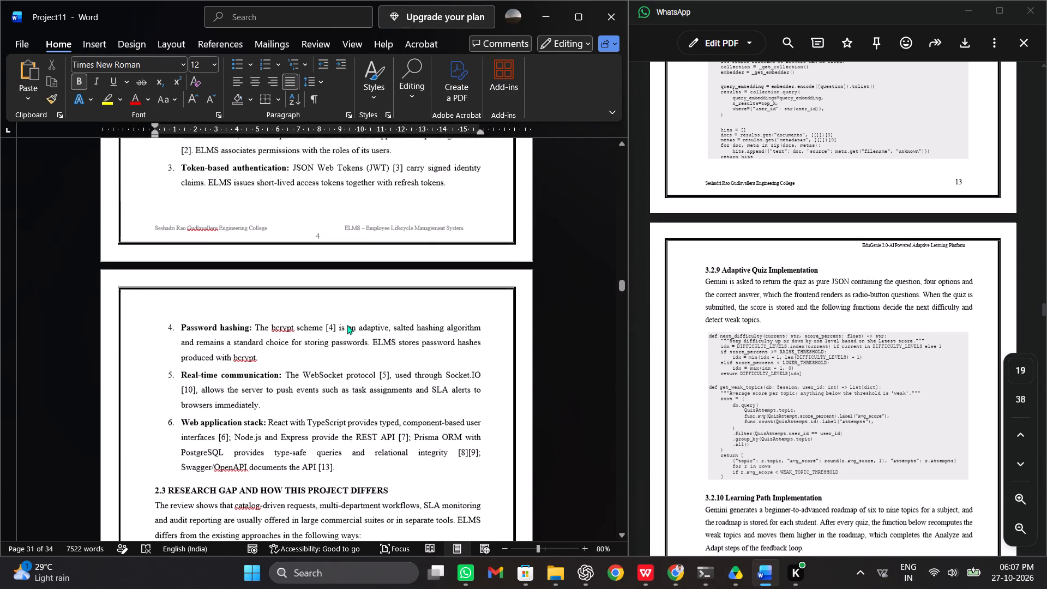
{"action": "scroll", "coordinate": [347, 324], "scroll_direction": "up", "scroll_amount": 4}
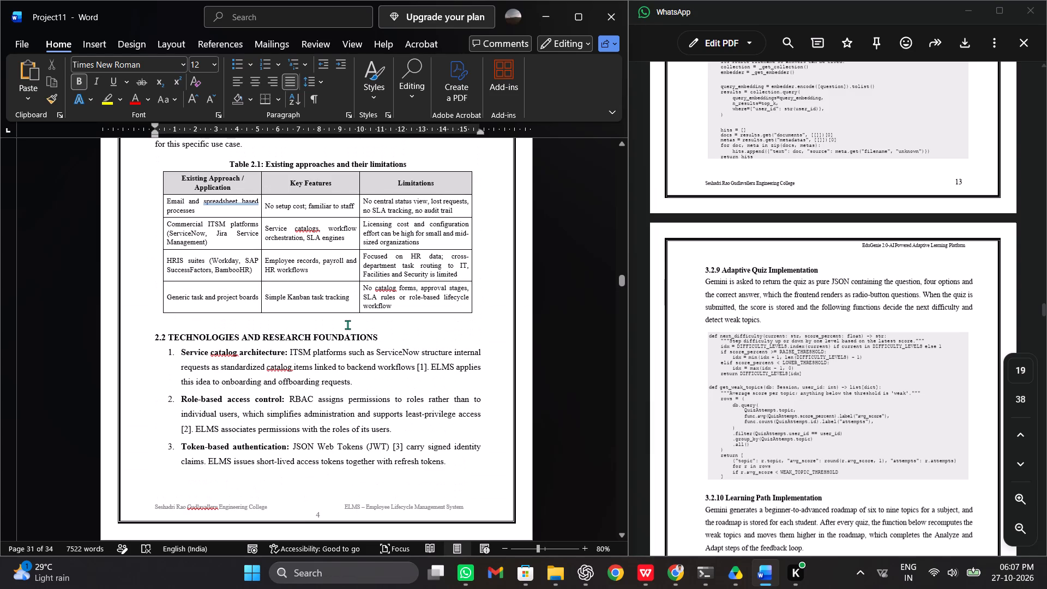
{"action": "scroll", "coordinate": [347, 324], "scroll_direction": "up", "scroll_amount": 3}
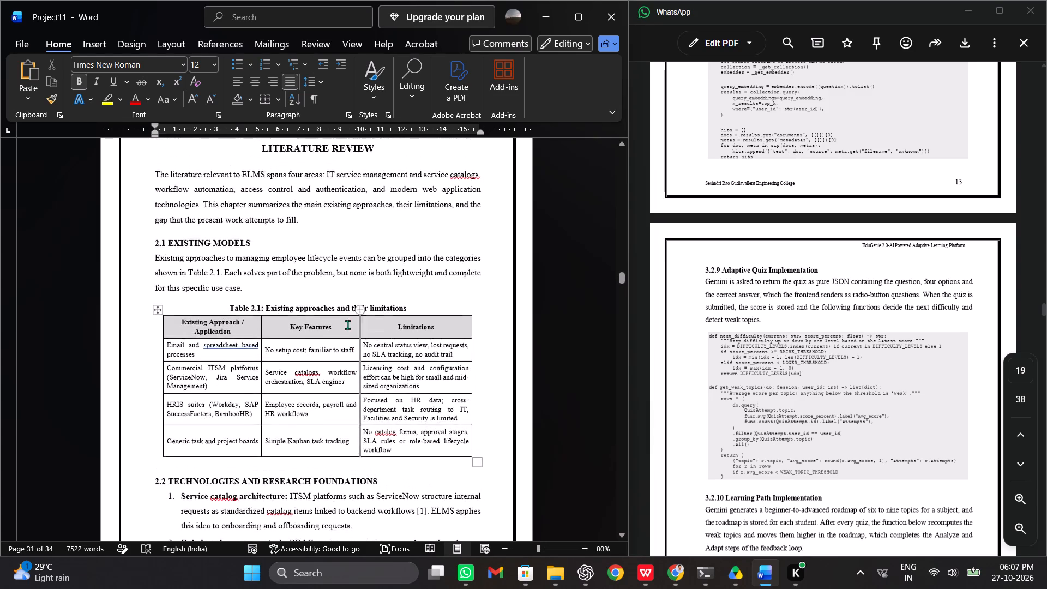
{"action": "scroll", "coordinate": [347, 324], "scroll_direction": "up", "scroll_amount": 2}
{"action": "scroll", "coordinate": [347, 324], "scroll_direction": "down", "scroll_amount": 2}
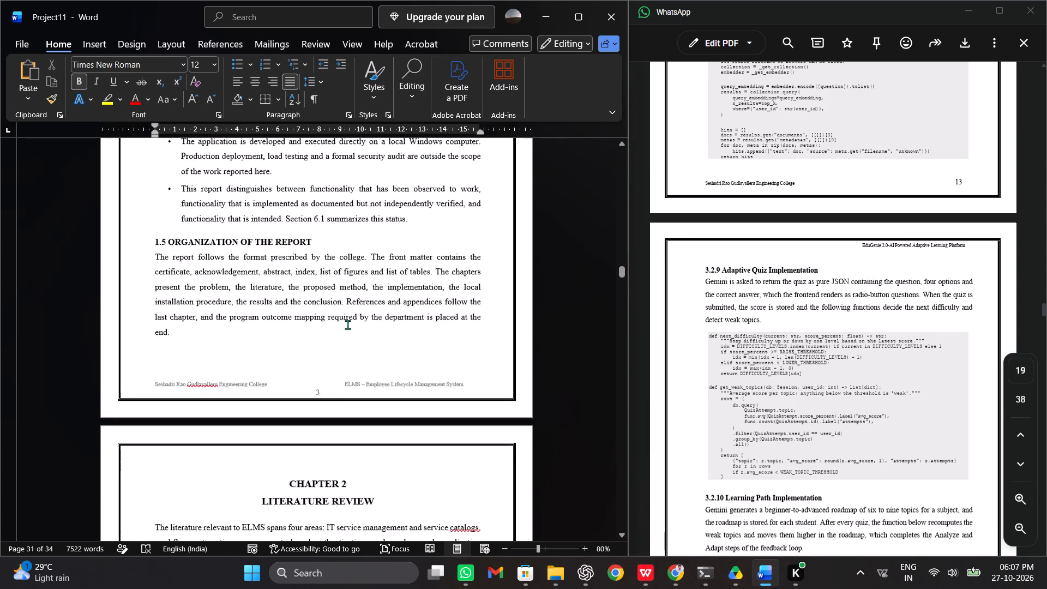
{"action": "scroll", "coordinate": [347, 324], "scroll_direction": "down", "scroll_amount": 2}
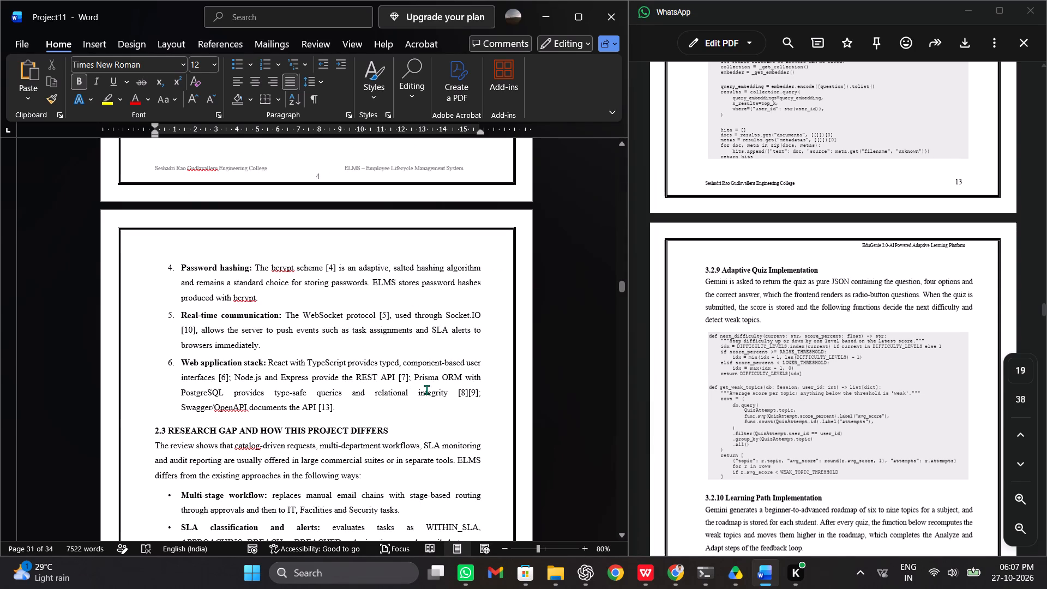
{"action": "scroll", "coordinate": [426, 389], "scroll_direction": "up", "scroll_amount": 4}
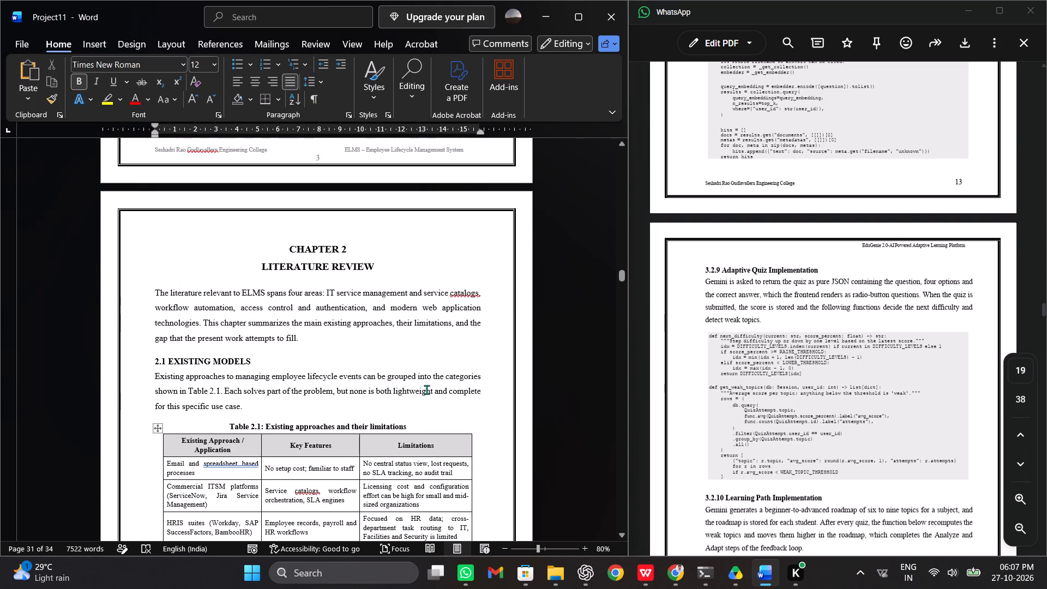
{"action": "scroll", "coordinate": [426, 389], "scroll_direction": "down", "scroll_amount": 6}
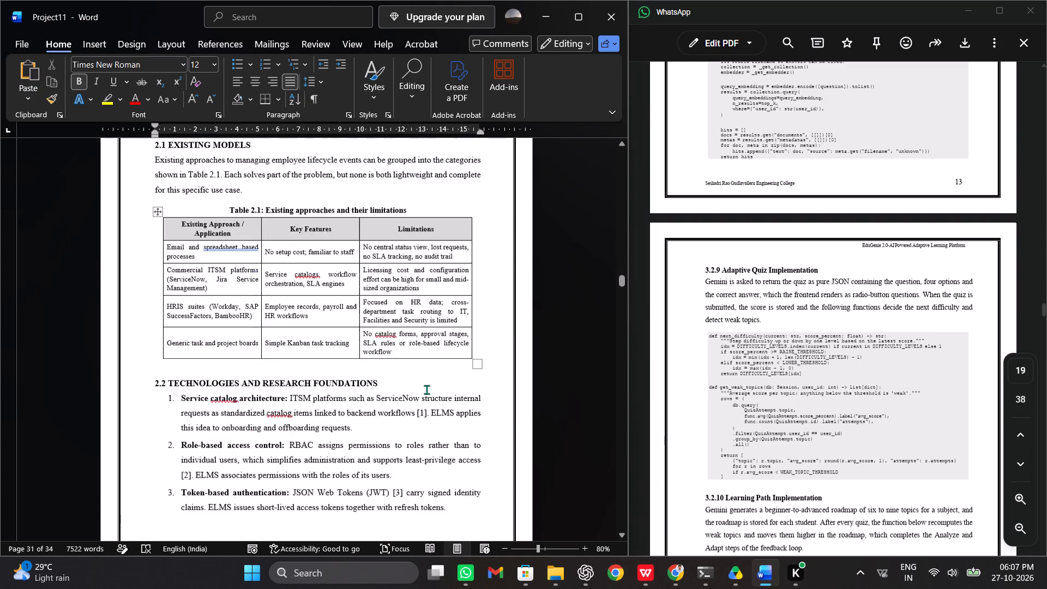
{"action": "scroll", "coordinate": [426, 389], "scroll_direction": "down", "scroll_amount": 2}
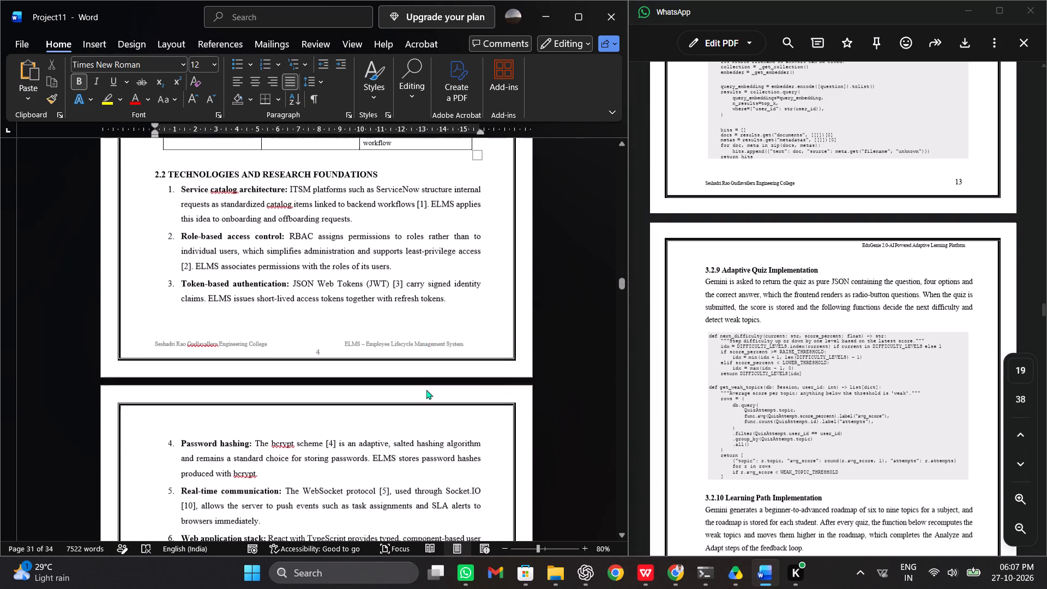
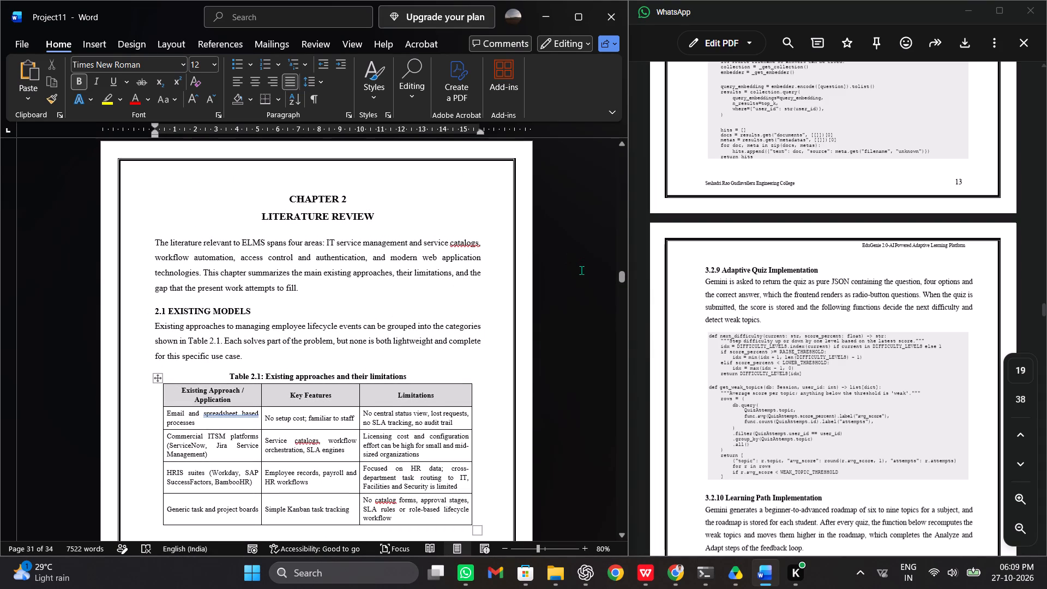
Review the ELMS report backwards from section 1.5 through the Abstract, Acknowledgement and Certificate to the title page.
{"action": "scroll", "coordinate": [425, 346], "scroll_direction": "up", "scroll_amount": 8}
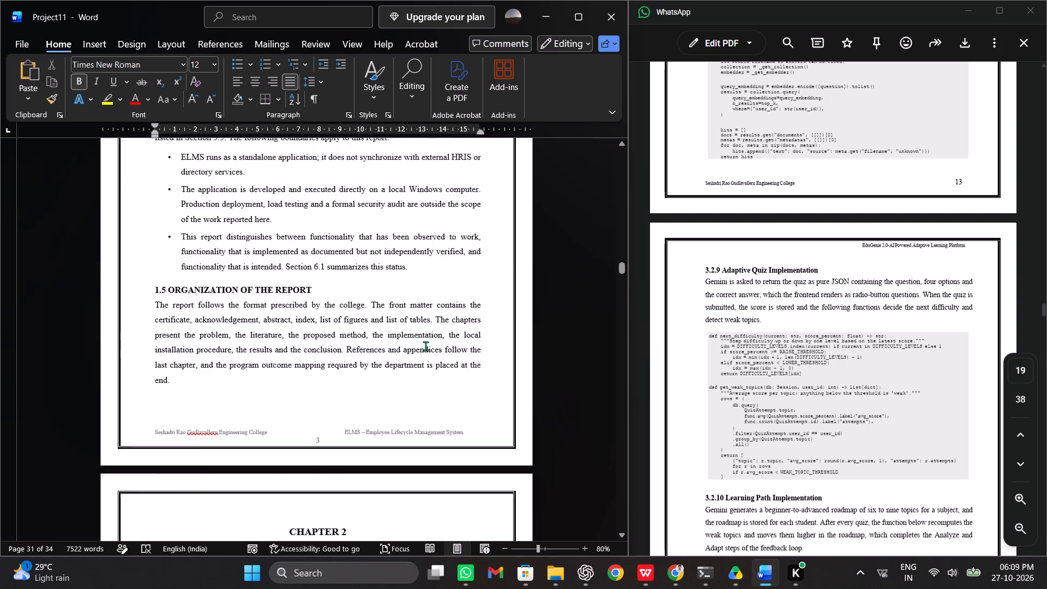
{"action": "scroll", "coordinate": [425, 346], "scroll_direction": "up", "scroll_amount": 16}
{"action": "scroll", "coordinate": [425, 346], "scroll_direction": "up", "scroll_amount": 6}
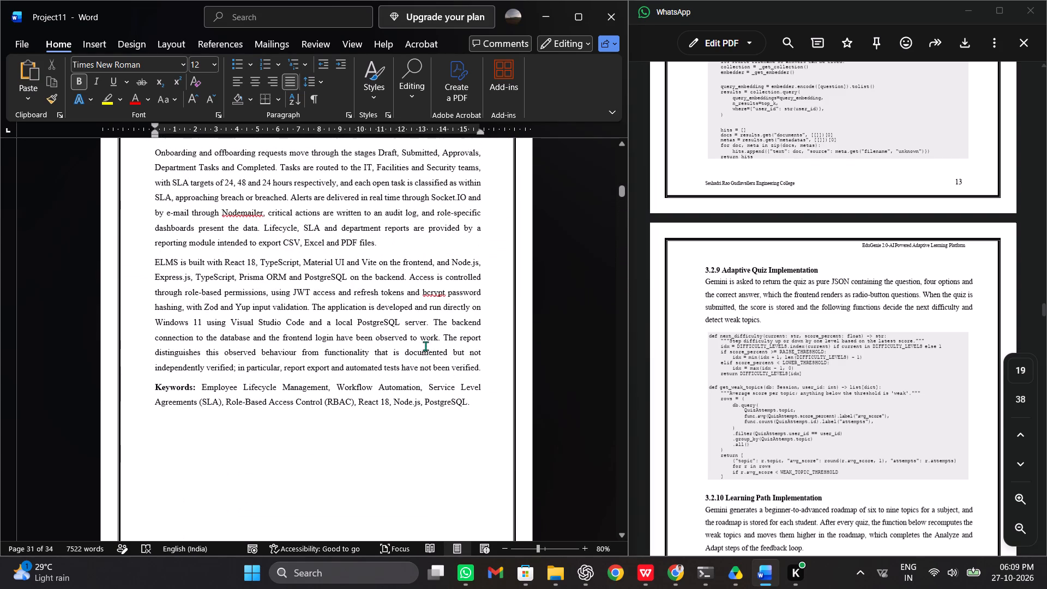
{"action": "scroll", "coordinate": [425, 346], "scroll_direction": "up", "scroll_amount": 5}
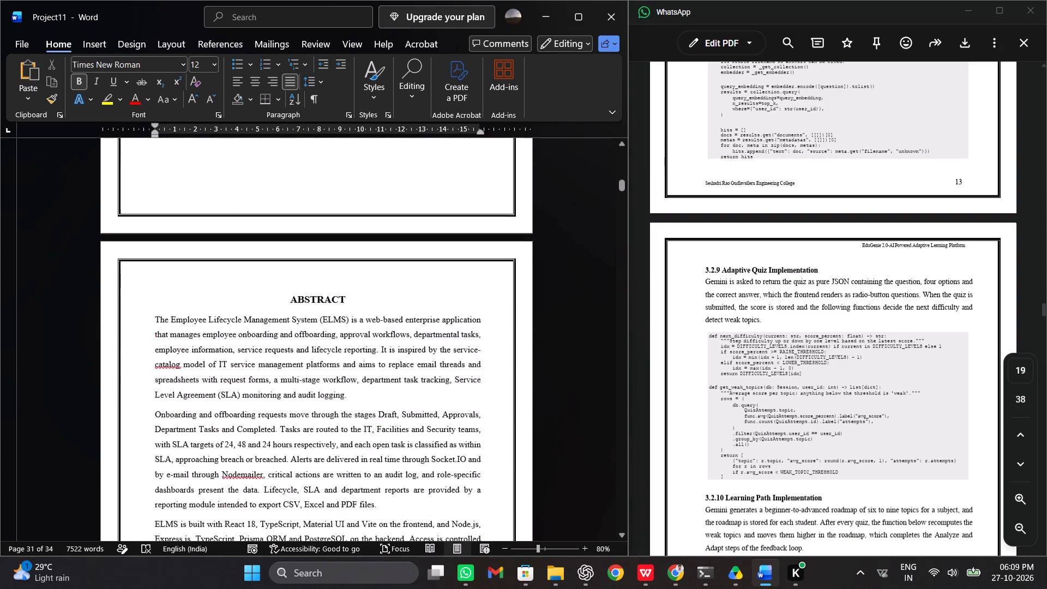
{"action": "scroll", "coordinate": [425, 346], "scroll_direction": "up", "scroll_amount": 7}
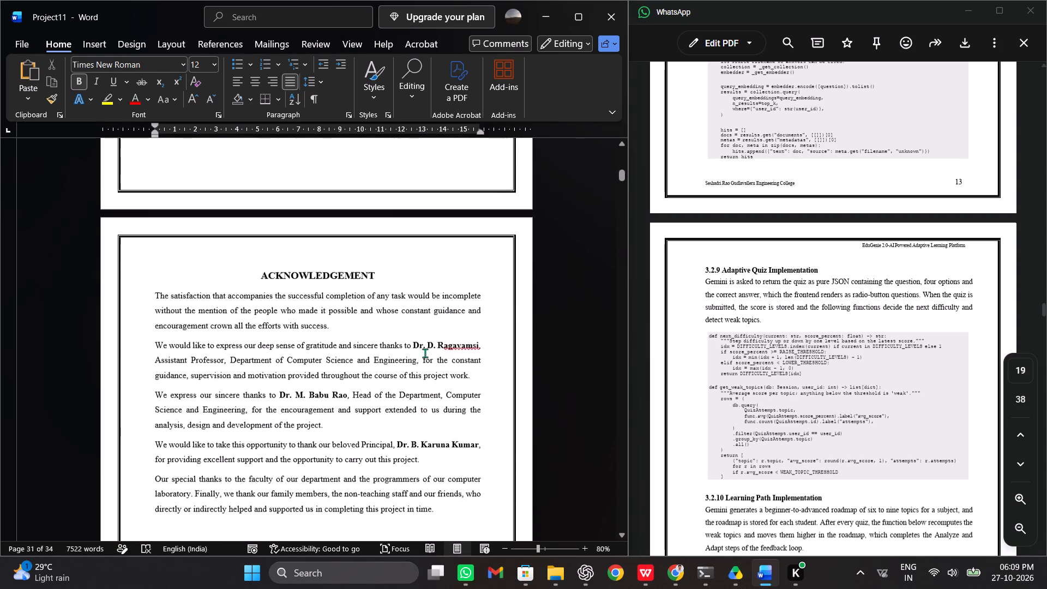
{"action": "scroll", "coordinate": [425, 353], "scroll_direction": "up", "scroll_amount": 6}
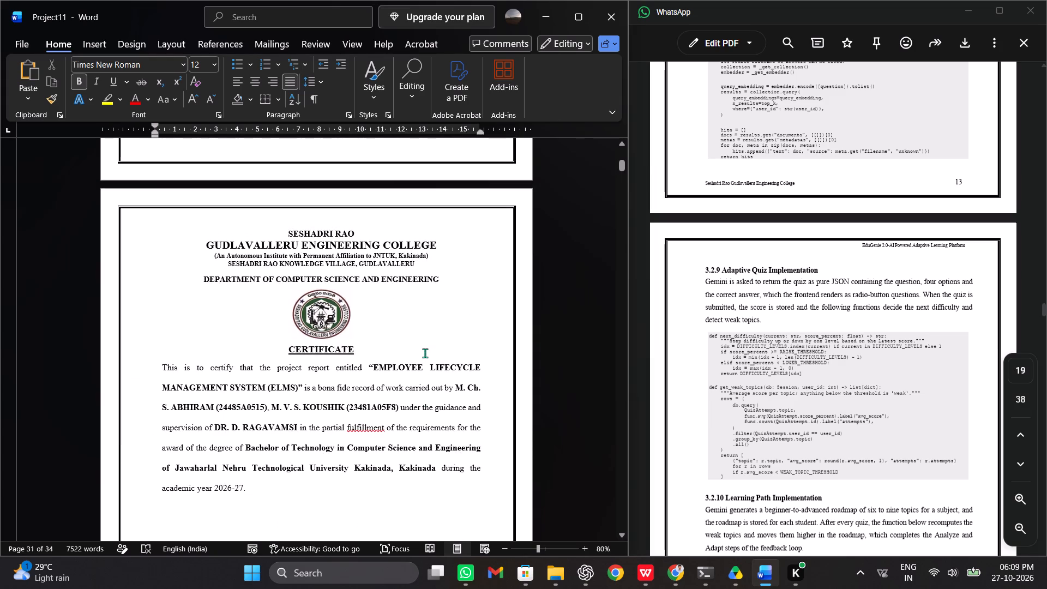
{"action": "scroll", "coordinate": [425, 353], "scroll_direction": "up", "scroll_amount": 3}
{"action": "scroll", "coordinate": [425, 353], "scroll_direction": "right", "scroll_amount": 1}
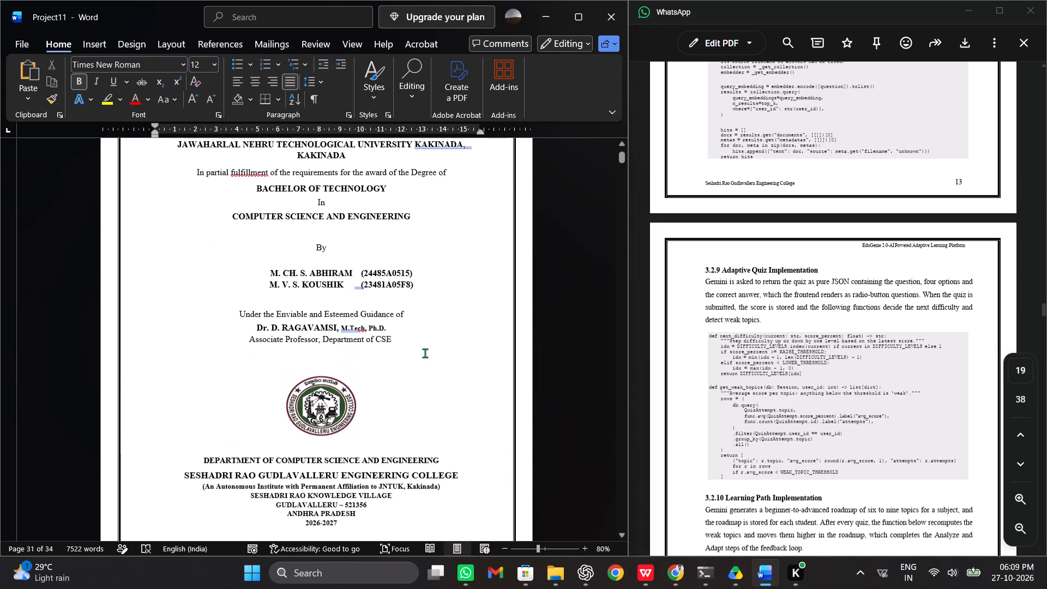
{"action": "scroll", "coordinate": [425, 353], "scroll_direction": "right", "scroll_amount": 1}
Examine the ELMS report's front matter from the Certificate to the Index, checking its chapter and section entries, and return to the Abstract.
{"action": "scroll", "coordinate": [425, 353], "scroll_direction": "down", "scroll_amount": 5}
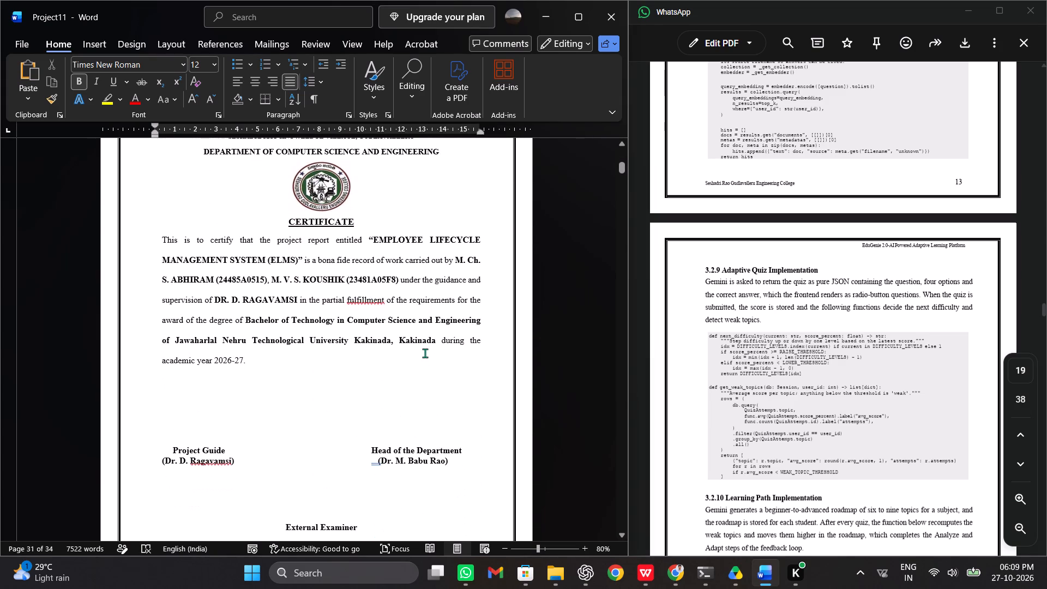
{"action": "scroll", "coordinate": [425, 353], "scroll_direction": "down", "scroll_amount": 7}
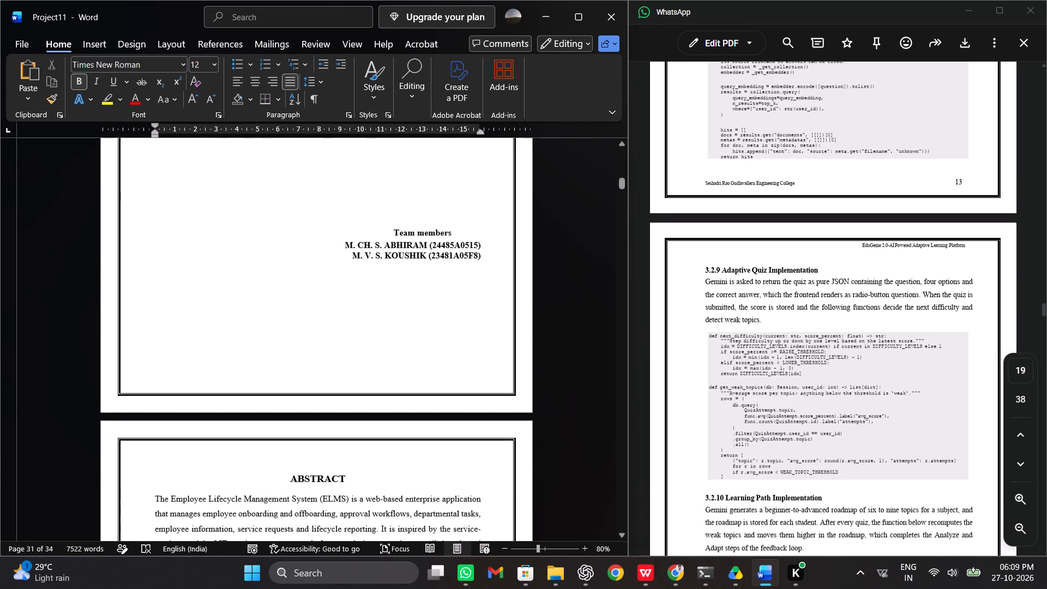
{"action": "scroll", "coordinate": [425, 353], "scroll_direction": "down", "scroll_amount": 8}
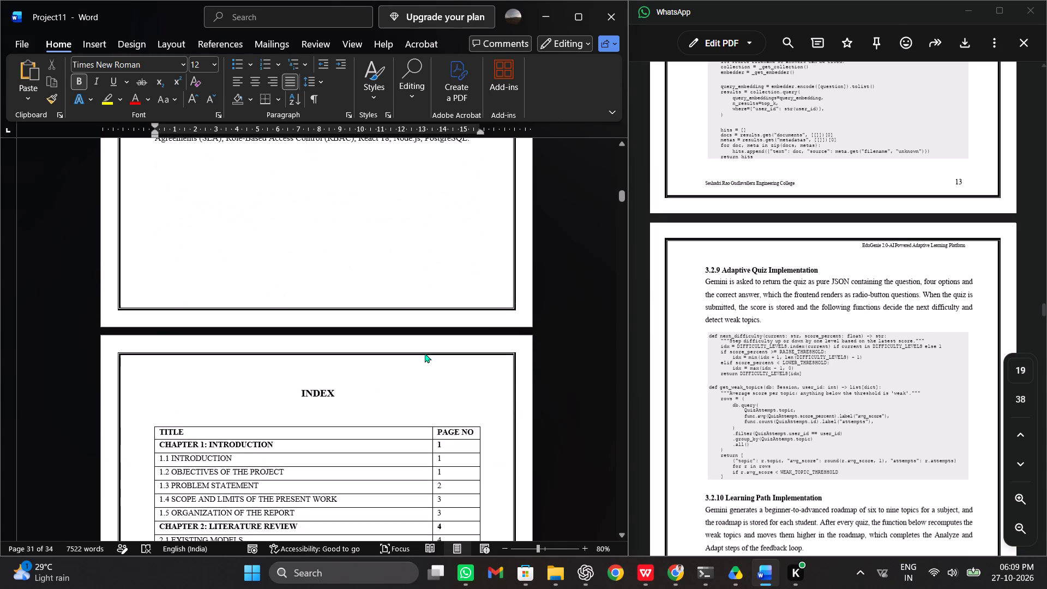
{"action": "scroll", "coordinate": [425, 353], "scroll_direction": "right", "scroll_amount": 1}
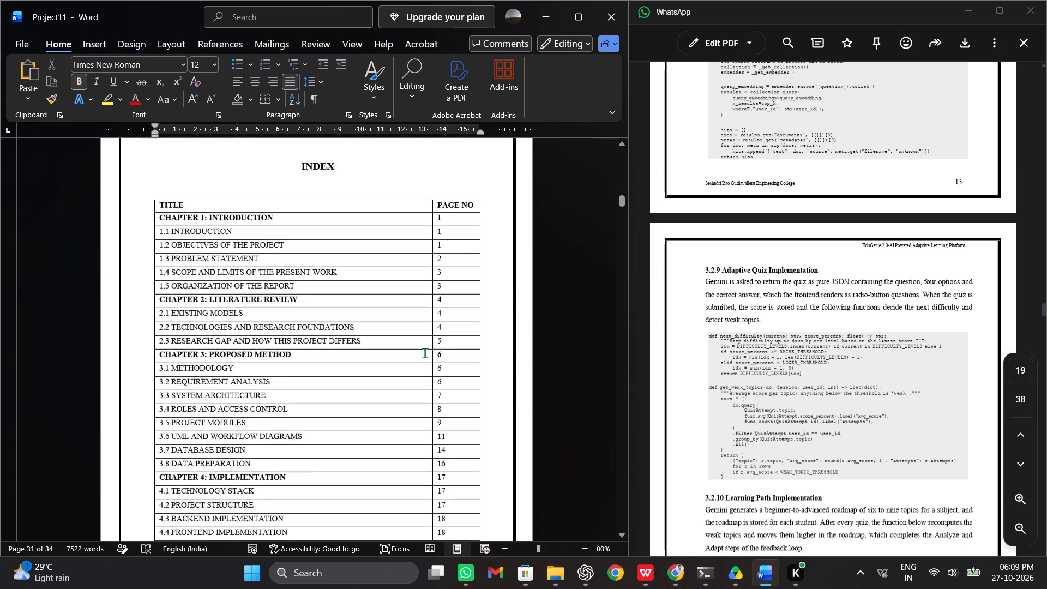
{"action": "scroll", "coordinate": [425, 353], "scroll_direction": "right", "scroll_amount": 1}
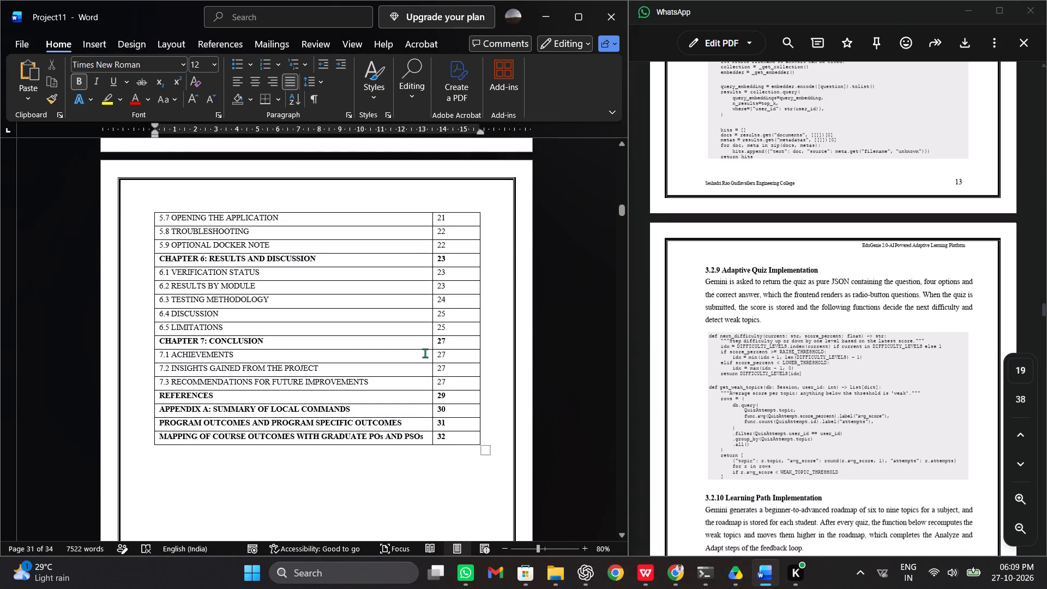
{"action": "scroll", "coordinate": [425, 353], "scroll_direction": "up", "scroll_amount": 4}
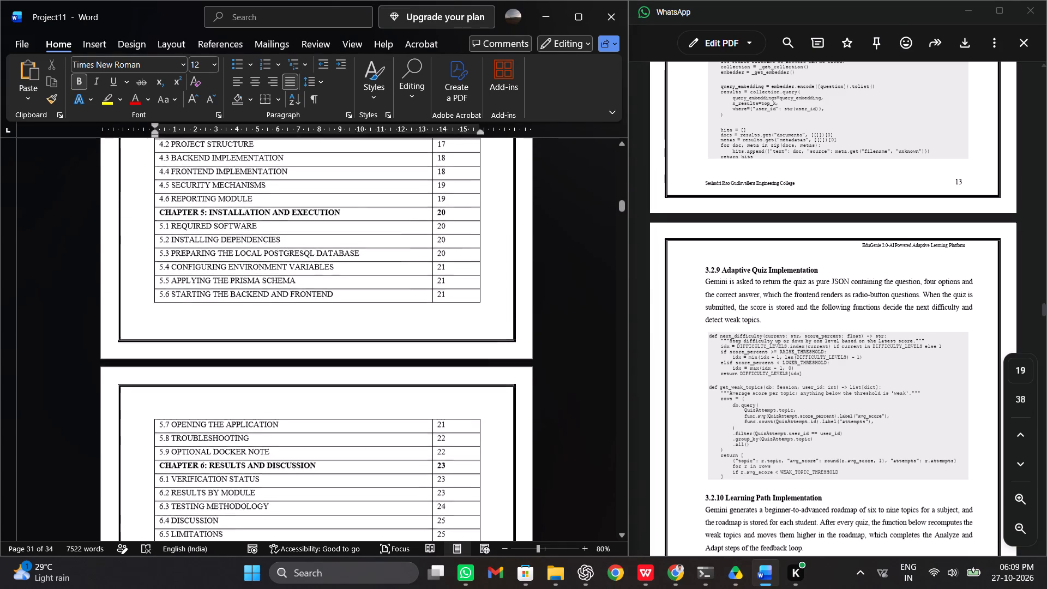
{"action": "scroll", "coordinate": [425, 353], "scroll_direction": "down", "scroll_amount": 1}
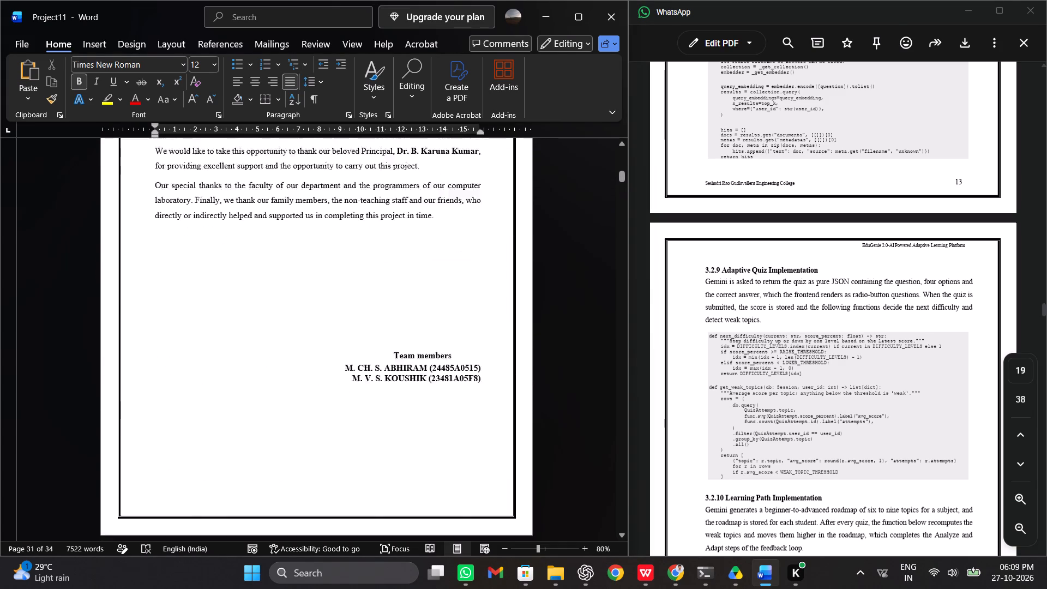
{"action": "scroll", "coordinate": [425, 353], "scroll_direction": "down", "scroll_amount": 3}
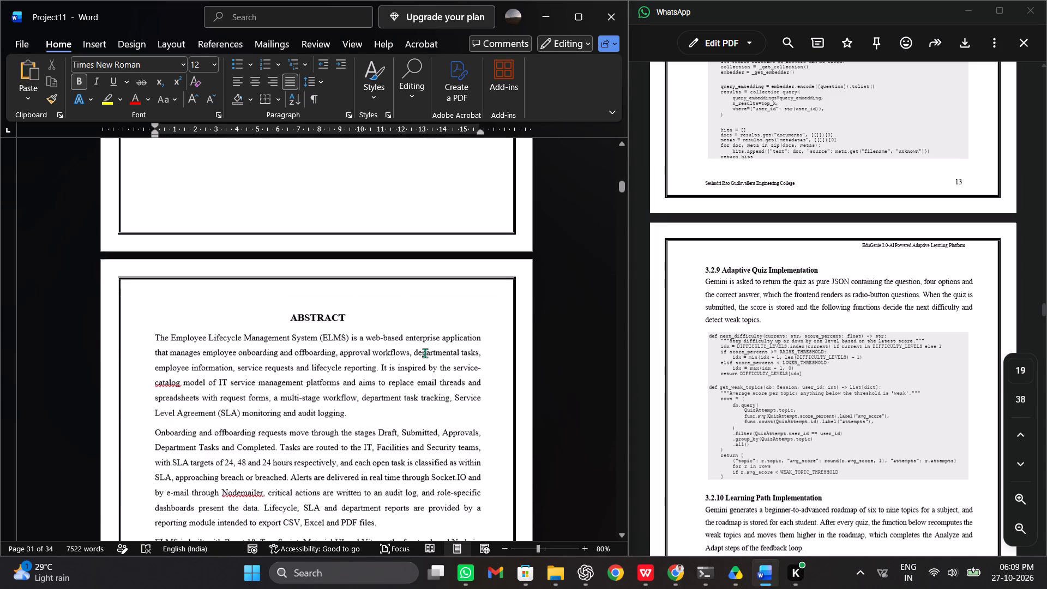
{"action": "scroll", "coordinate": [425, 353], "scroll_direction": "down", "scroll_amount": 1}
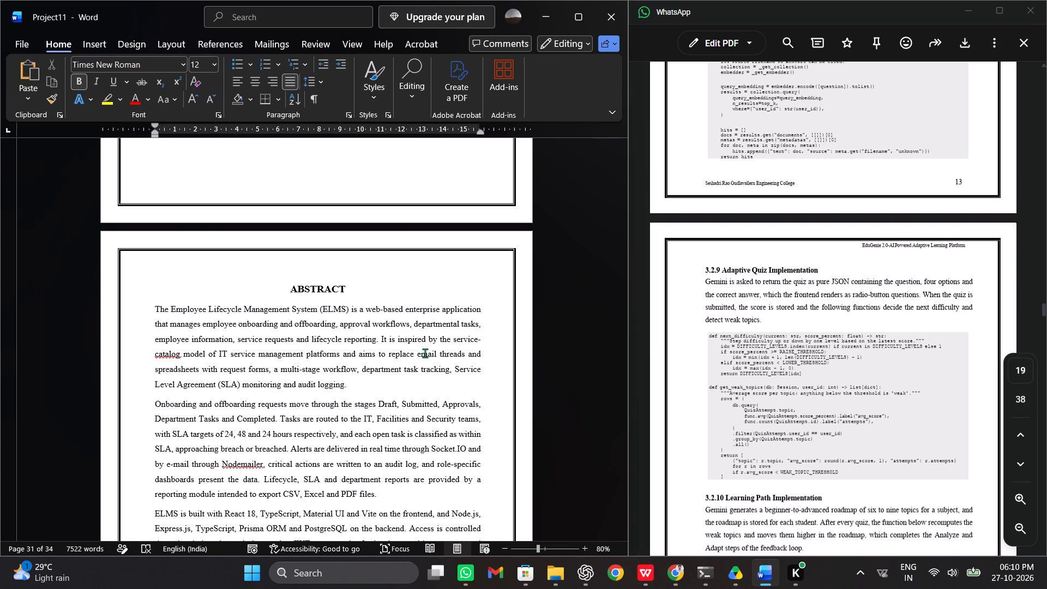
Skim the ELMS report from section 1.4 through sections 2.3, 3.6 and 3.8 to the start of Chapter 4 Results and Discussion.
{"action": "left_click_drag", "start_coordinate": [623, 187], "coordinate": [619, 272]}
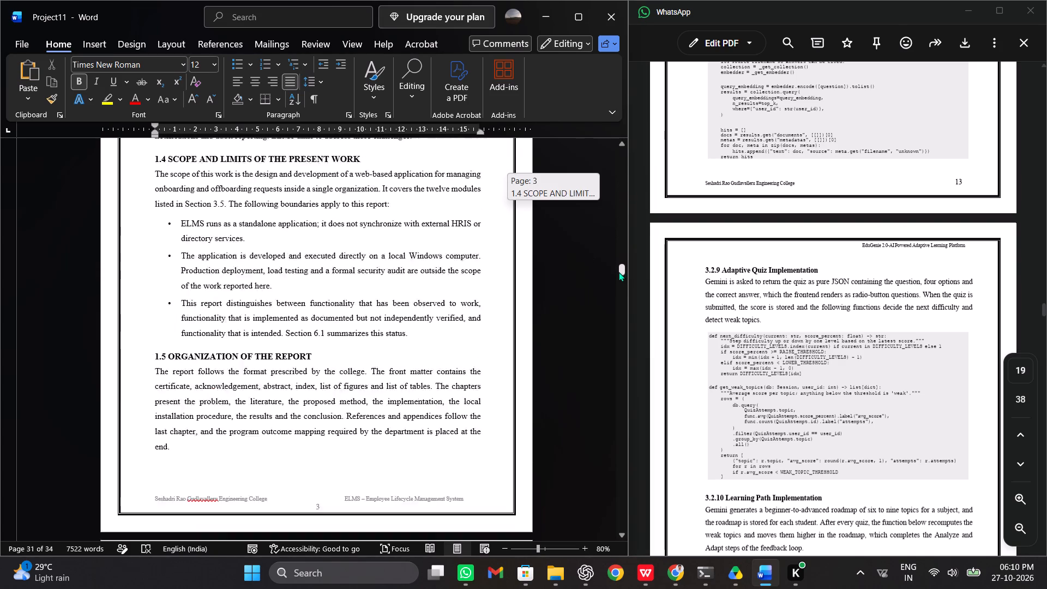
{"action": "left_click_drag", "start_coordinate": [619, 272], "coordinate": [616, 292]}
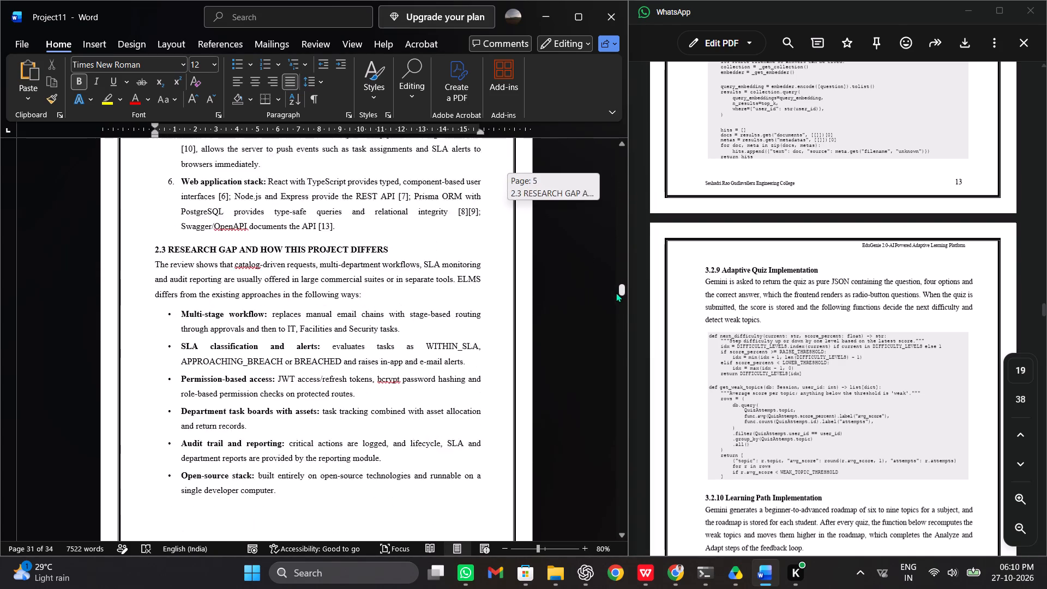
{"action": "left_click_drag", "start_coordinate": [616, 292], "coordinate": [616, 356]}
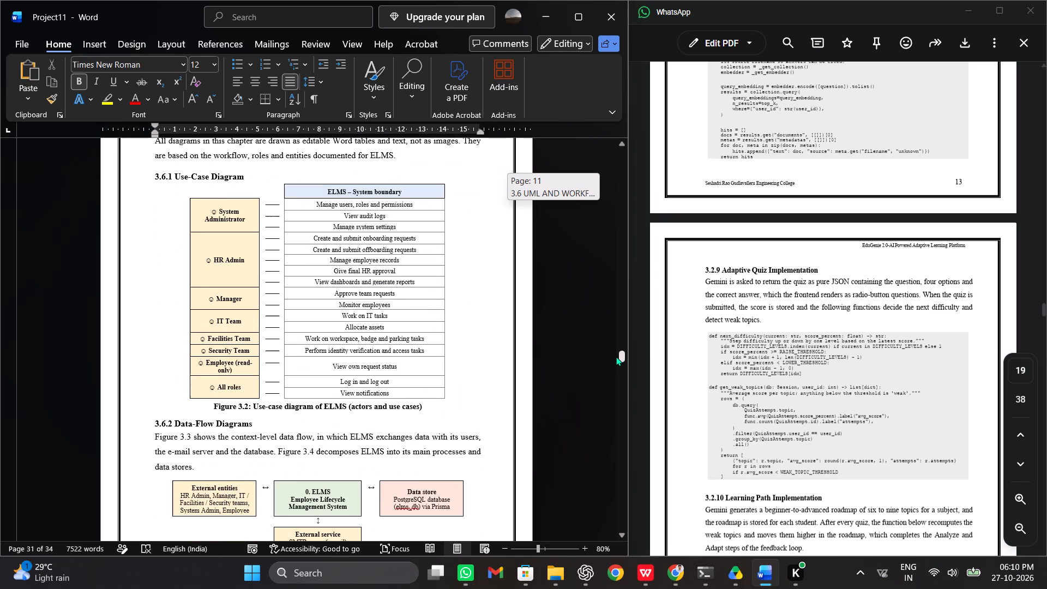
{"action": "left_click_drag", "start_coordinate": [616, 356], "coordinate": [616, 358]}
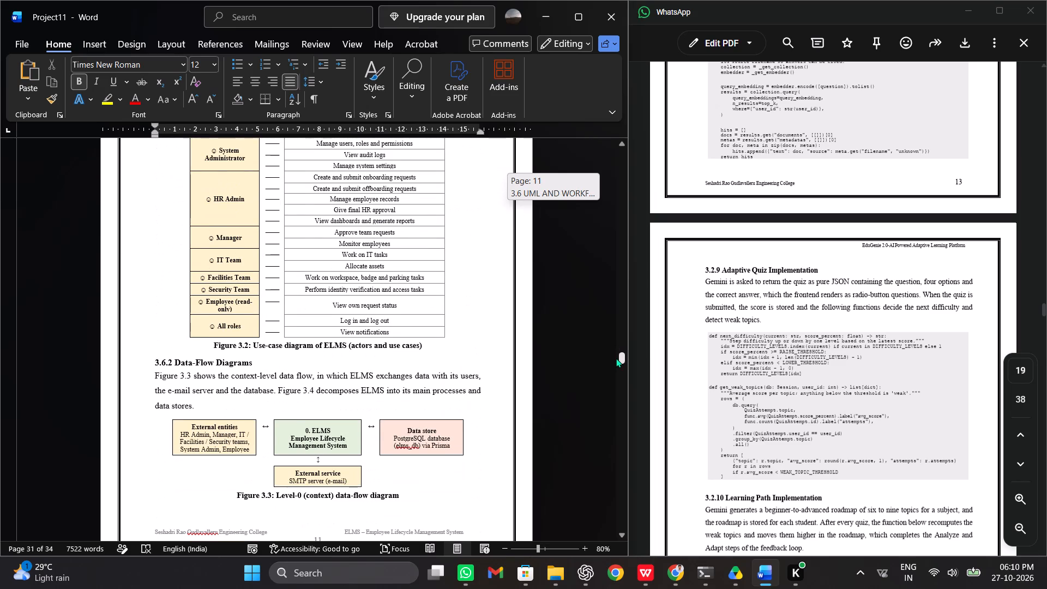
{"action": "left_click_drag", "start_coordinate": [616, 358], "coordinate": [617, 418]}
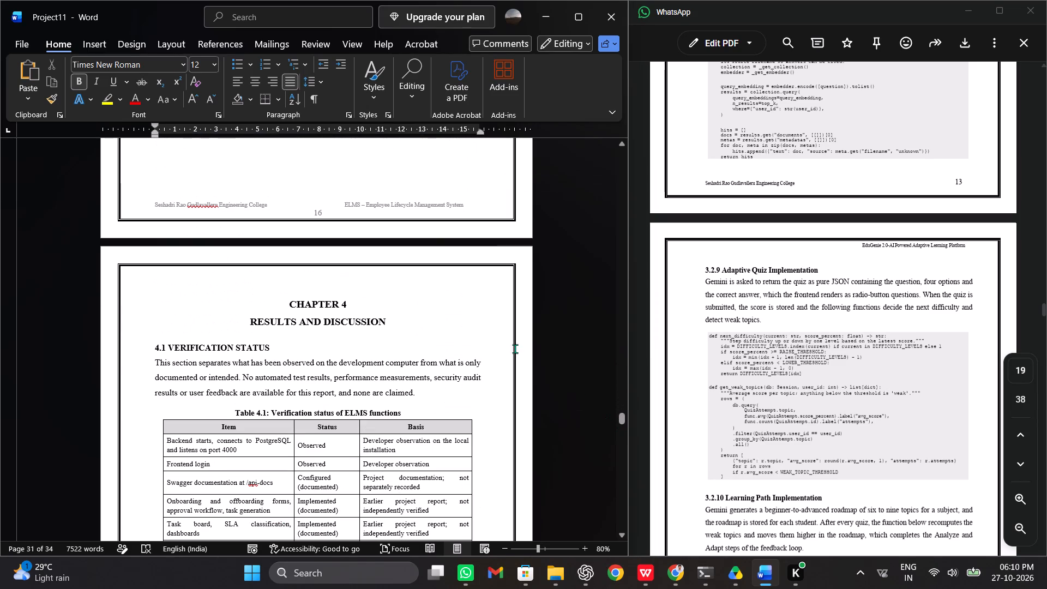
{"action": "scroll", "coordinate": [452, 330], "scroll_direction": "up", "scroll_amount": 6}
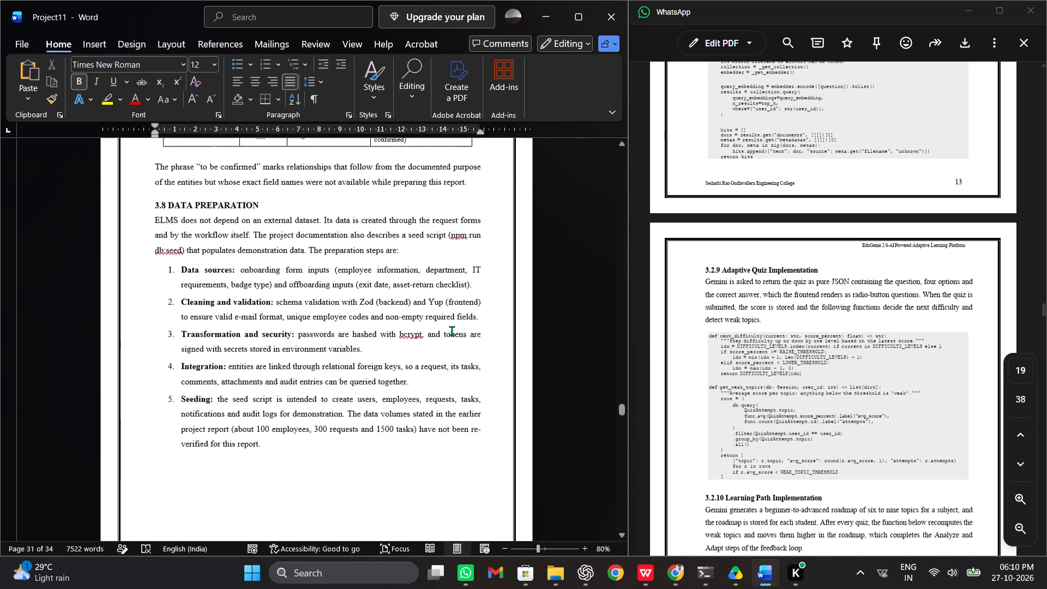
{"action": "scroll", "coordinate": [452, 330], "scroll_direction": "down", "scroll_amount": 3}
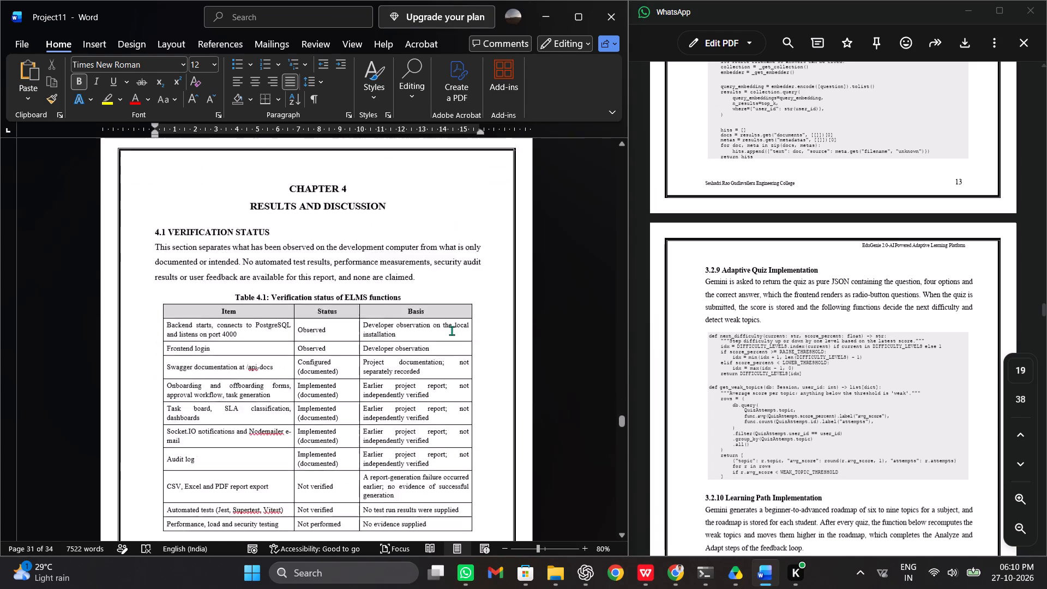
Examine Chapter 4's section numbering and table captions from Table 4.1 and section 4.2 through Table 4.2 and section 4.4 Discussion.
{"action": "scroll", "coordinate": [452, 330], "scroll_direction": "down", "scroll_amount": 2}
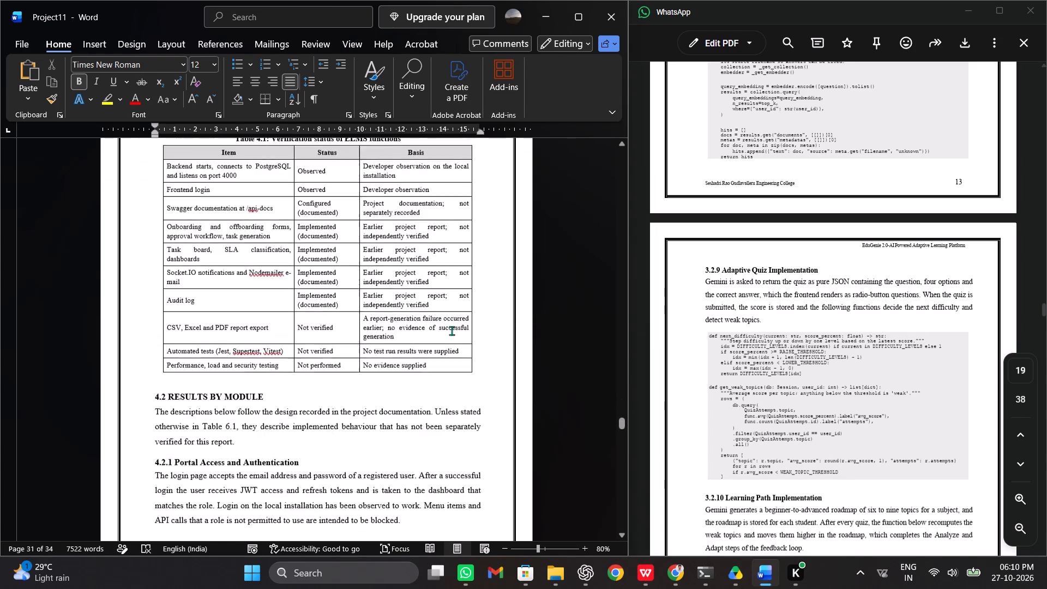
{"action": "scroll", "coordinate": [452, 330], "scroll_direction": "down", "scroll_amount": 1}
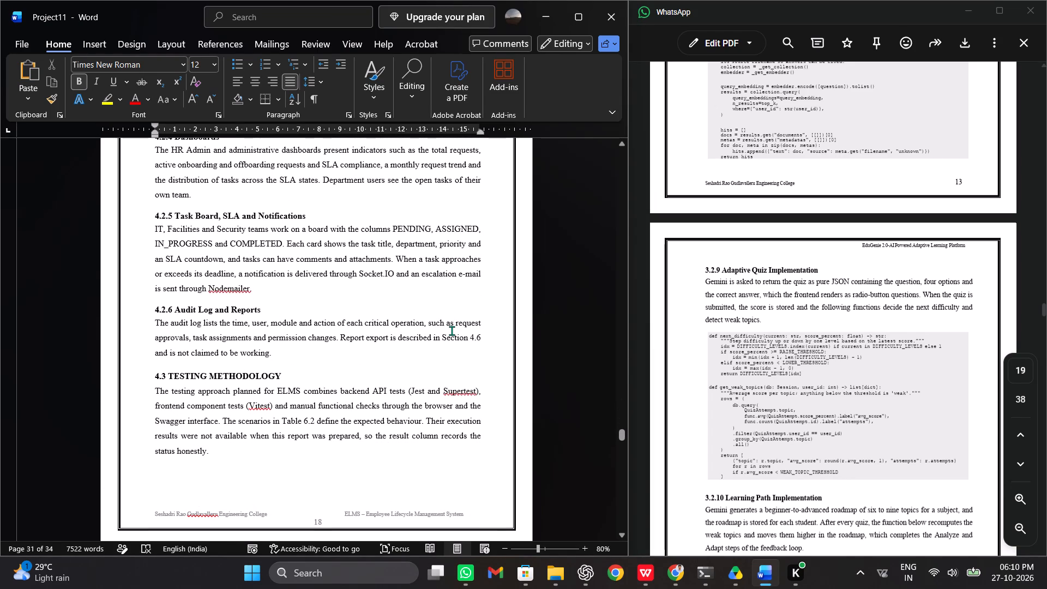
{"action": "scroll", "coordinate": [452, 330], "scroll_direction": "down", "scroll_amount": 5}
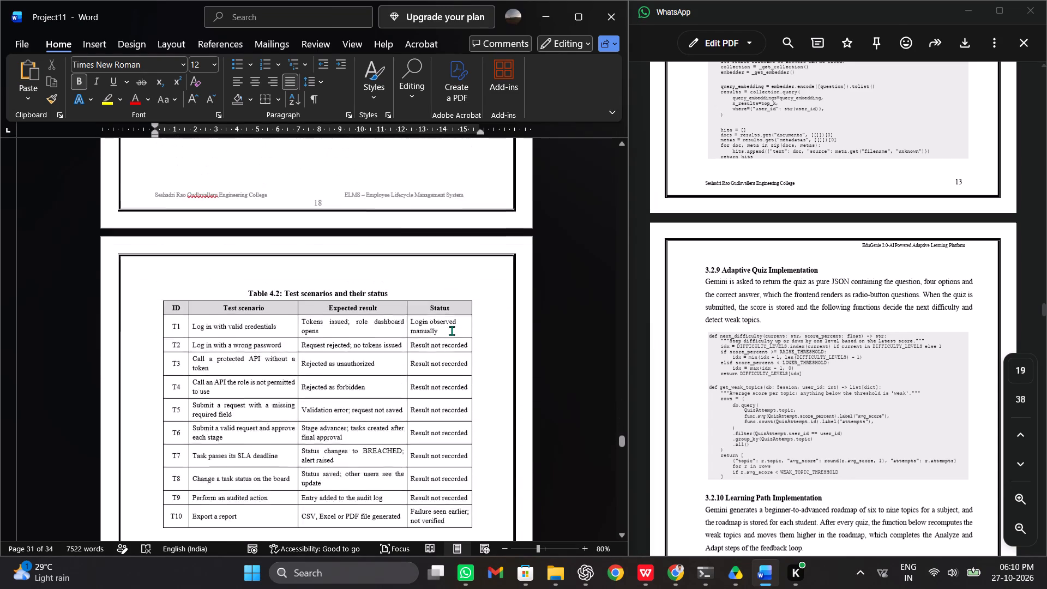
{"action": "scroll", "coordinate": [452, 330], "scroll_direction": "down", "scroll_amount": 5}
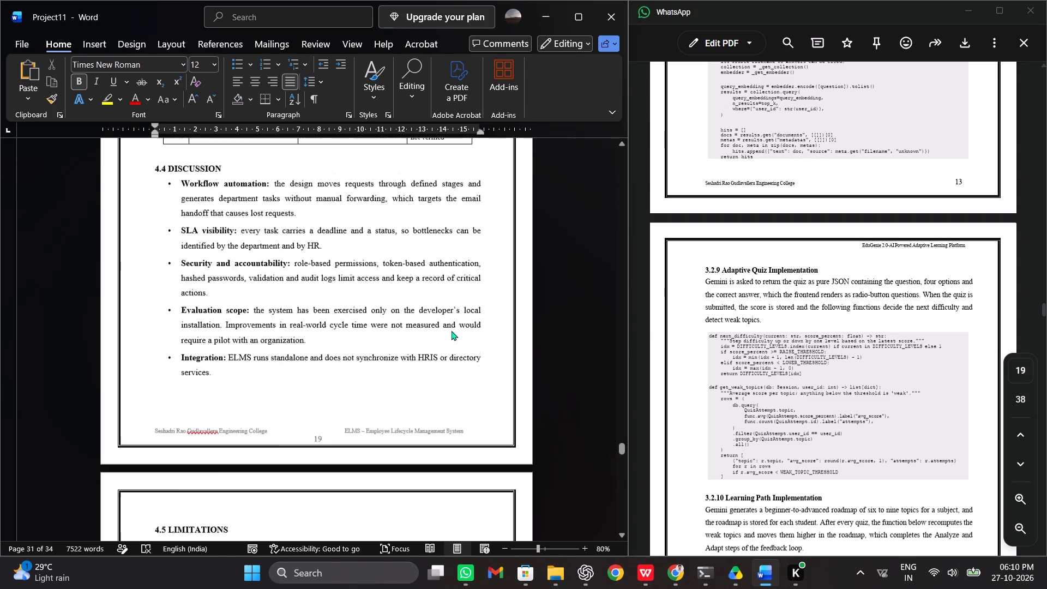
{"action": "scroll", "coordinate": [452, 330], "scroll_direction": "down", "scroll_amount": 2}
{"action": "scroll", "coordinate": [452, 330], "scroll_direction": "up", "scroll_amount": 3}
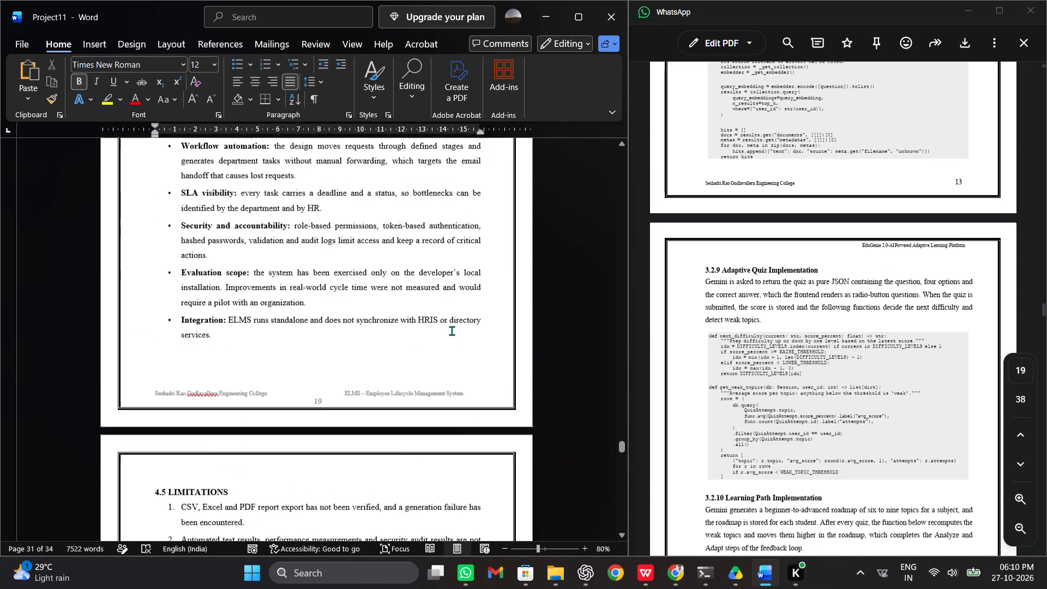
{"action": "scroll", "coordinate": [452, 330], "scroll_direction": "up", "scroll_amount": 1}
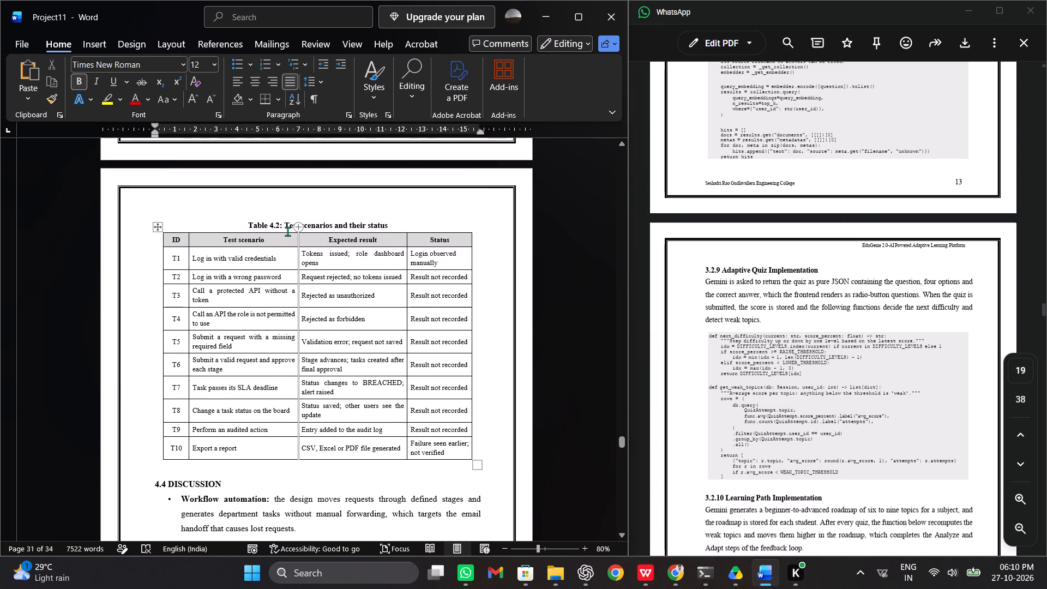
{"action": "scroll", "coordinate": [287, 231], "scroll_direction": "down", "scroll_amount": 2}
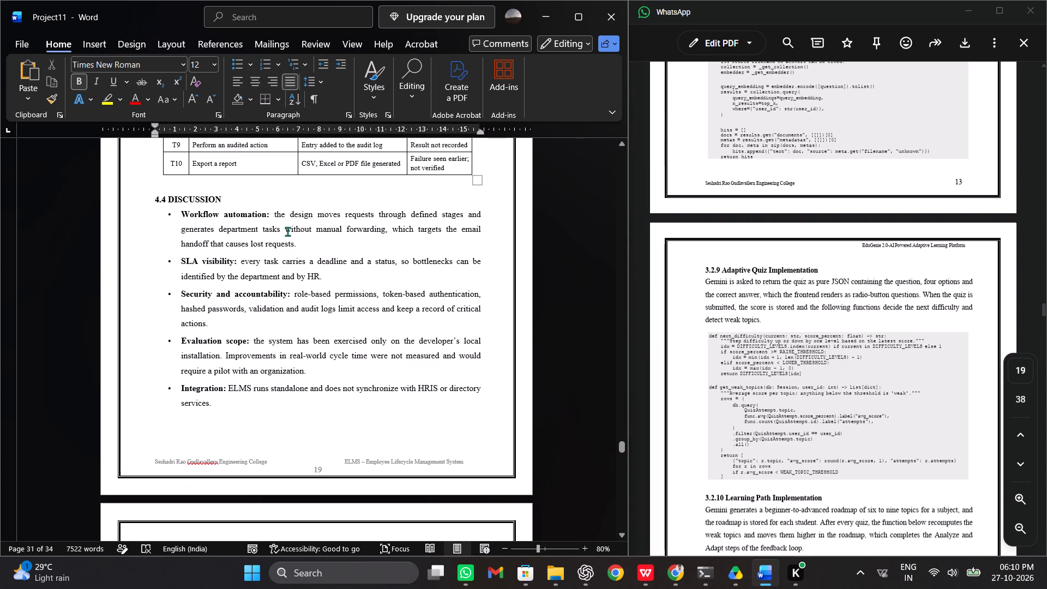
Review section 4.5 Limitations and Chapter 5 Conclusion with sections 5.1 and 5.2, and go back to section 4.4 Discussion.
{"action": "scroll", "coordinate": [287, 231], "scroll_direction": "down", "scroll_amount": 7}
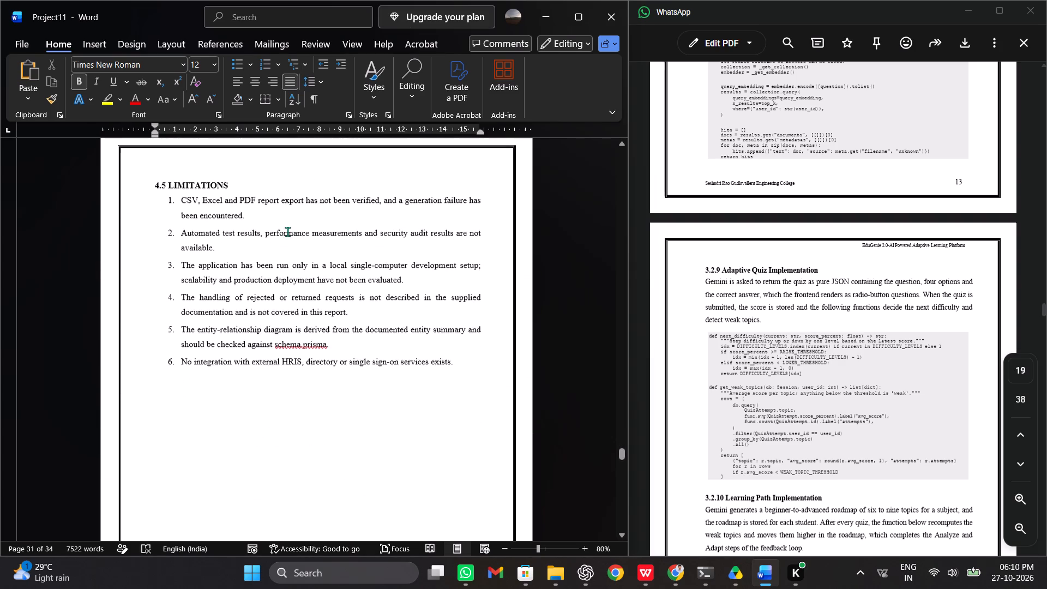
{"action": "scroll", "coordinate": [287, 231], "scroll_direction": "down", "scroll_amount": 6}
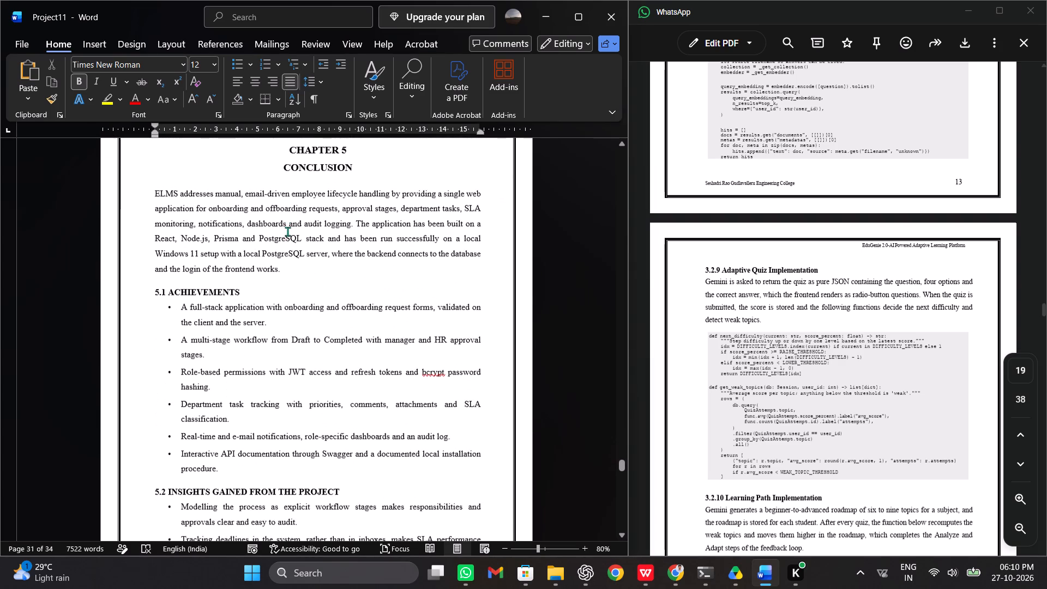
{"action": "scroll", "coordinate": [287, 231], "scroll_direction": "down", "scroll_amount": 4}
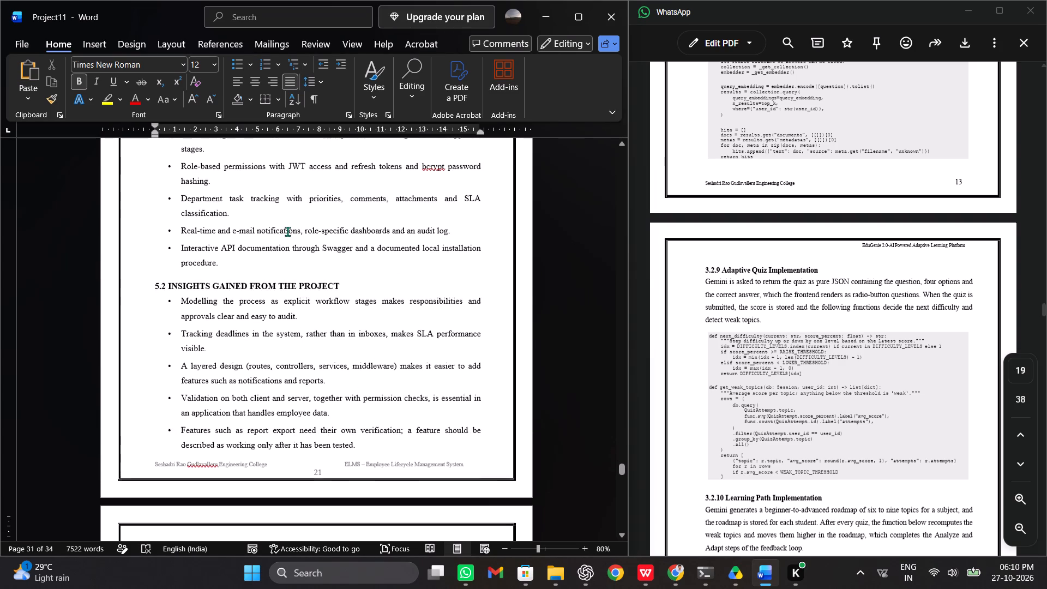
{"action": "scroll", "coordinate": [287, 231], "scroll_direction": "up", "scroll_amount": 1}
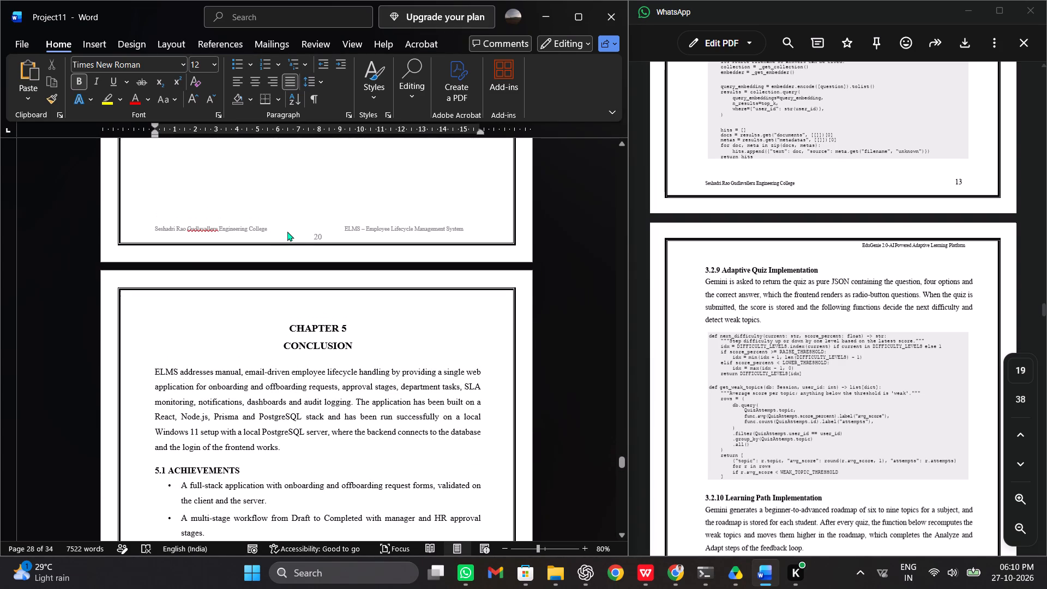
{"action": "scroll", "coordinate": [287, 231], "scroll_direction": "up", "scroll_amount": 7}
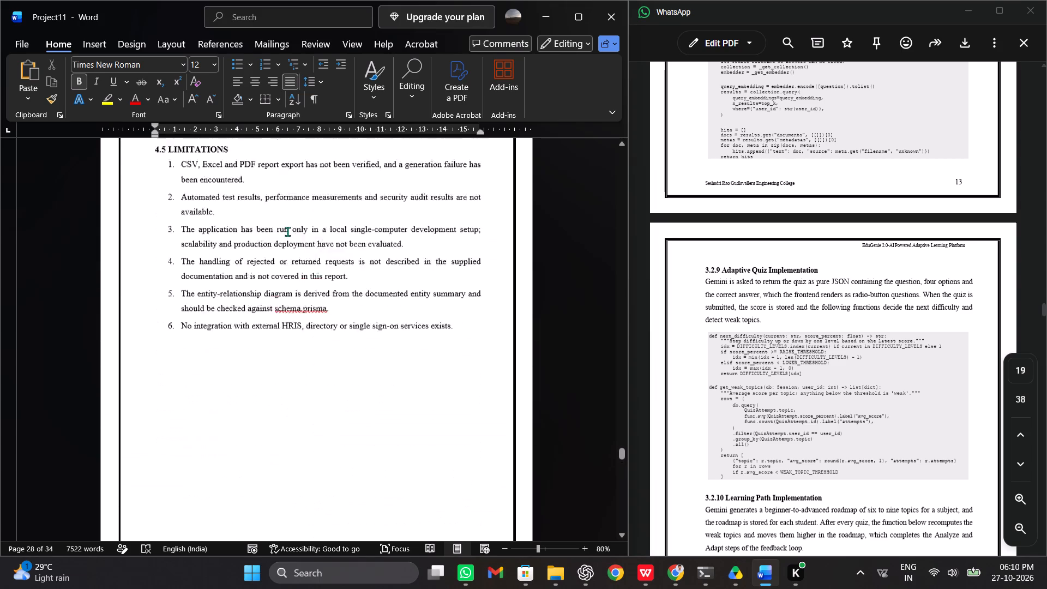
{"action": "scroll", "coordinate": [287, 231], "scroll_direction": "up", "scroll_amount": 5}
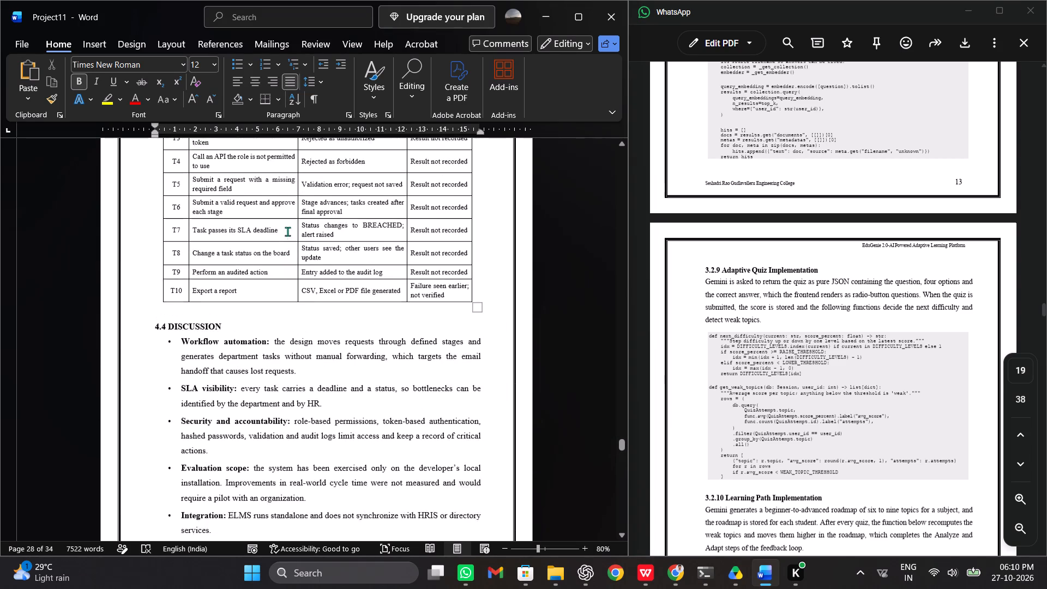
Review section 4.5 Limitations, Chapter 5 with sections 5.1 to 5.3 and the start of the References, and return to the end of section 5.2.
{"action": "scroll", "coordinate": [287, 231], "scroll_direction": "up", "scroll_amount": 1}
{"action": "scroll", "coordinate": [287, 231], "scroll_direction": "down", "scroll_amount": 9}
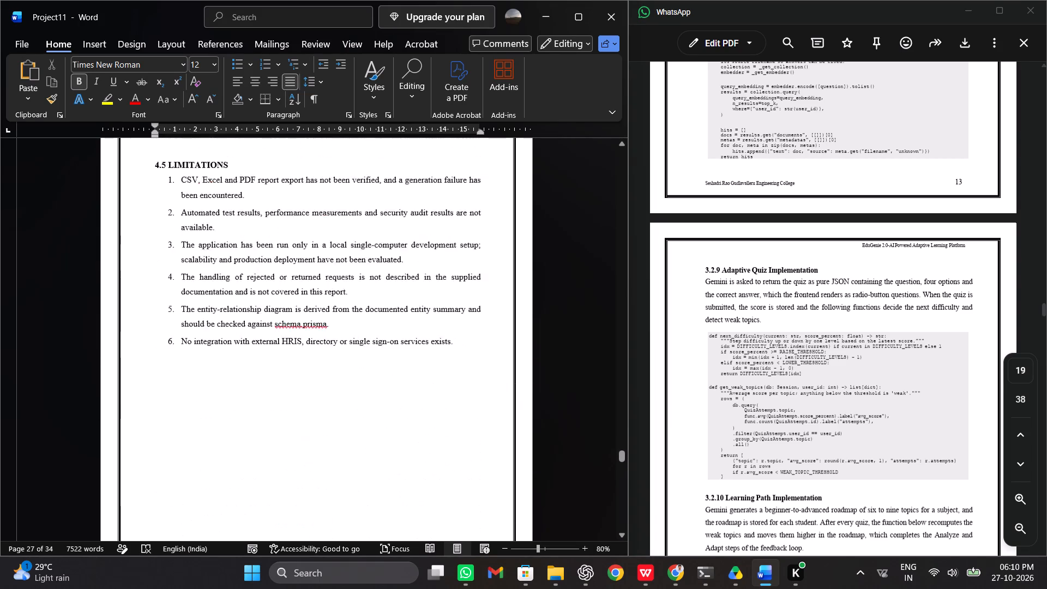
{"action": "scroll", "coordinate": [287, 231], "scroll_direction": "right", "scroll_amount": 1}
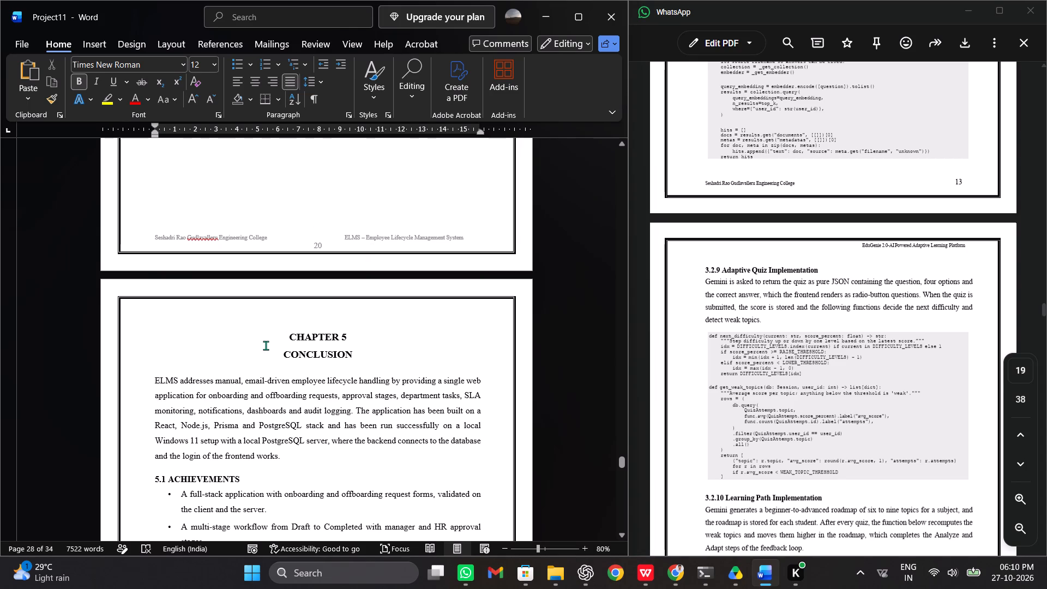
{"action": "scroll", "coordinate": [266, 345], "scroll_direction": "down", "scroll_amount": 7}
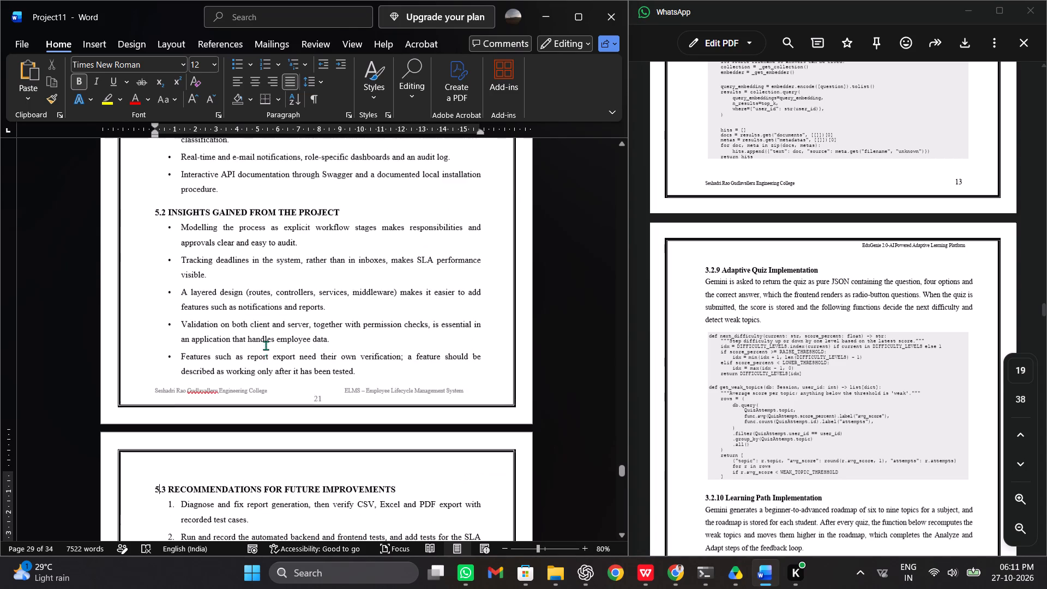
{"action": "scroll", "coordinate": [266, 345], "scroll_direction": "down", "scroll_amount": 5}
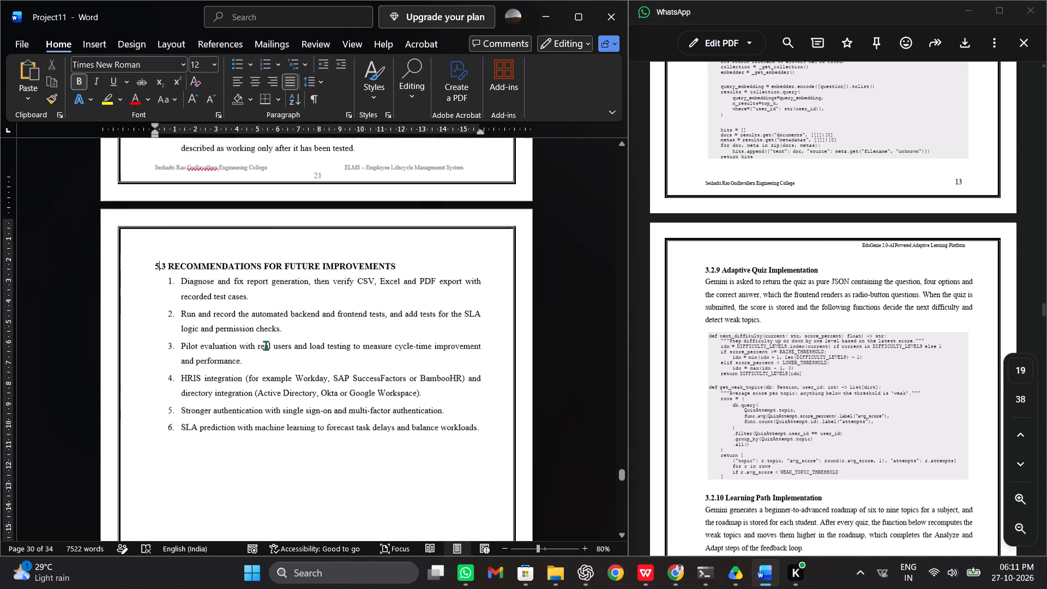
{"action": "scroll", "coordinate": [266, 345], "scroll_direction": "down", "scroll_amount": 4}
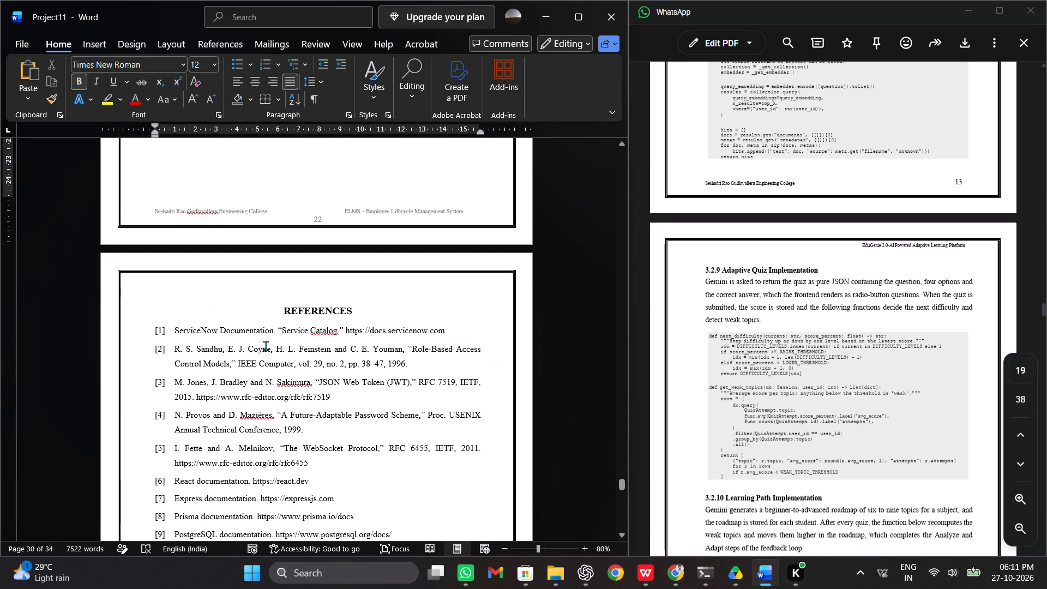
{"action": "scroll", "coordinate": [266, 345], "scroll_direction": "up", "scroll_amount": 2}
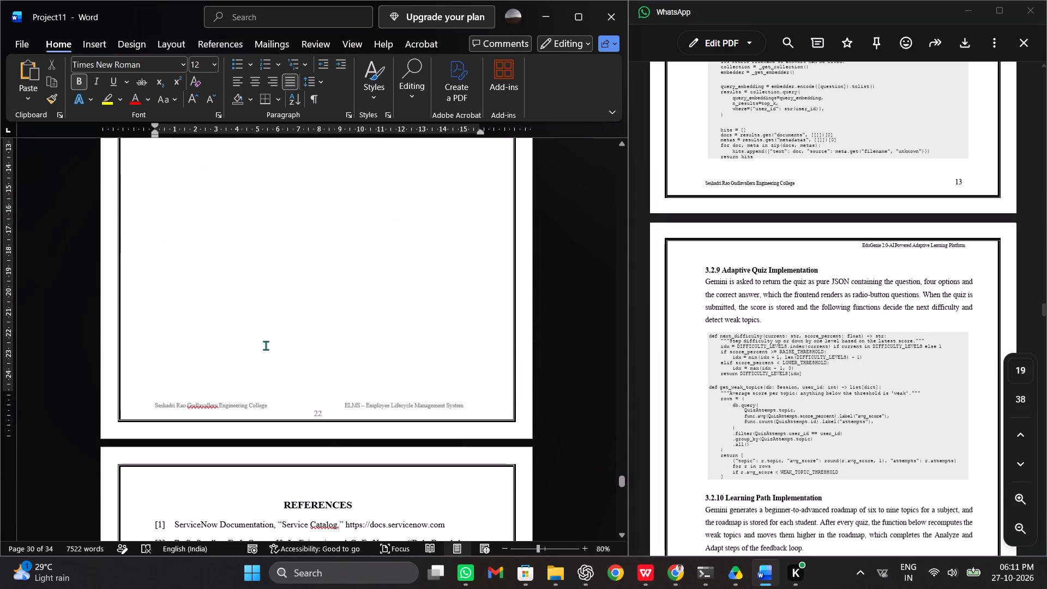
{"action": "scroll", "coordinate": [266, 345], "scroll_direction": "up", "scroll_amount": 3}
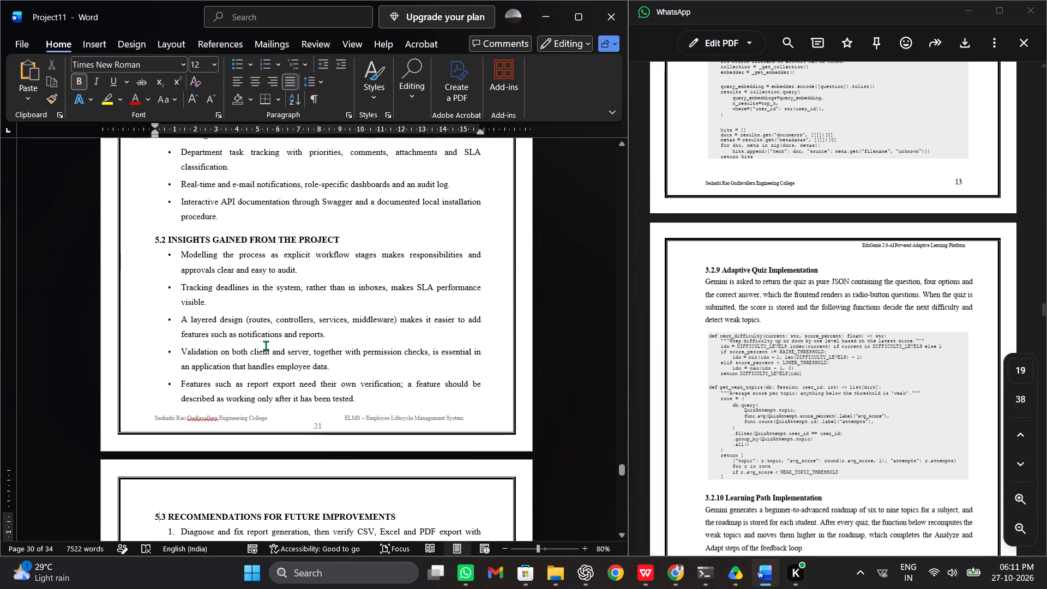
{"action": "scroll", "coordinate": [266, 345], "scroll_direction": "down", "scroll_amount": 1}
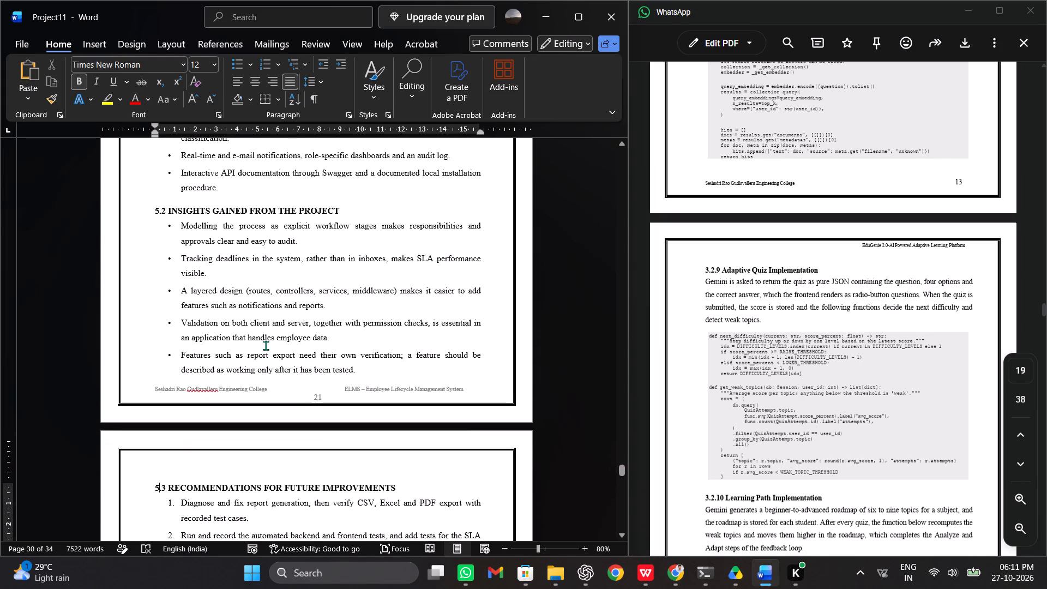
{"action": "scroll", "coordinate": [266, 345], "scroll_direction": "down", "scroll_amount": 1}
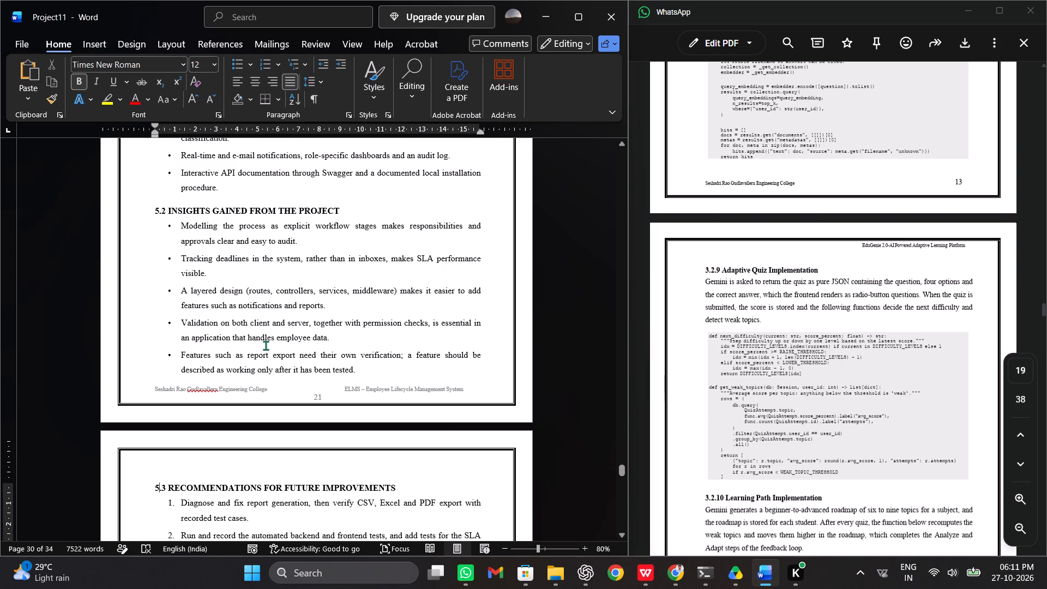
Cut the text "ELMS – Employee Lifecycle Management System" from the Section 3 footer, keeping the college name.
{"action": "double_click", "coordinate": [348, 386]}
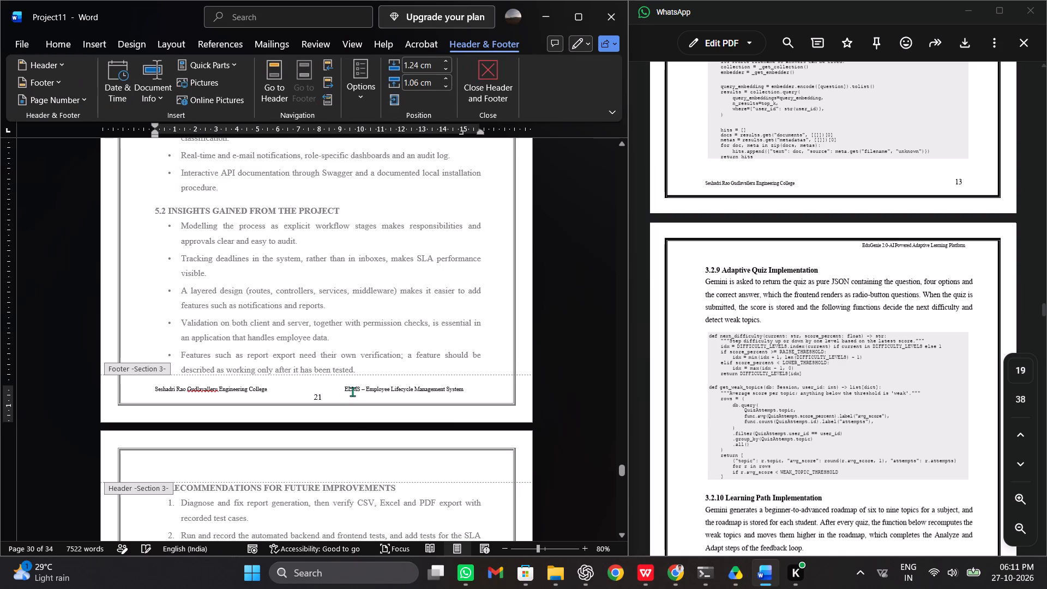
{"action": "left_click", "coordinate": [345, 388]}
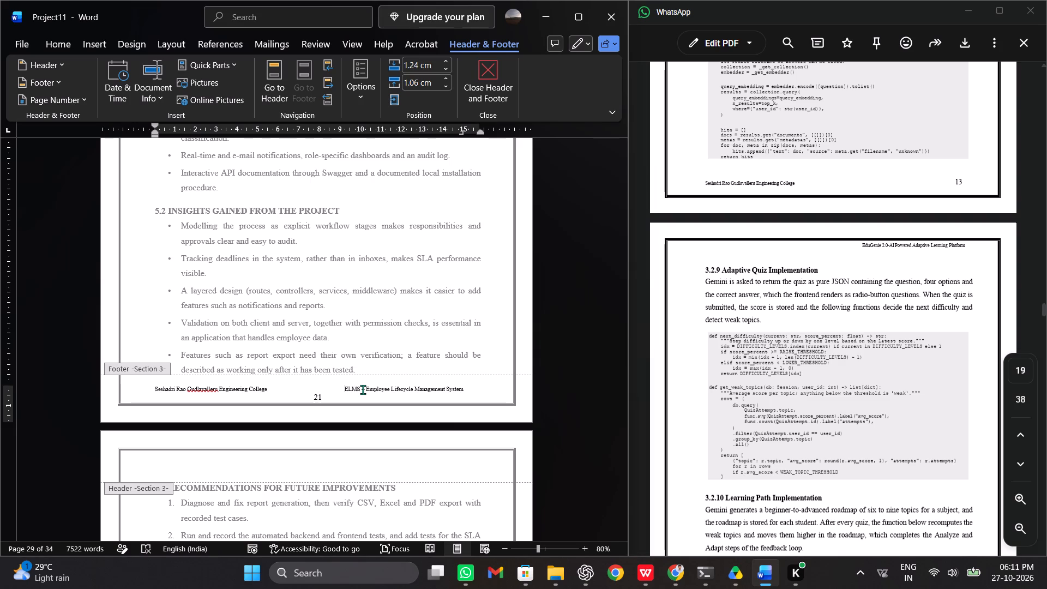
{"action": "key", "text": "ctrl+Right"}
{"action": "key", "text": "shift+Right"}
{"action": "left_click", "coordinate": [345, 390]}
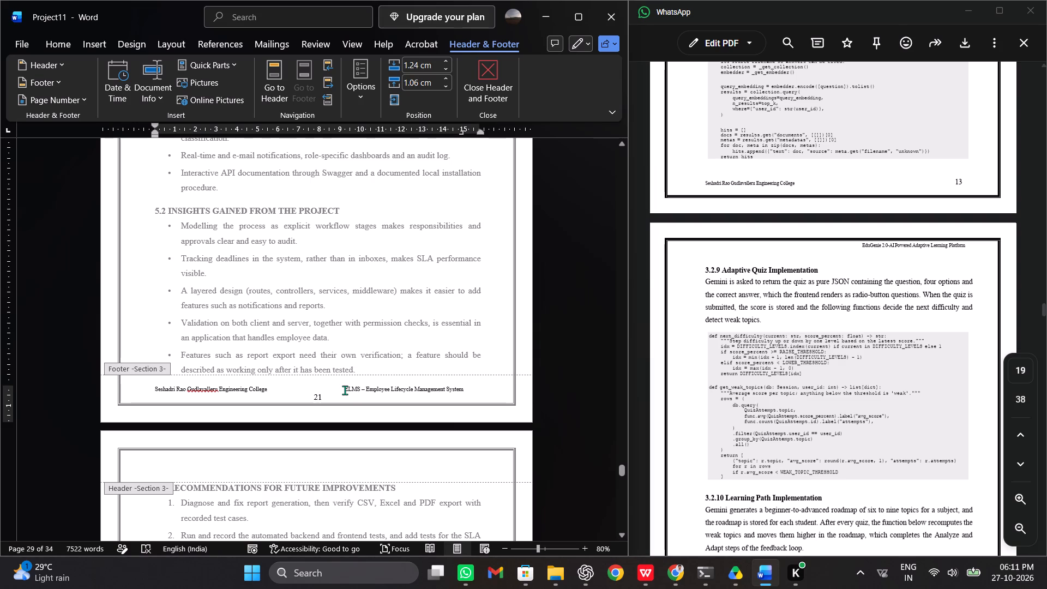
{"action": "left_click", "coordinate": [345, 390]}
{"action": "key", "text": "shift+Right"}
{"action": "key", "text": "shift+Right"}
{"action": "key", "text": "shift+Right"}
{"action": "key", "text": "shift+Right"}
{"action": "key", "text": "shift+Right"}
{"action": "key", "text": "shift+Right"}
{"action": "key", "text": "shift+Right"}
{"action": "key", "text": "shift+Right"}
{"action": "key", "text": "shift+Right"}
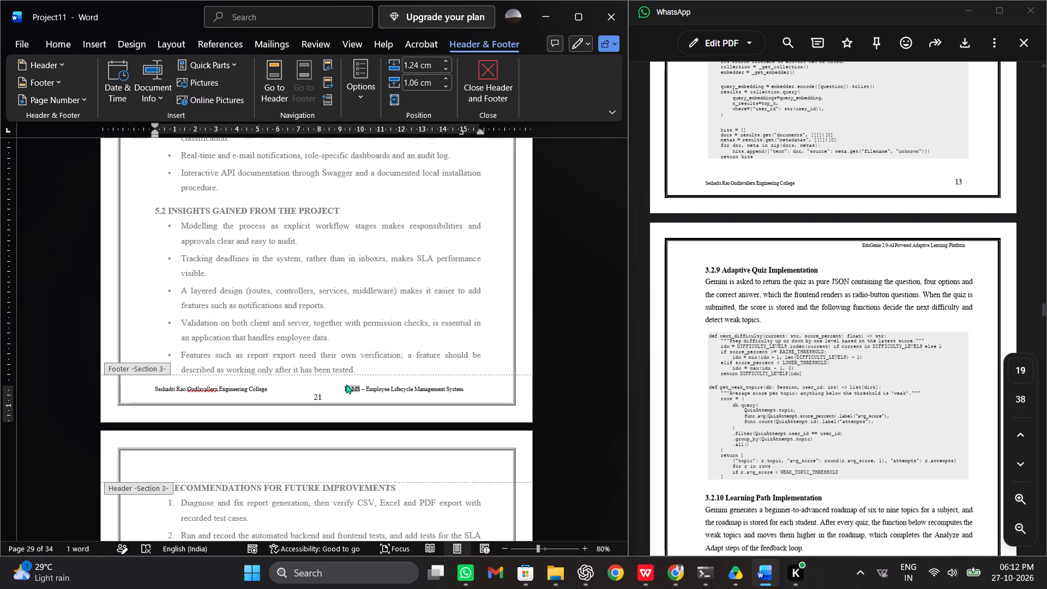
{"action": "key", "text": "shift+Right"}
{"action": "key", "text": "shift+Right"}
{"action": "key", "text": "shift+Right"}
{"action": "key", "text": "shift+Right"}
{"action": "key", "text": "shift+Right"}
{"action": "key", "text": "shift+Right"}
{"action": "key", "text": "shift+Right"}
{"action": "key", "text": "shift+Right"}
{"action": "key", "text": "shift+Right"}
{"action": "key", "text": "shift+Right"}
{"action": "key", "text": "shift+Right"}
{"action": "key", "text": "shift+Right"}
{"action": "key", "text": "shift+Right"}
{"action": "key", "text": "shift+Right"}
{"action": "key", "text": "shift+Right"}
{"action": "key", "text": "shift+Right"}
{"action": "key", "text": "shift+Right"}
{"action": "key", "text": "shift+Right"}
{"action": "key", "text": "shift+Right"}
{"action": "key", "text": "shift+Right"}
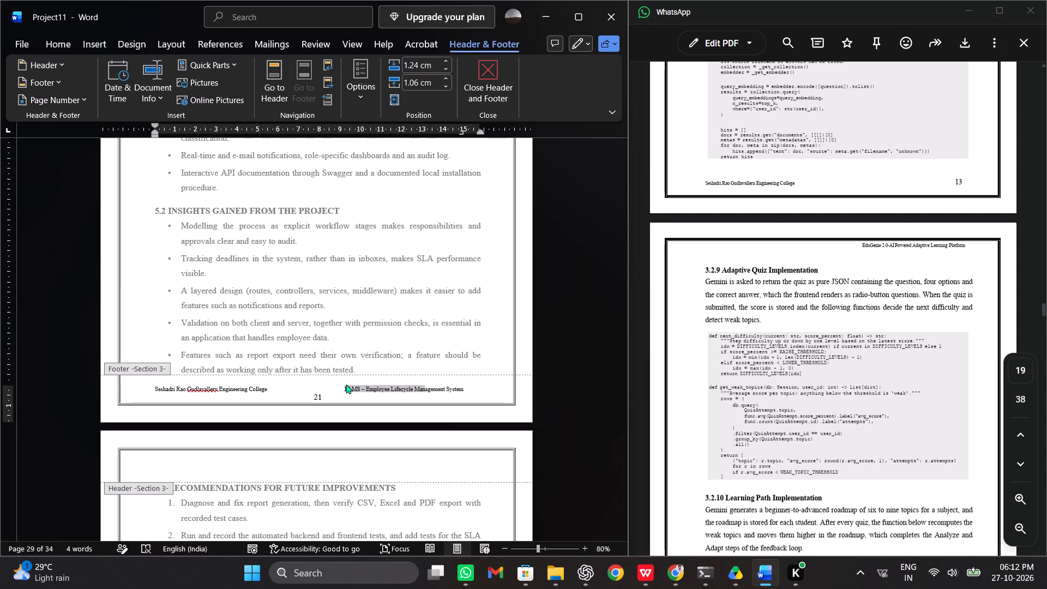
{"action": "key", "text": "shift+Right"}
{"action": "key", "text": "shift+Right"}
{"action": "key", "text": "shift+Right"}
{"action": "key", "text": "shift+Right"}
{"action": "key", "text": "shift+Right"}
{"action": "key", "text": "shift+Right"}
{"action": "key", "text": "shift+Right"}
{"action": "key", "text": "shift+Right"}
{"action": "key", "text": "shift+Right"}
{"action": "key", "text": "shift+Right"}
{"action": "key", "text": "shift+Right"}
{"action": "key", "text": "shift+Right"}
{"action": "key", "text": "shift+Right"}
{"action": "key", "text": "shift+Right"}
{"action": "key", "text": "shift+Right"}
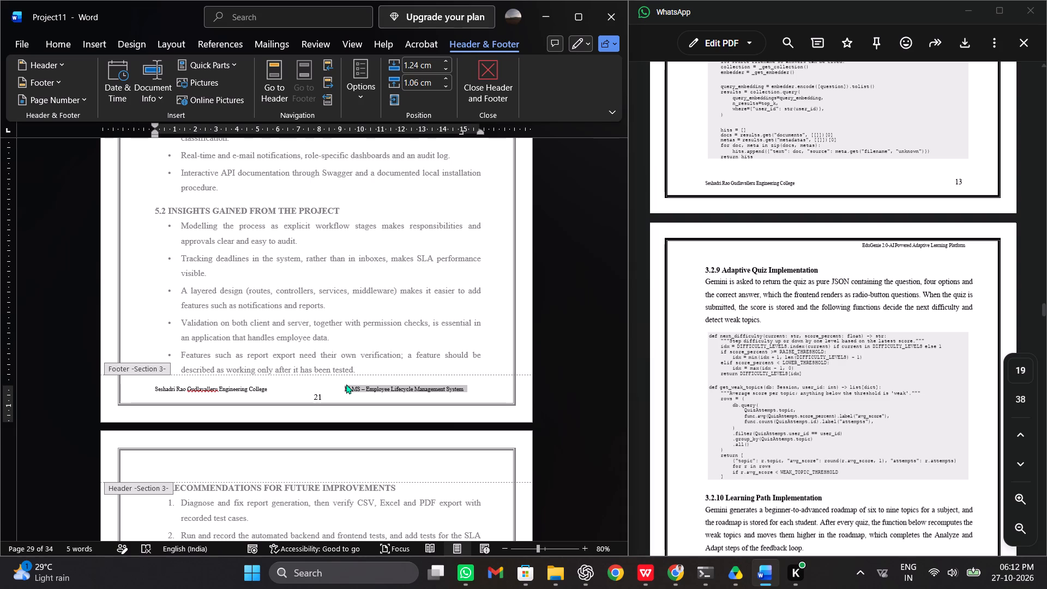
{"action": "key", "text": "BackSpace"}
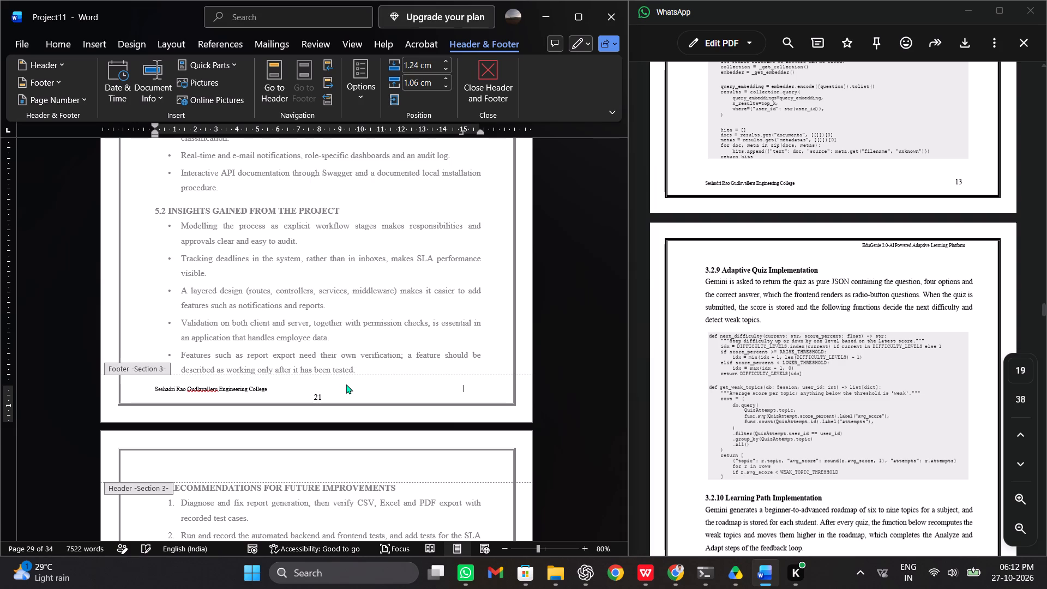
{"action": "key", "text": "ctrl+z"}
{"action": "key", "text": "ctrl+x"}
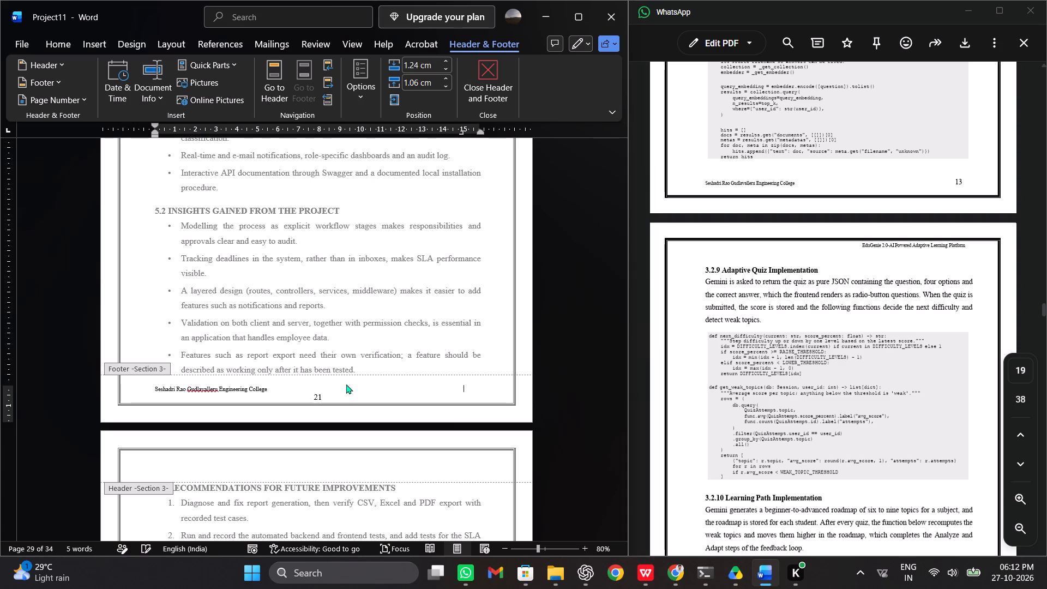
Delete the page number from the Section 3 footer and return to the document body.
{"action": "left_click", "coordinate": [318, 398]}
{"action": "key", "text": "BackSpace"}
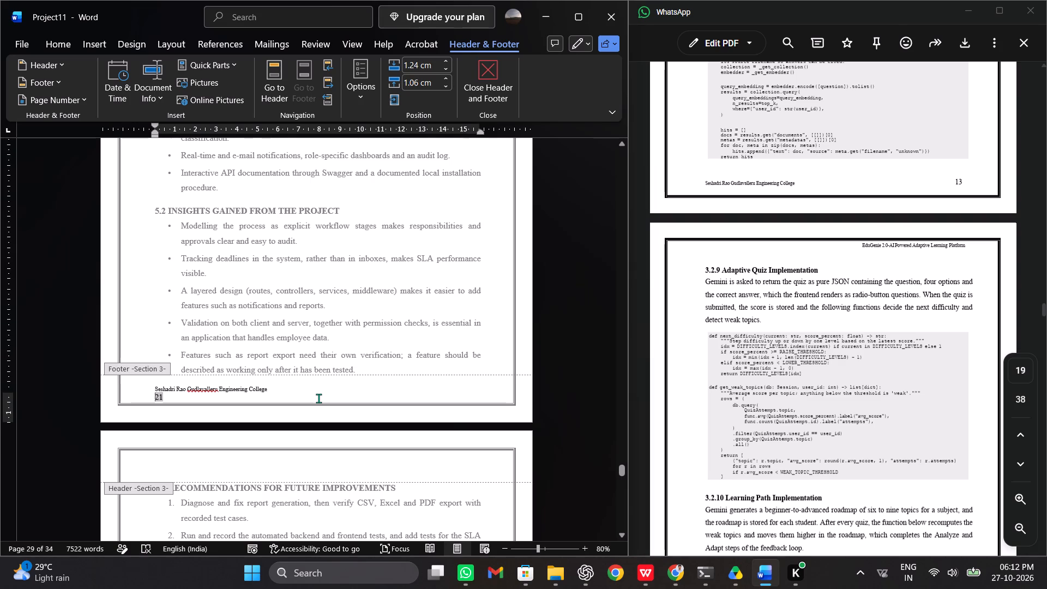
{"action": "key", "text": "Right"}
{"action": "key", "text": "BackSpace"}
{"action": "key", "text": "BackSpace"}
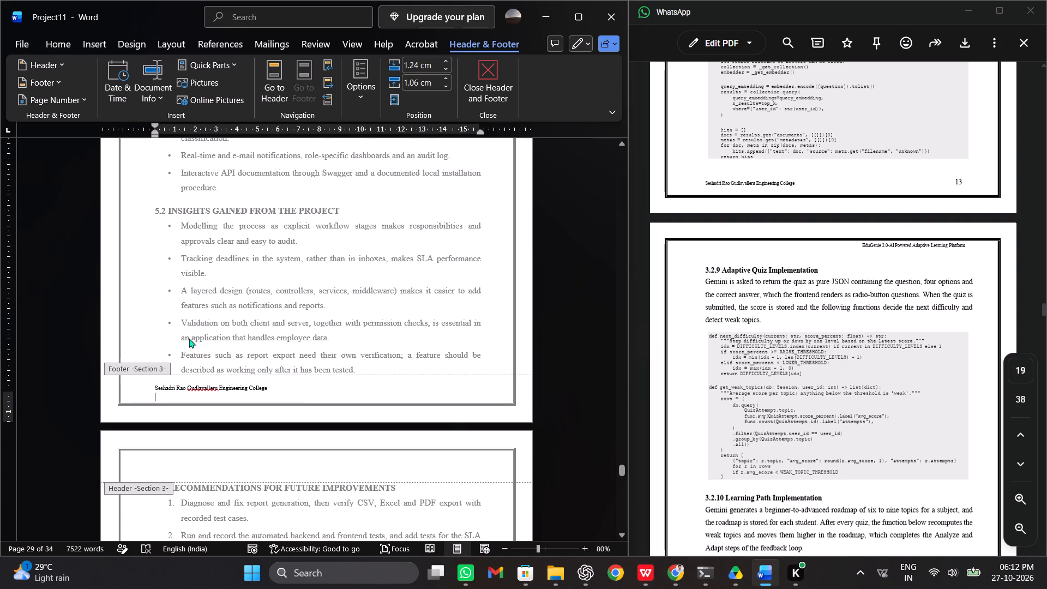
{"action": "left_click", "coordinate": [130, 304]}
{"action": "left_click", "coordinate": [82, 305]}
{"action": "double_click", "coordinate": [82, 305]}
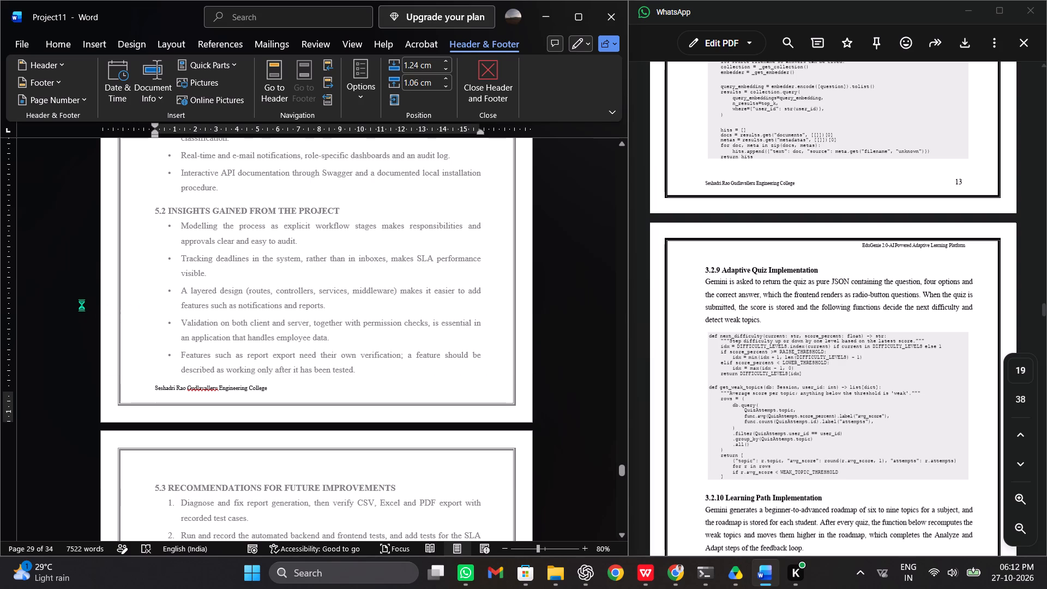
Check the page footers from section 5.3 through the References and Appendix A, and back up to section 4.4 and Table 4.2.
{"action": "scroll", "coordinate": [479, 356], "scroll_direction": "down", "scroll_amount": 2}
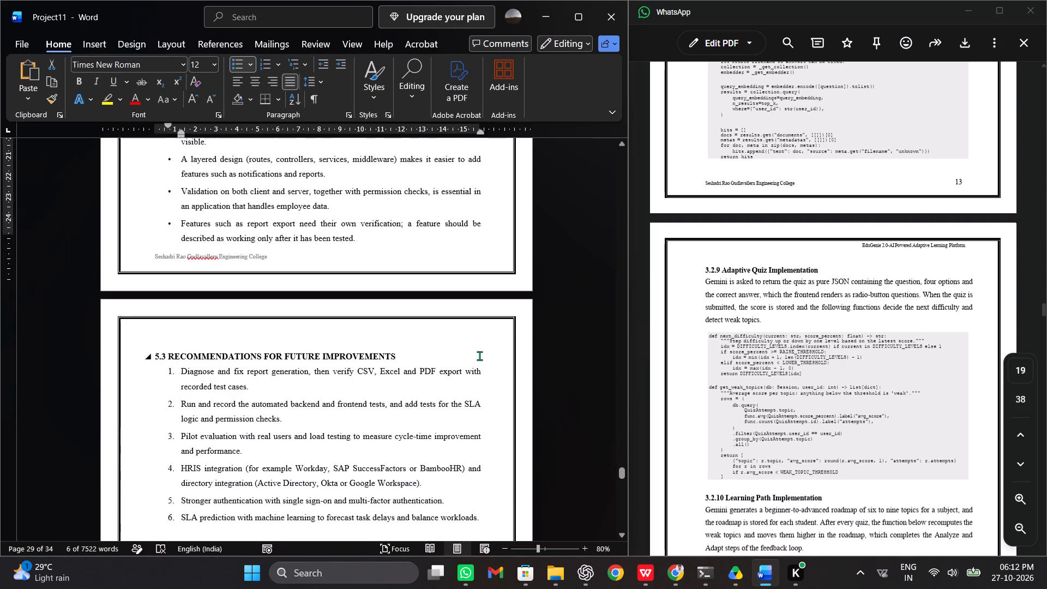
{"action": "scroll", "coordinate": [479, 356], "scroll_direction": "down", "scroll_amount": 2}
{"action": "scroll", "coordinate": [479, 356], "scroll_direction": "up", "scroll_amount": 2}
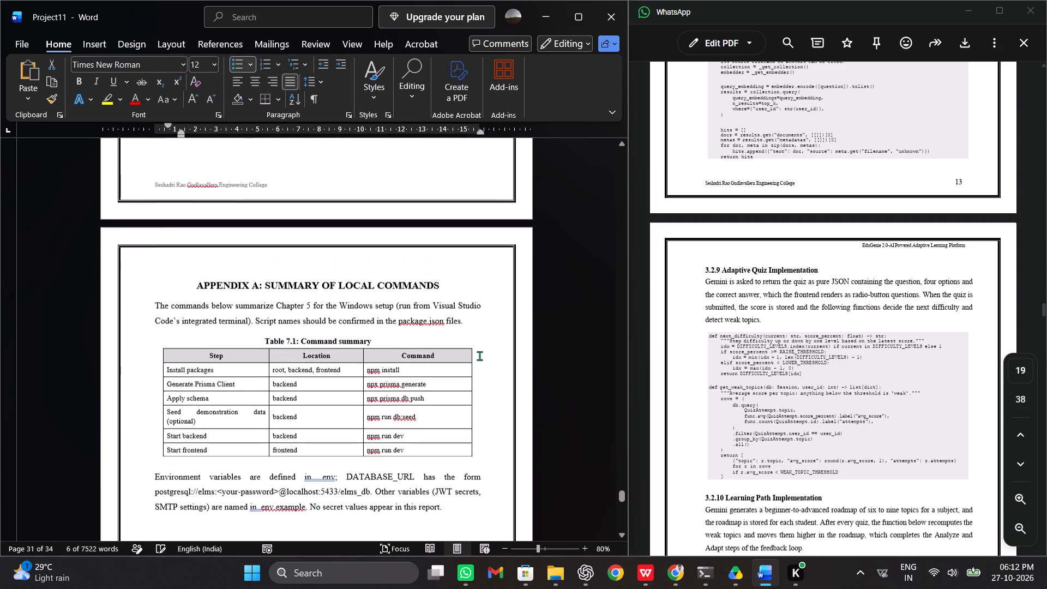
{"action": "scroll", "coordinate": [479, 356], "scroll_direction": "up", "scroll_amount": 3}
{"action": "scroll", "coordinate": [339, 188], "scroll_direction": "up", "scroll_amount": 2}
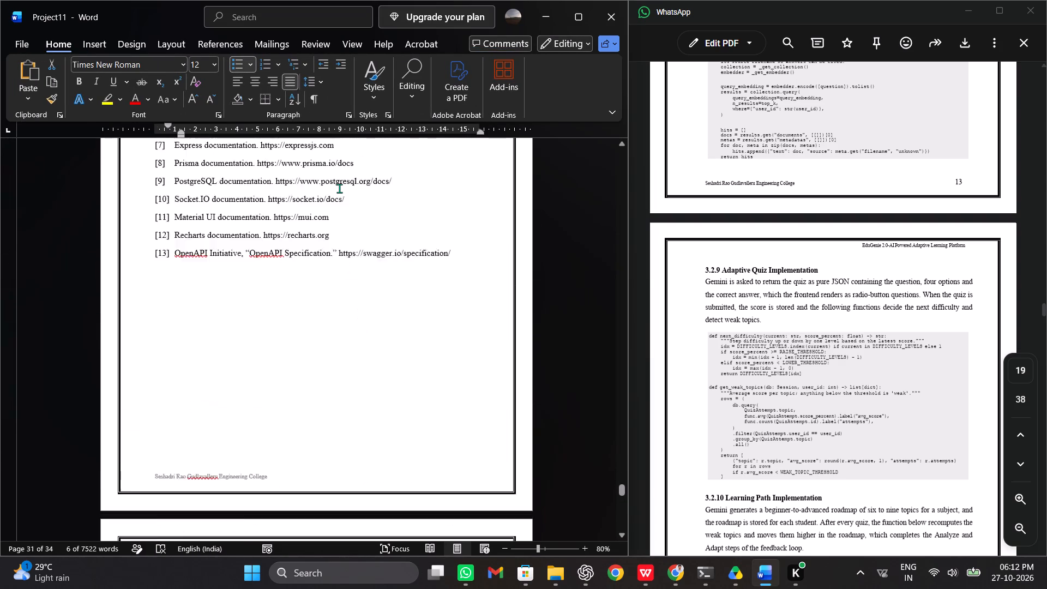
{"action": "scroll", "coordinate": [339, 188], "scroll_direction": "up", "scroll_amount": 3}
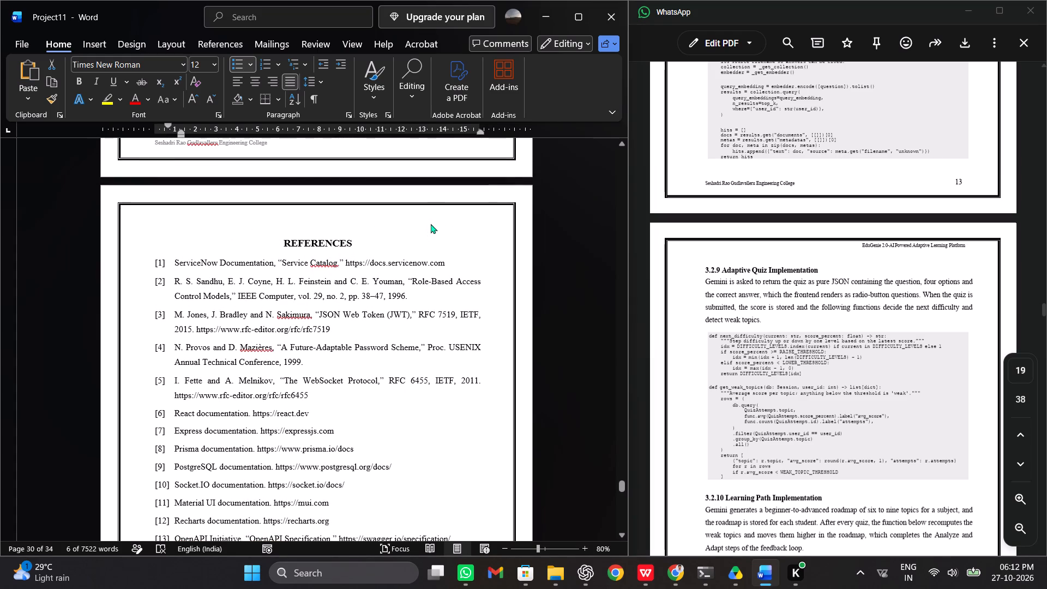
{"action": "left_click", "coordinate": [424, 216]}
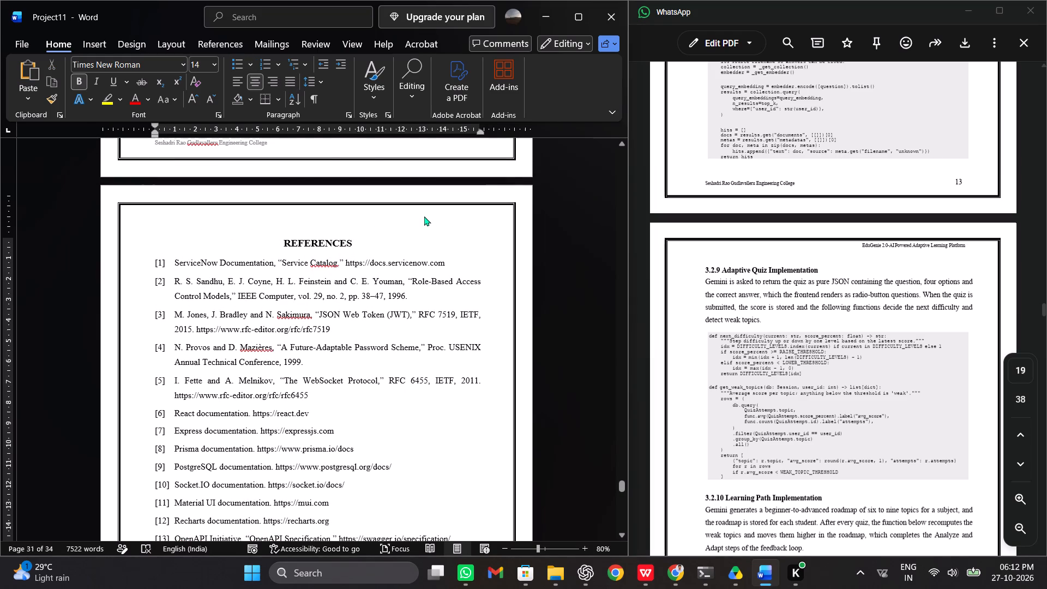
{"action": "scroll", "coordinate": [413, 209], "scroll_direction": "up", "scroll_amount": 14}
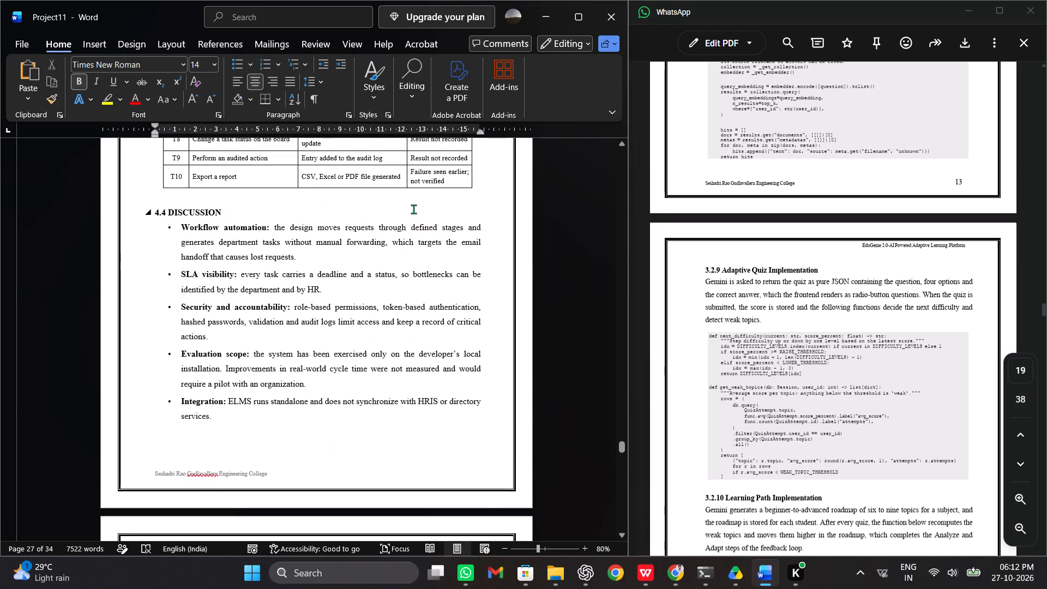
{"action": "scroll", "coordinate": [413, 209], "scroll_direction": "up", "scroll_amount": 4}
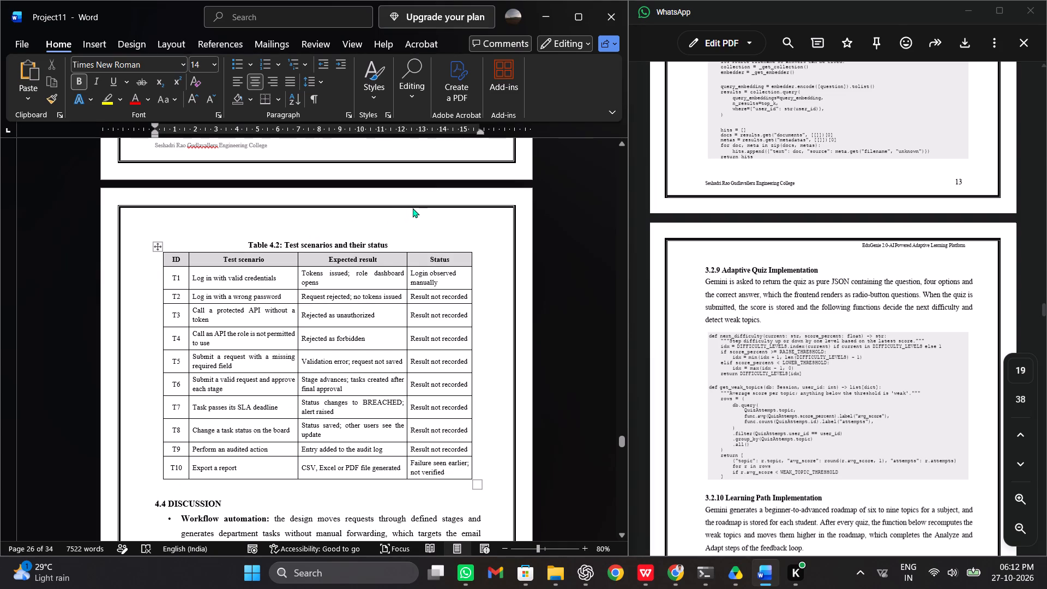
Check the pages from Table 4.2 back through Chapters 3, 2 and 1 to the index, and down past the list of figures.
{"action": "scroll", "coordinate": [417, 216], "scroll_direction": "up", "scroll_amount": 9}
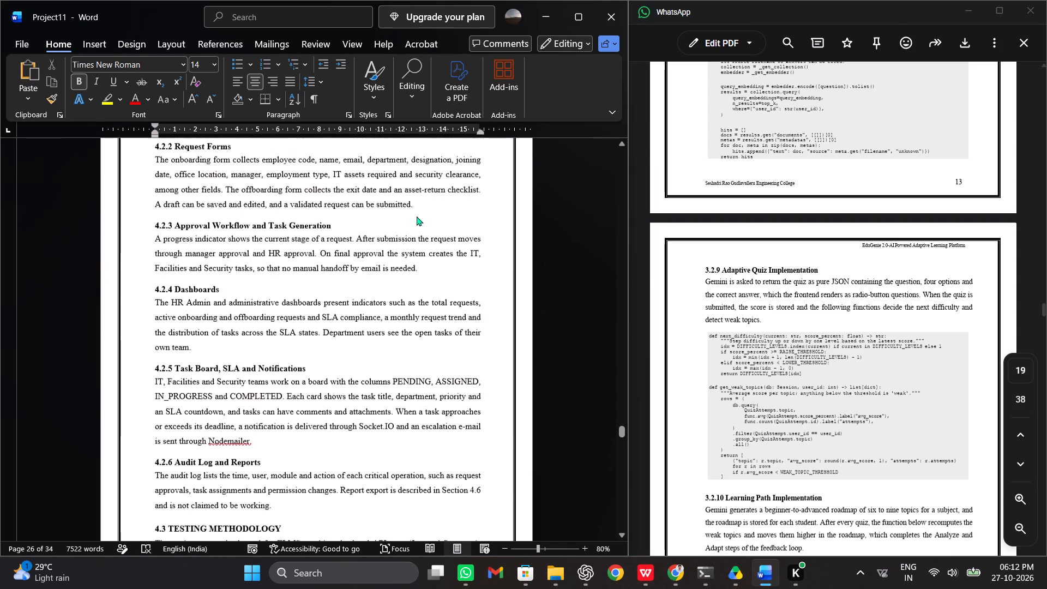
{"action": "scroll", "coordinate": [417, 216], "scroll_direction": "up", "scroll_amount": 8}
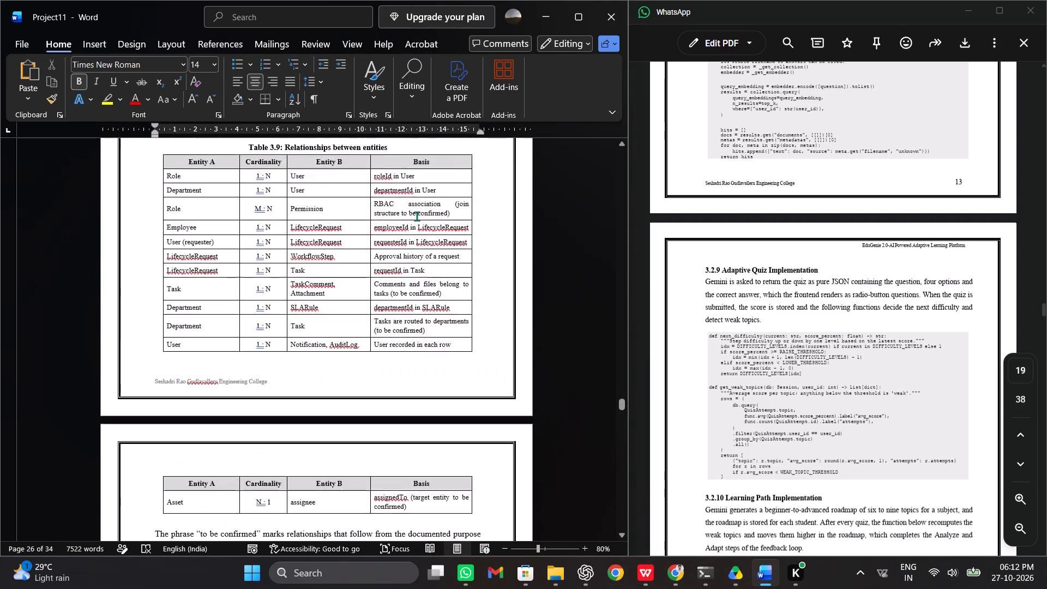
{"action": "scroll", "coordinate": [417, 216], "scroll_direction": "up", "scroll_amount": 11}
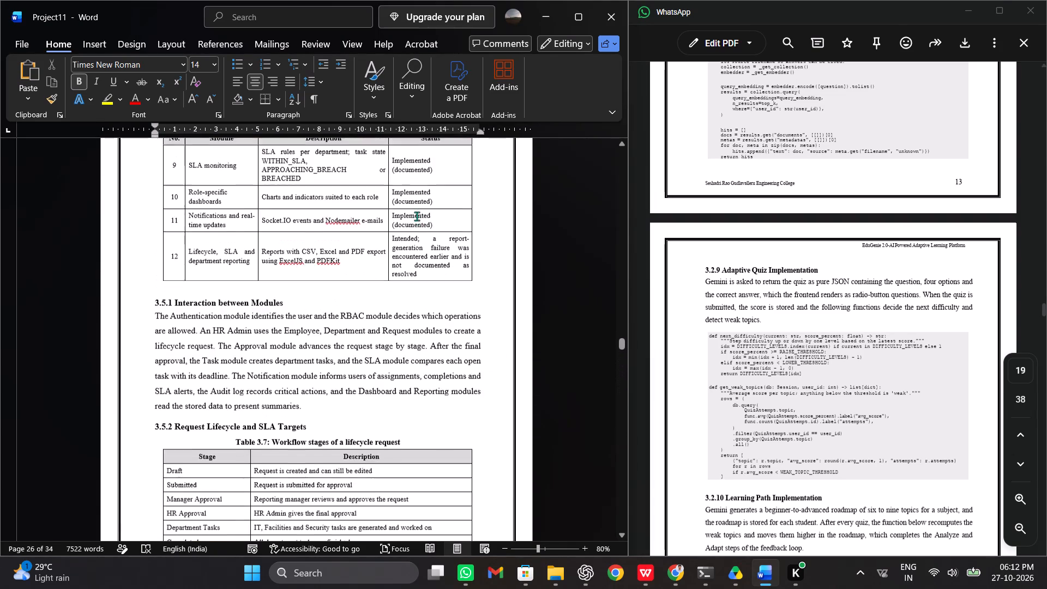
{"action": "scroll", "coordinate": [417, 216], "scroll_direction": "up", "scroll_amount": 6}
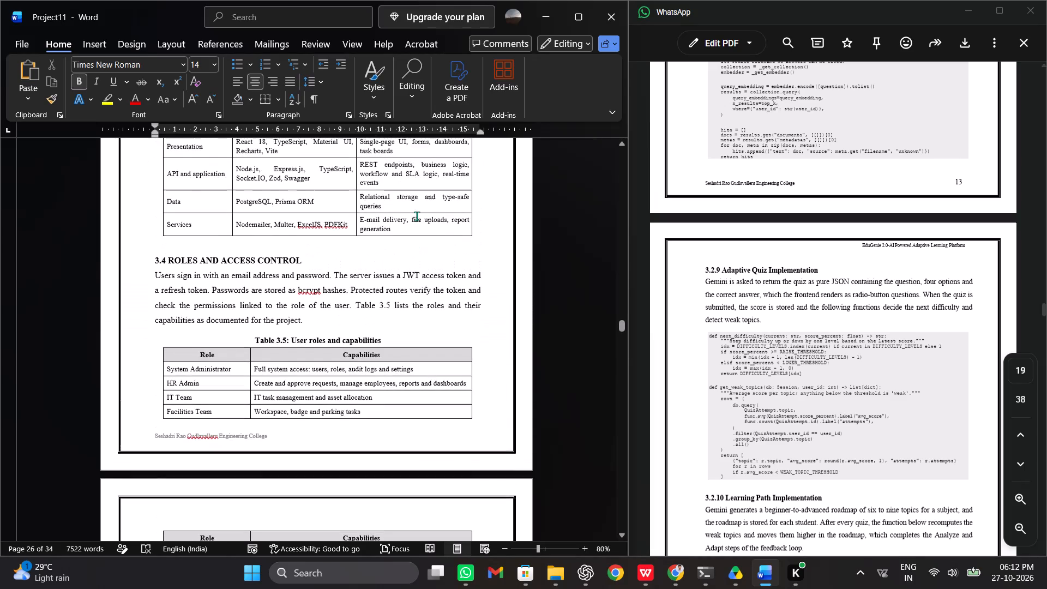
{"action": "scroll", "coordinate": [417, 216], "scroll_direction": "up", "scroll_amount": 12}
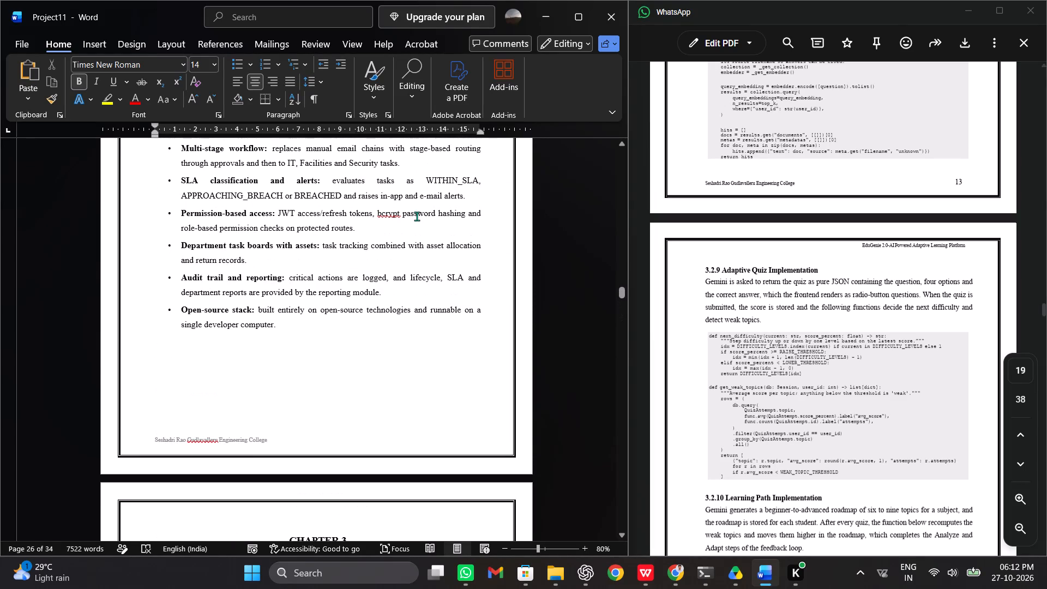
{"action": "scroll", "coordinate": [417, 216], "scroll_direction": "up", "scroll_amount": 14}
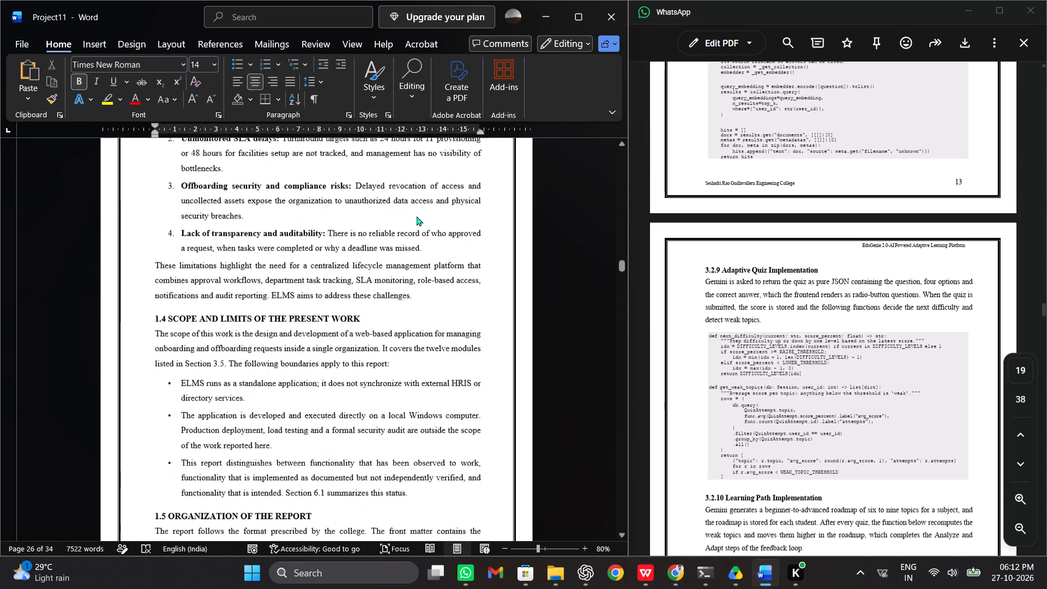
{"action": "scroll", "coordinate": [417, 216], "scroll_direction": "up", "scroll_amount": 8}
{"action": "scroll", "coordinate": [417, 216], "scroll_direction": "down", "scroll_amount": 4}
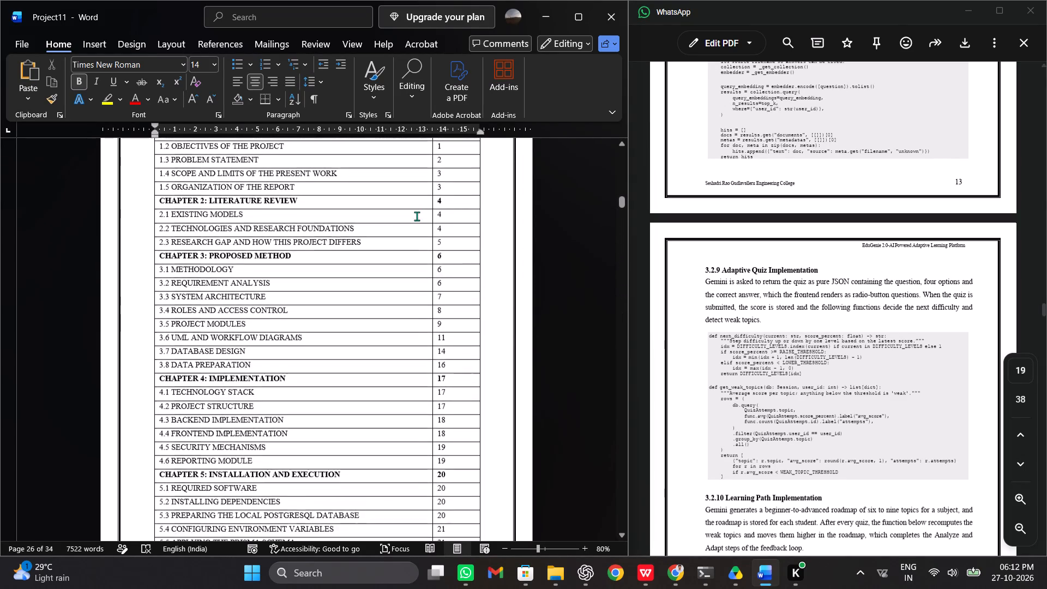
{"action": "scroll", "coordinate": [417, 216], "scroll_direction": "down", "scroll_amount": 6}
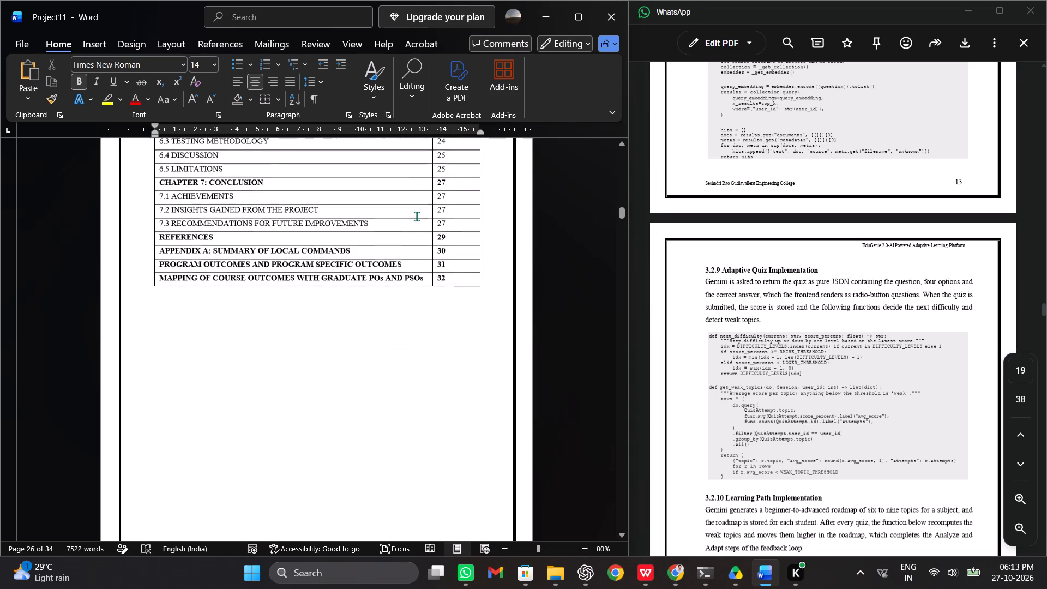
{"action": "scroll", "coordinate": [417, 216], "scroll_direction": "down", "scroll_amount": 8}
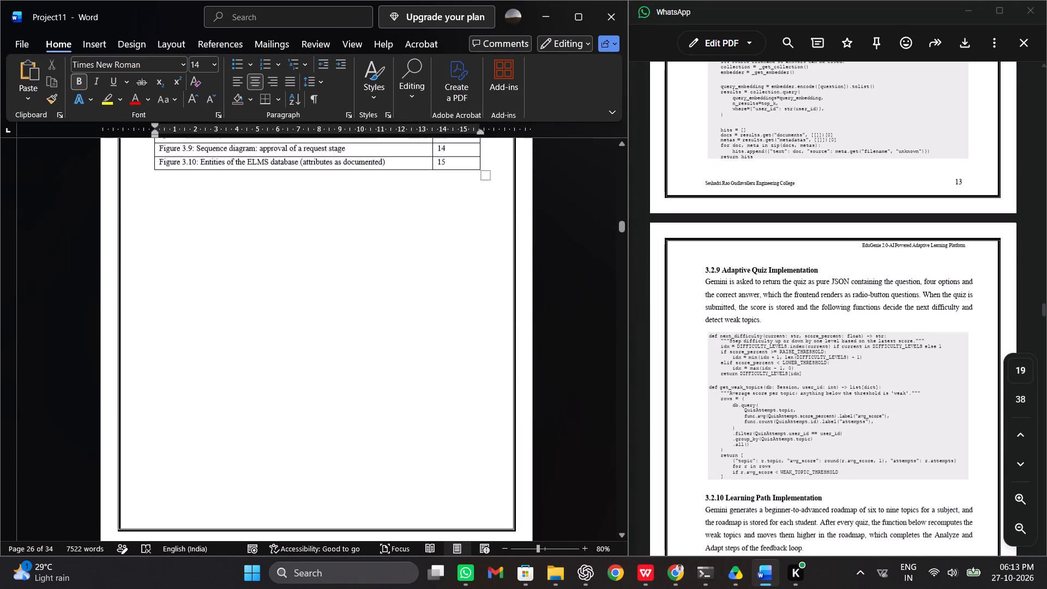
{"action": "scroll", "coordinate": [417, 216], "scroll_direction": "down", "scroll_amount": 6}
Paste the cut text "ELMS – Employee Lifecycle Management System" at the right tab stop of the Section 3 header and return to the document body.
{"action": "scroll", "coordinate": [417, 216], "scroll_direction": "up", "scroll_amount": 1}
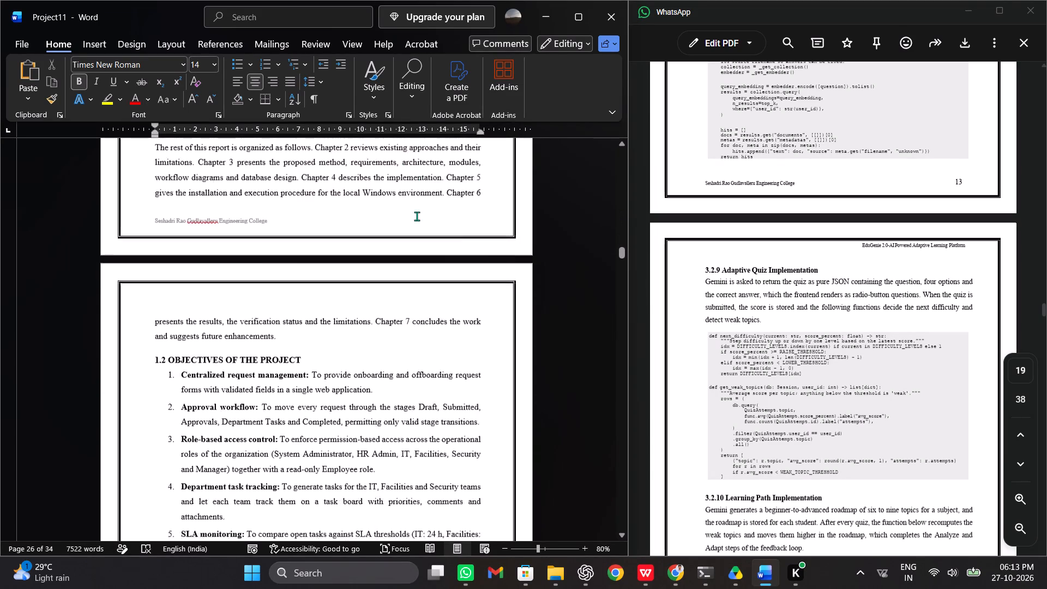
{"action": "scroll", "coordinate": [417, 216], "scroll_direction": "up", "scroll_amount": 3}
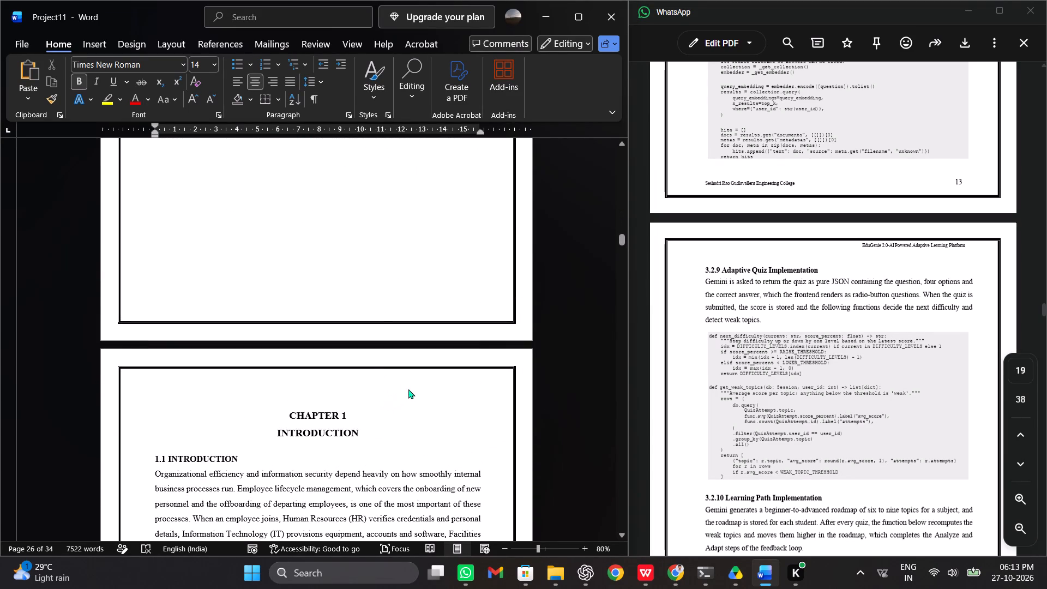
{"action": "double_click", "coordinate": [423, 374]}
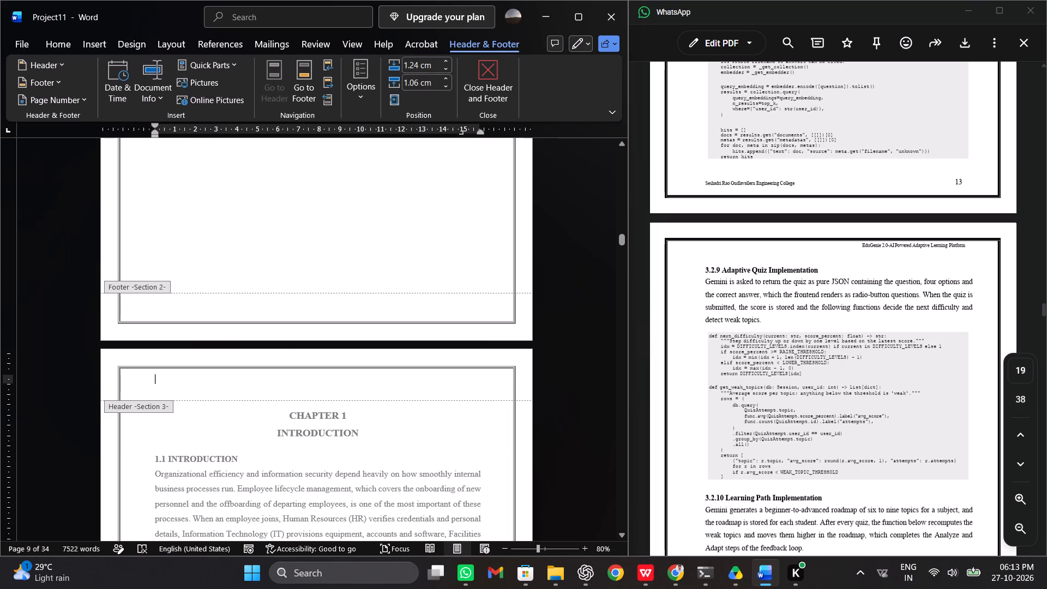
{"action": "key", "text": "Tab"}
{"action": "key", "text": "ctrl+v"}
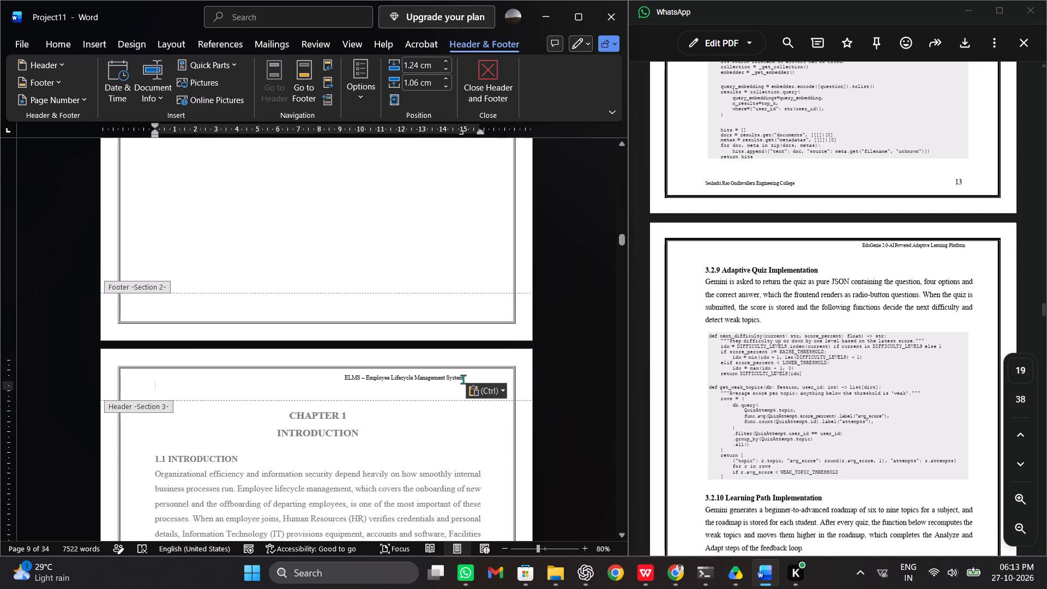
{"action": "left_click", "coordinate": [400, 416]}
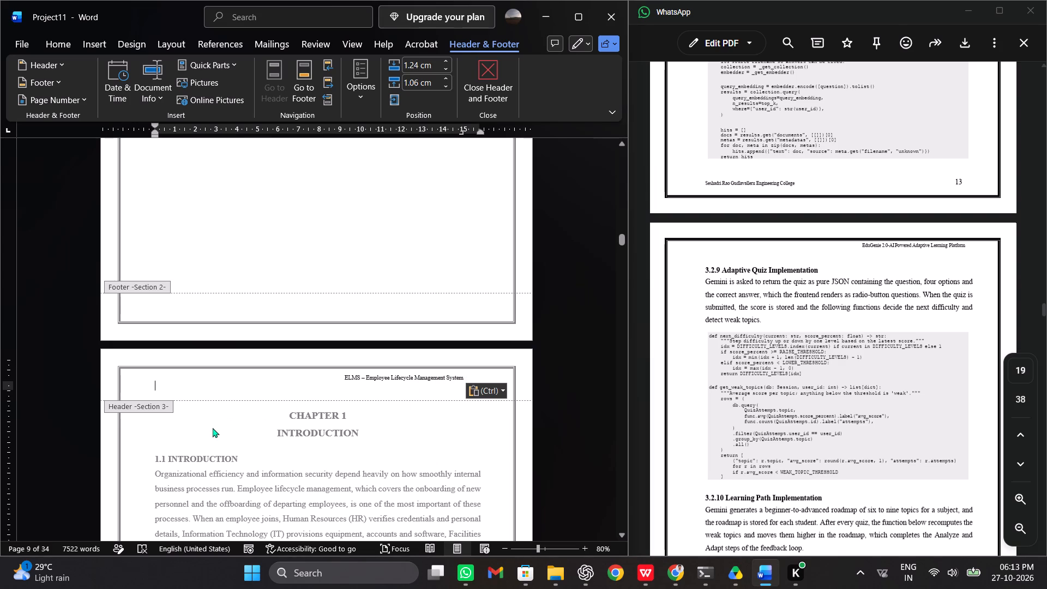
{"action": "double_click", "coordinate": [213, 428]}
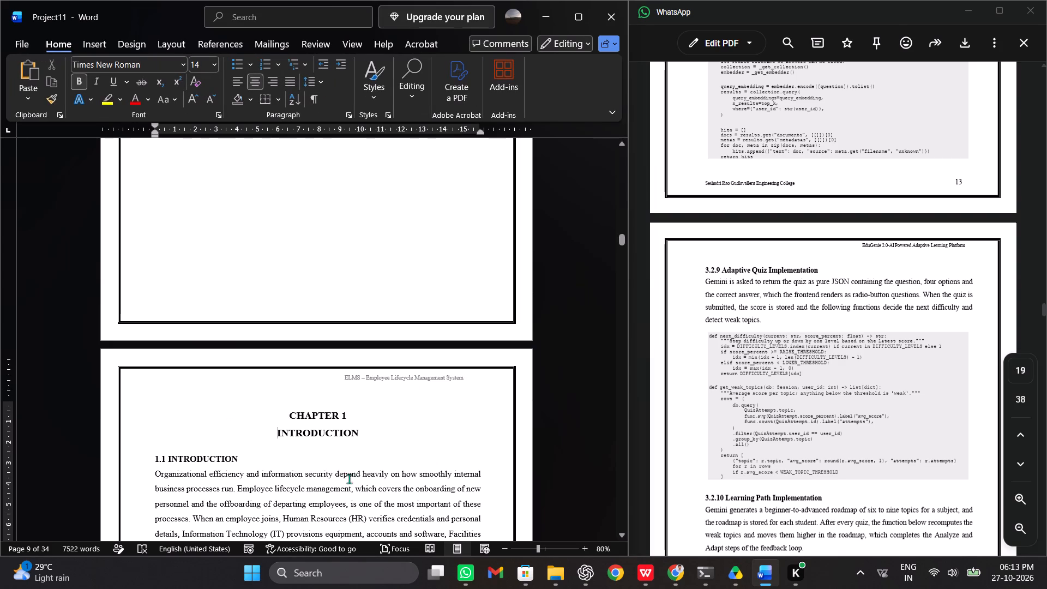
Check the page headers and footers in Chapter 1, the course outcome mapping and program outcomes pages, Chapter 5 and Appendix A.
{"action": "scroll", "coordinate": [347, 478], "scroll_direction": "down", "scroll_amount": 5}
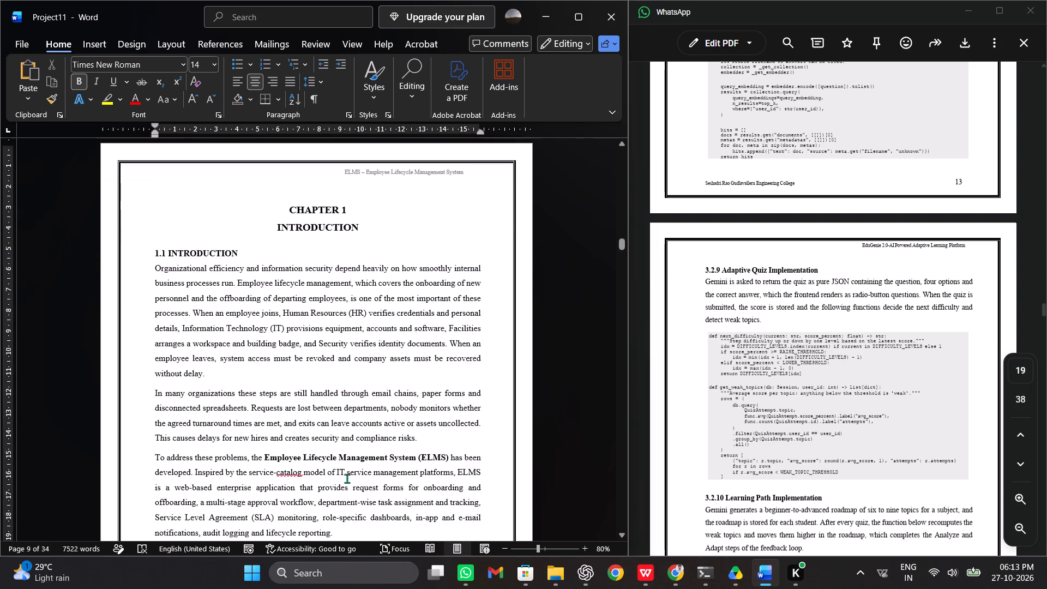
{"action": "scroll", "coordinate": [347, 478], "scroll_direction": "down", "scroll_amount": 2}
{"action": "scroll", "coordinate": [347, 478], "scroll_direction": "right", "scroll_amount": 1}
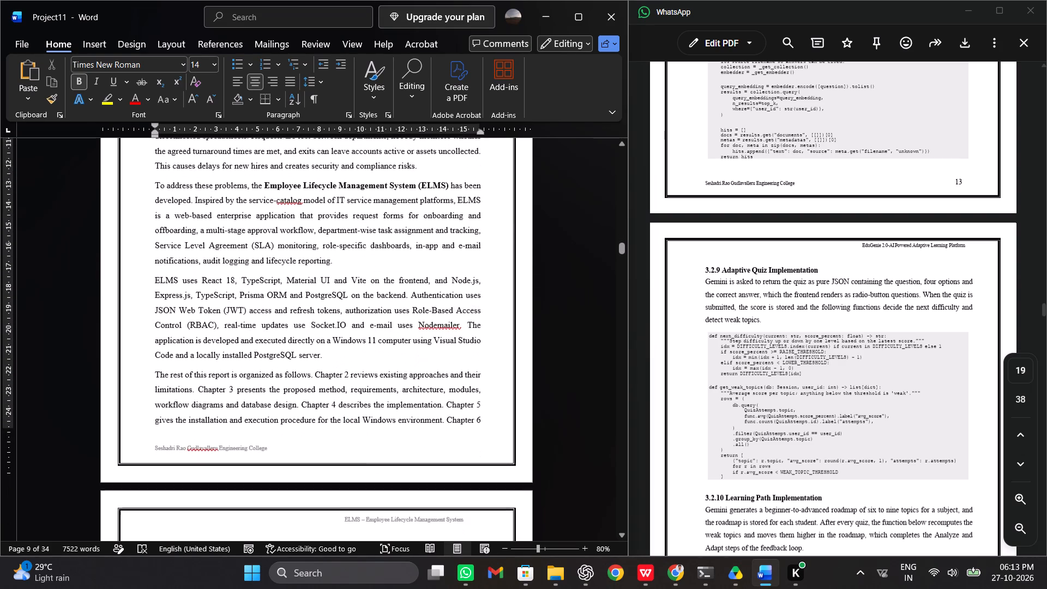
{"action": "scroll", "coordinate": [347, 478], "scroll_direction": "right", "scroll_amount": 1}
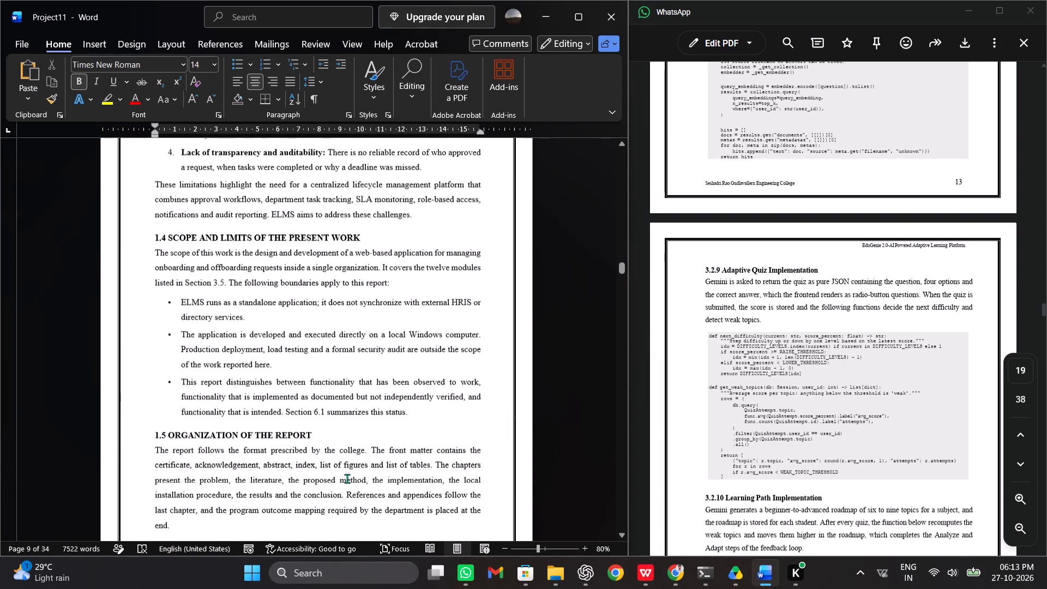
{"action": "left_click_drag", "start_coordinate": [622, 271], "coordinate": [618, 576]}
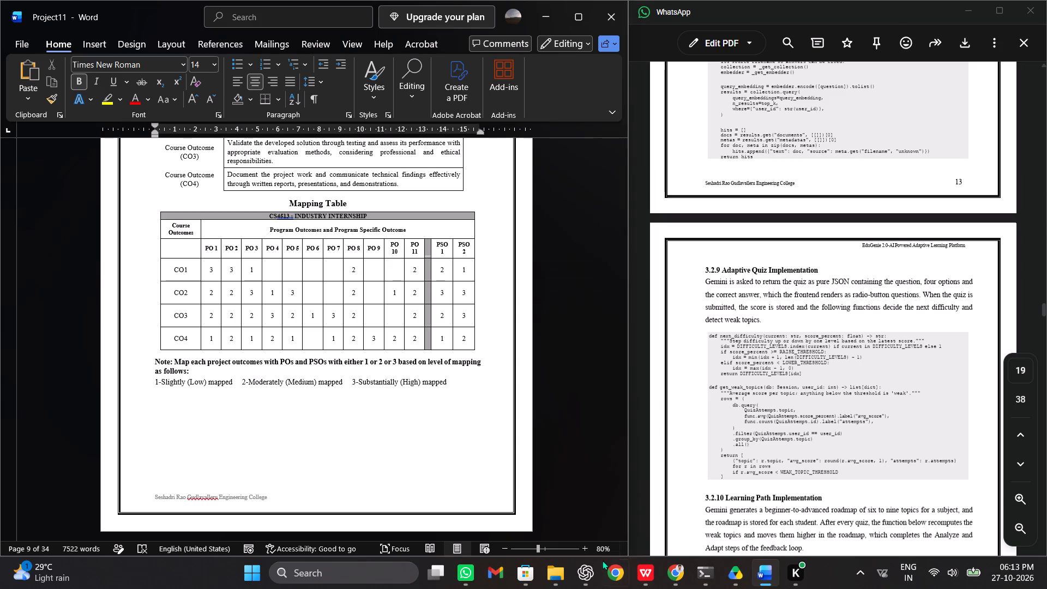
{"action": "scroll", "coordinate": [489, 431], "scroll_direction": "up", "scroll_amount": 5}
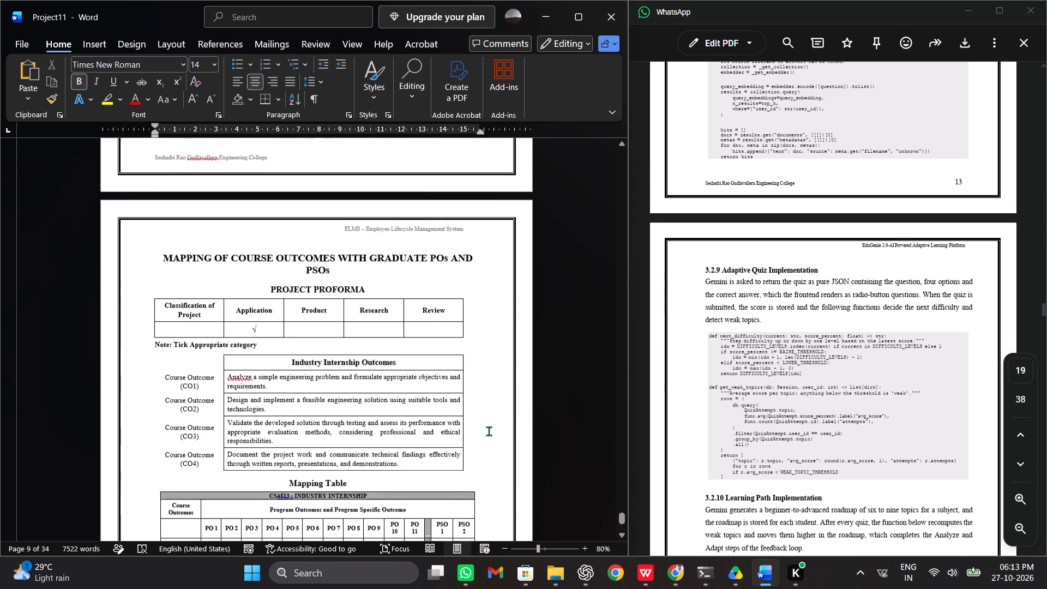
{"action": "scroll", "coordinate": [489, 431], "scroll_direction": "up", "scroll_amount": 2}
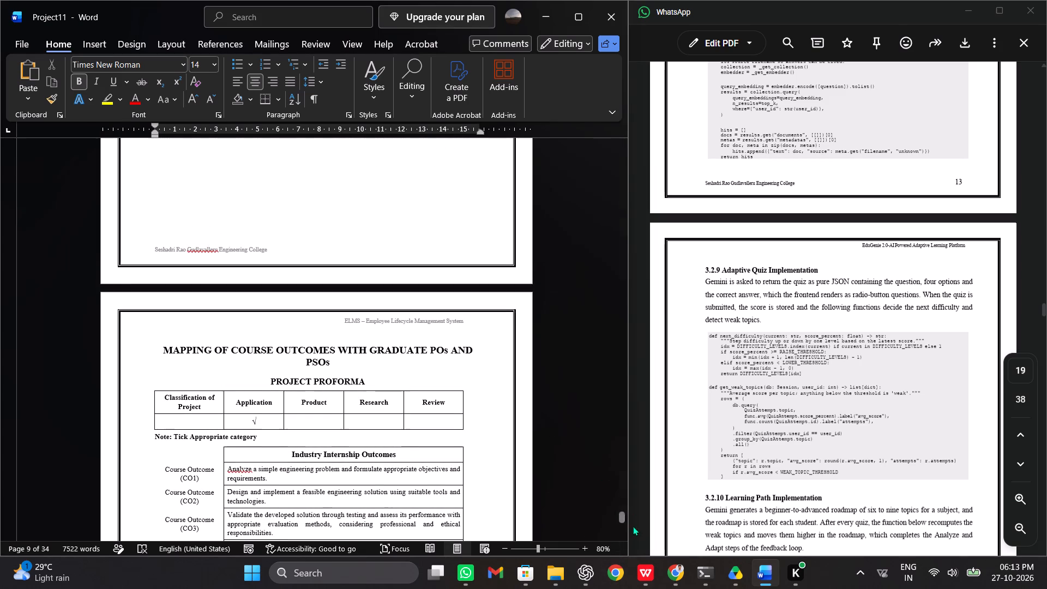
{"action": "scroll", "coordinate": [442, 308], "scroll_direction": "up", "scroll_amount": 5}
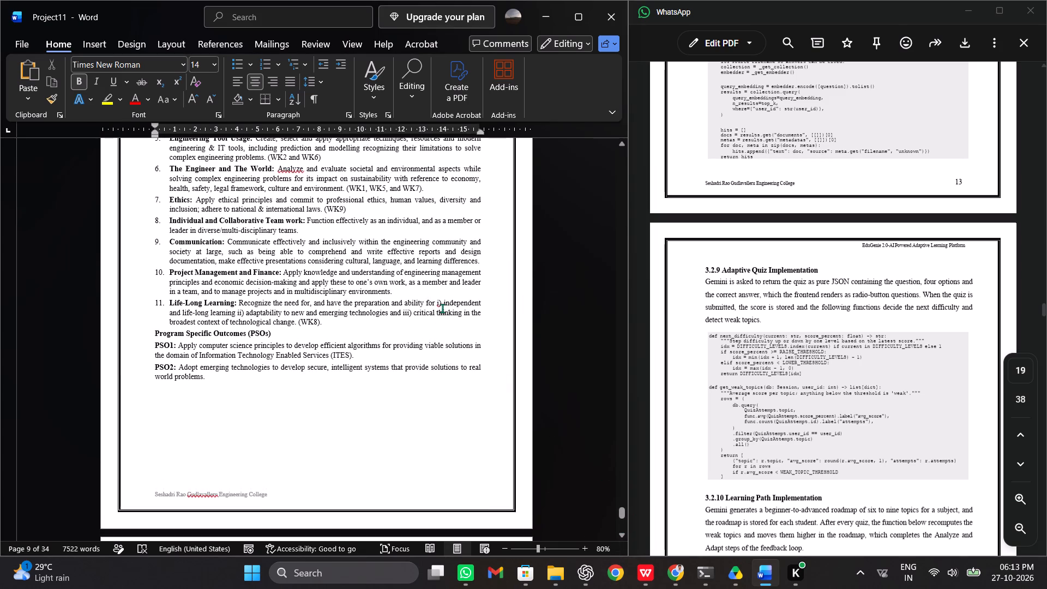
{"action": "scroll", "coordinate": [442, 308], "scroll_direction": "up", "scroll_amount": 6}
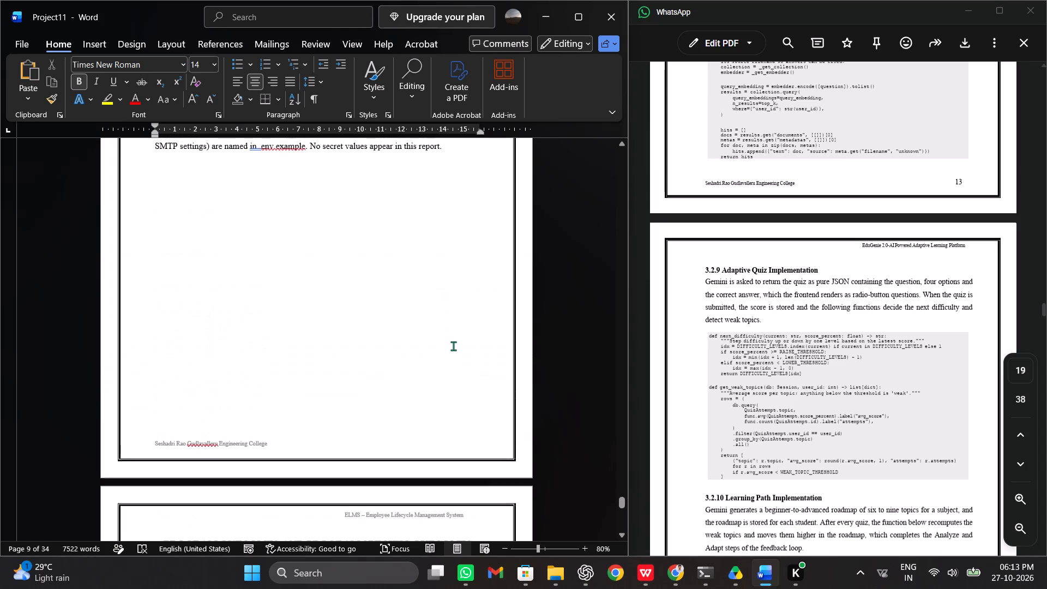
{"action": "scroll", "coordinate": [453, 346], "scroll_direction": "up", "scroll_amount": 2}
{"action": "scroll", "coordinate": [453, 345], "scroll_direction": "down", "scroll_amount": 1}
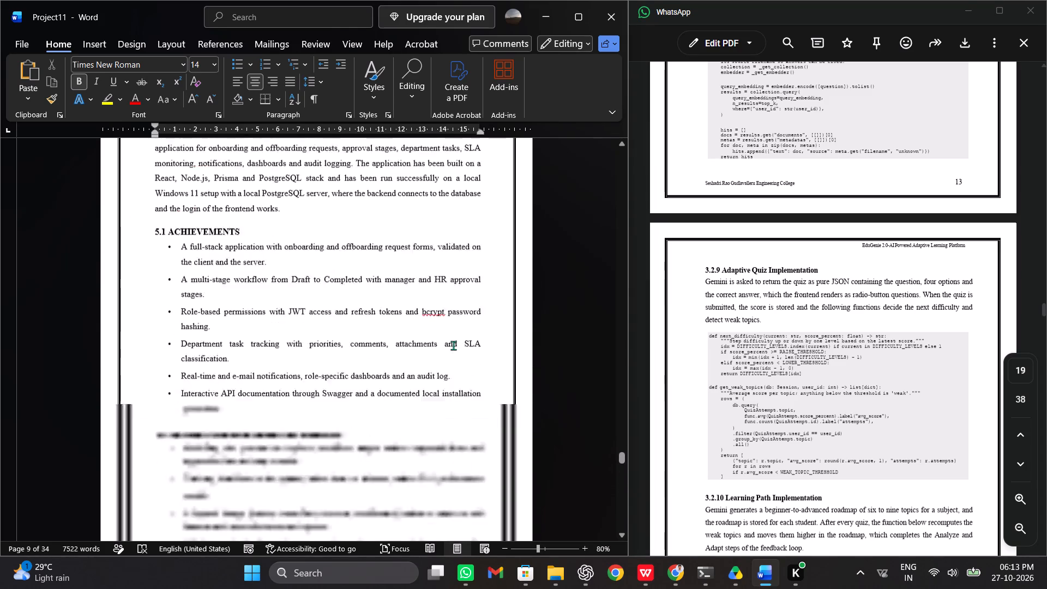
{"action": "scroll", "coordinate": [453, 345], "scroll_direction": "down", "scroll_amount": 1}
{"action": "scroll", "coordinate": [453, 345], "scroll_direction": "down", "scroll_amount": 20}
{"action": "scroll", "coordinate": [453, 345], "scroll_direction": "down", "scroll_amount": 1}
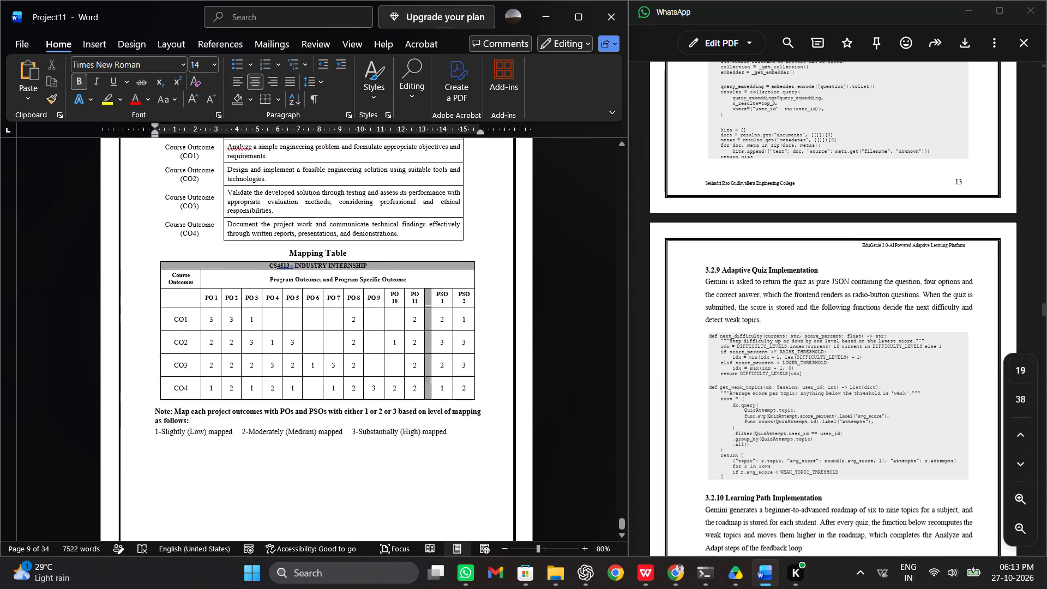
{"action": "scroll", "coordinate": [453, 345], "scroll_direction": "up", "scroll_amount": 8}
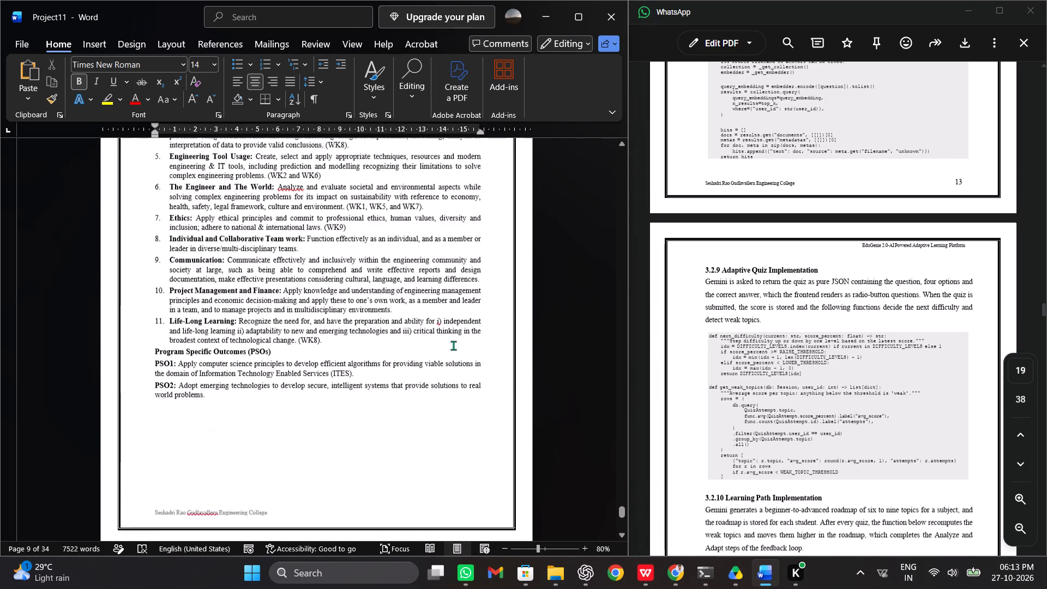
{"action": "scroll", "coordinate": [453, 345], "scroll_direction": "up", "scroll_amount": 5}
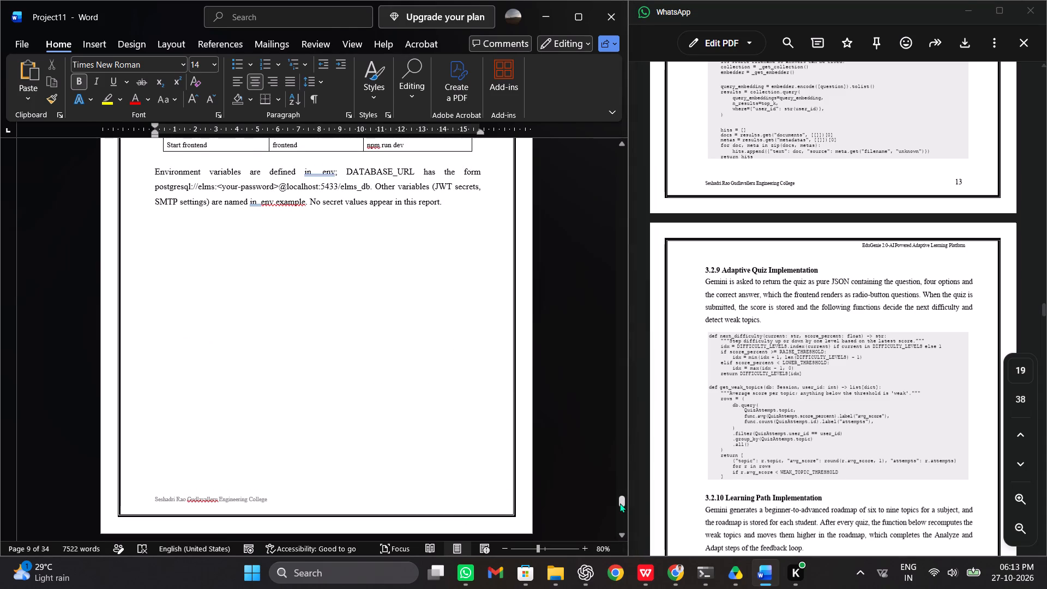
Insert a page break after the closing sentence of Appendix A, ahead of the Program Outcomes page.
{"action": "left_click_drag", "start_coordinate": [620, 502], "coordinate": [621, 507]}
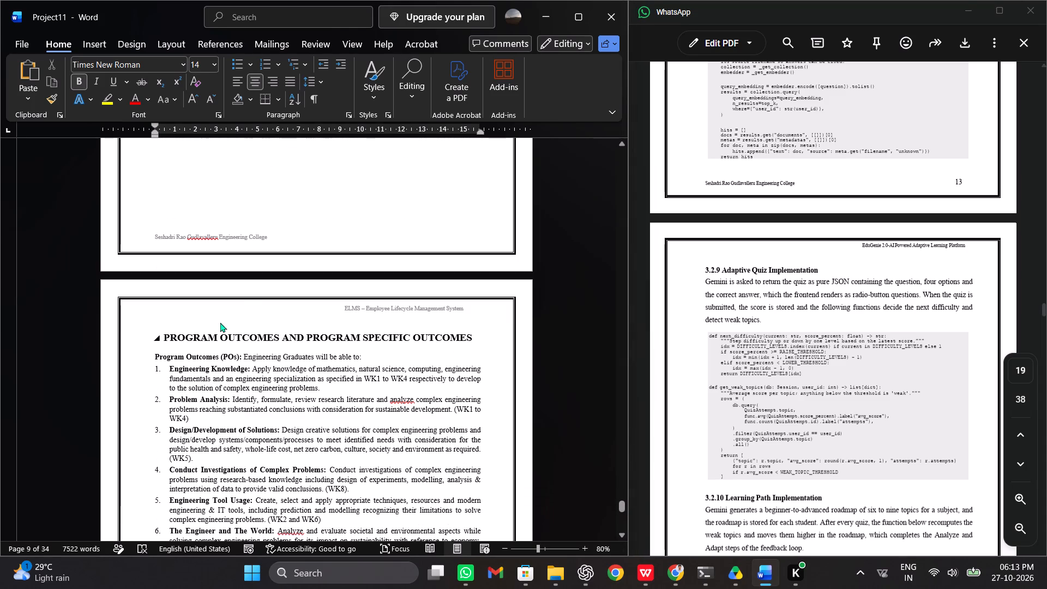
{"action": "left_click", "coordinate": [267, 285]}
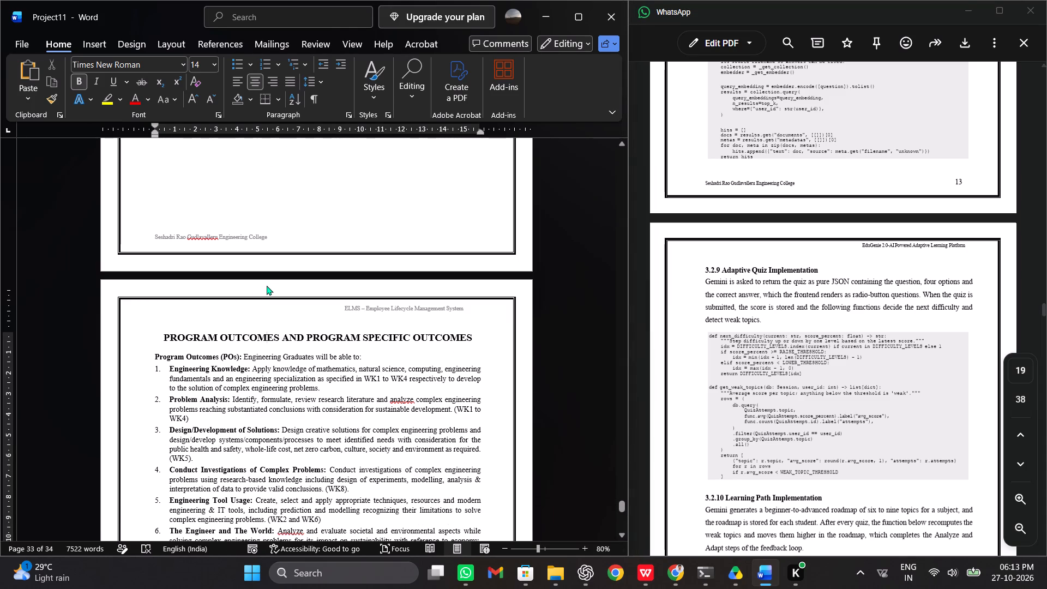
{"action": "left_click", "coordinate": [296, 202]}
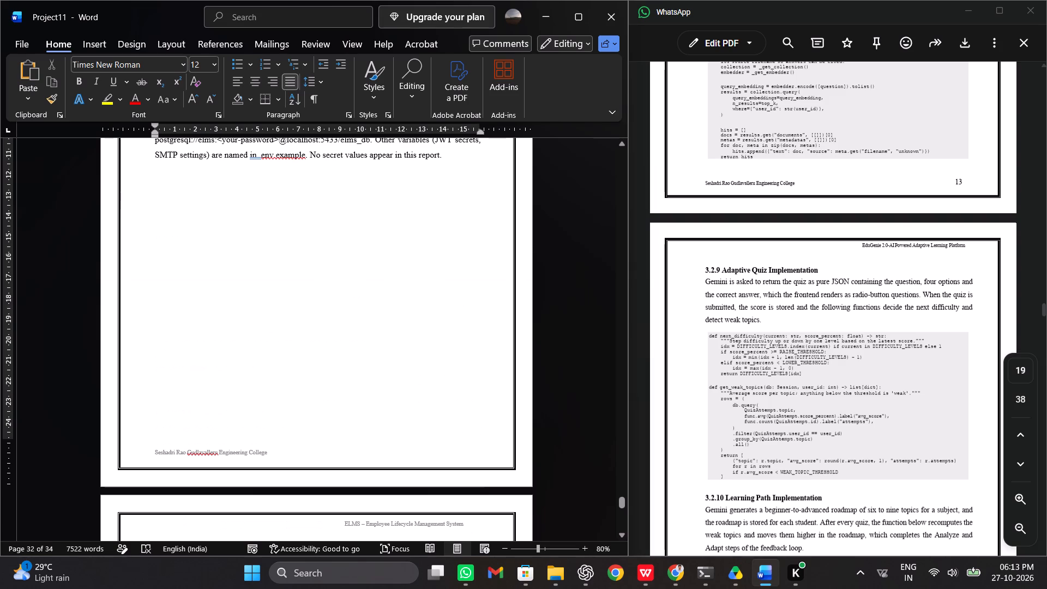
{"action": "left_click", "coordinate": [443, 154]}
{"action": "left_click", "coordinate": [92, 47]}
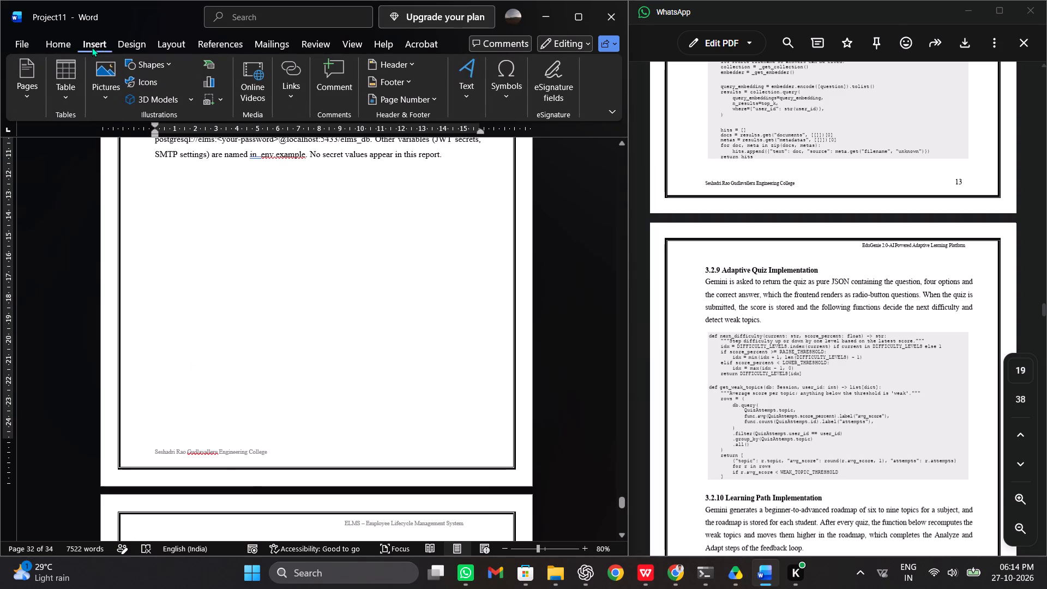
{"action": "left_click", "coordinate": [113, 38]}
{"action": "left_click", "coordinate": [132, 39]}
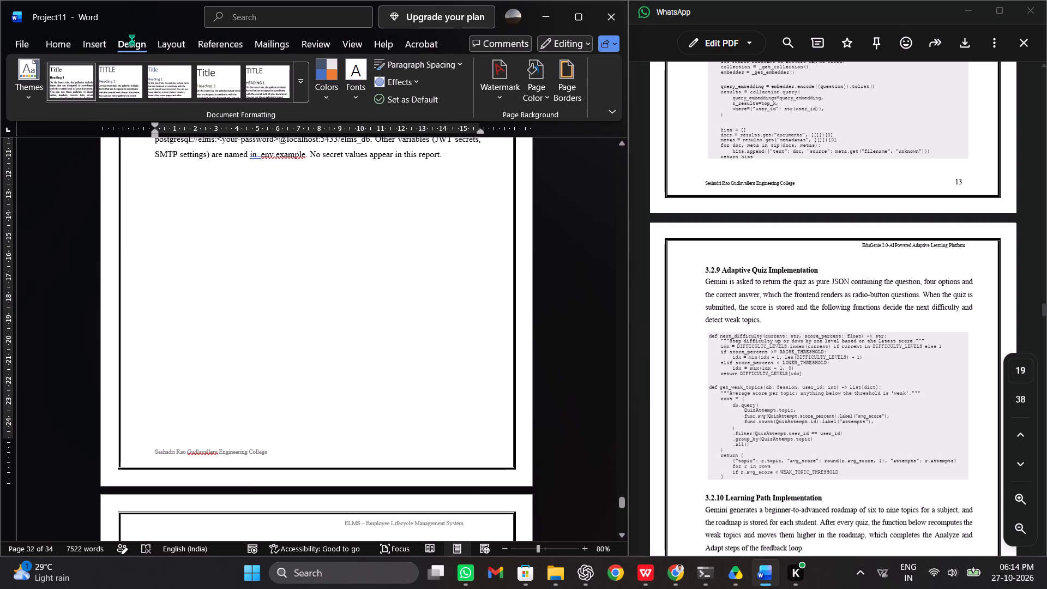
{"action": "left_click", "coordinate": [169, 43]}
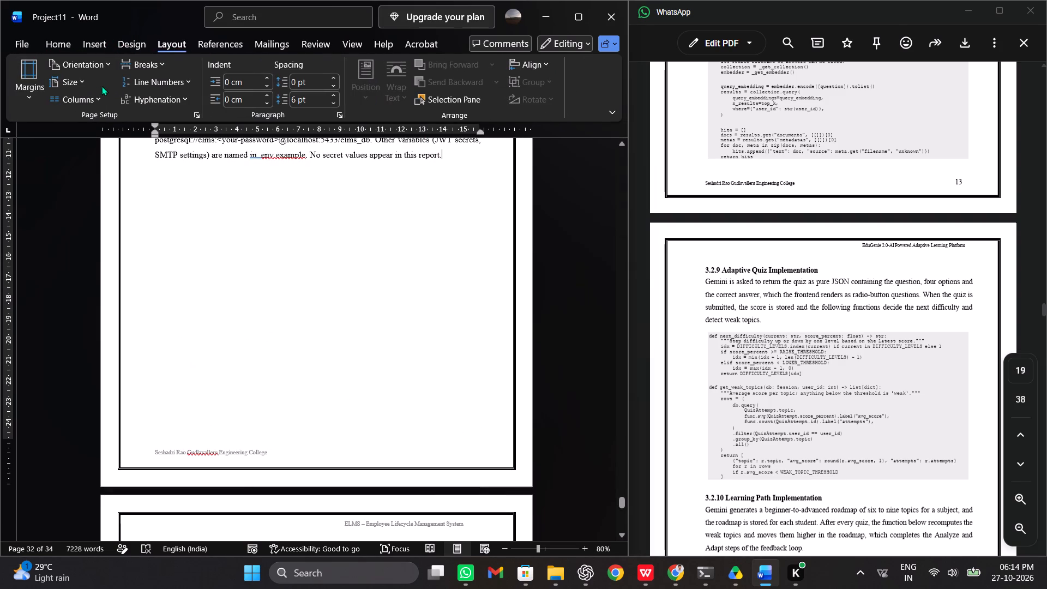
{"action": "left_click", "coordinate": [133, 67]}
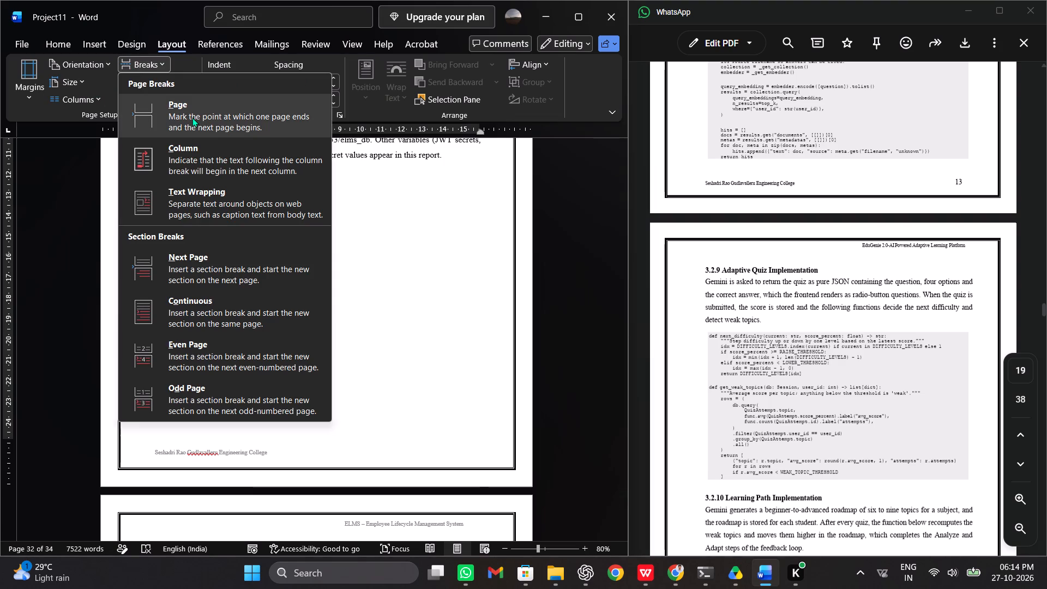
{"action": "left_click", "coordinate": [192, 117]}
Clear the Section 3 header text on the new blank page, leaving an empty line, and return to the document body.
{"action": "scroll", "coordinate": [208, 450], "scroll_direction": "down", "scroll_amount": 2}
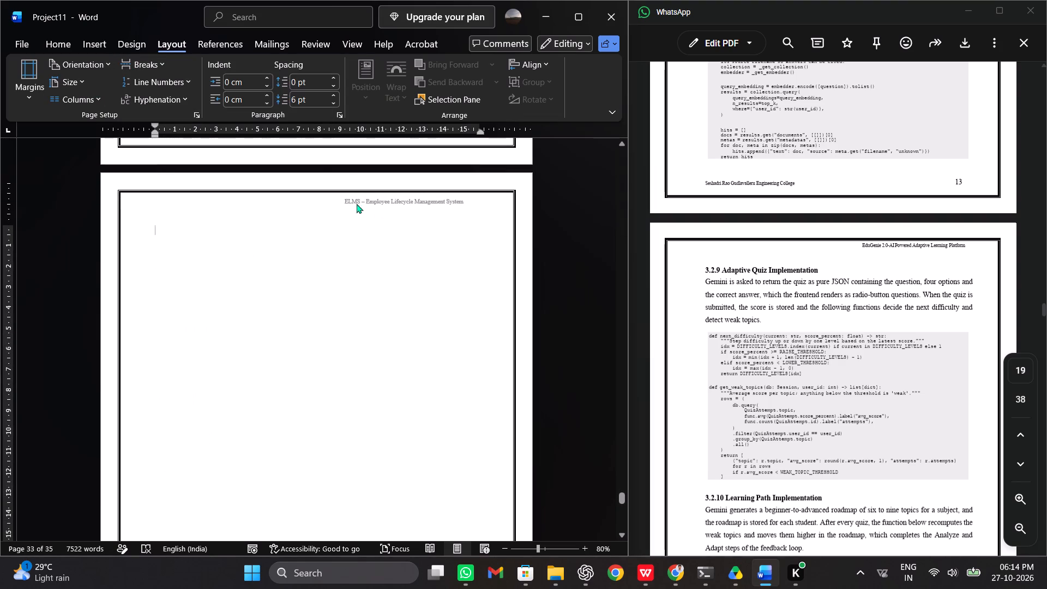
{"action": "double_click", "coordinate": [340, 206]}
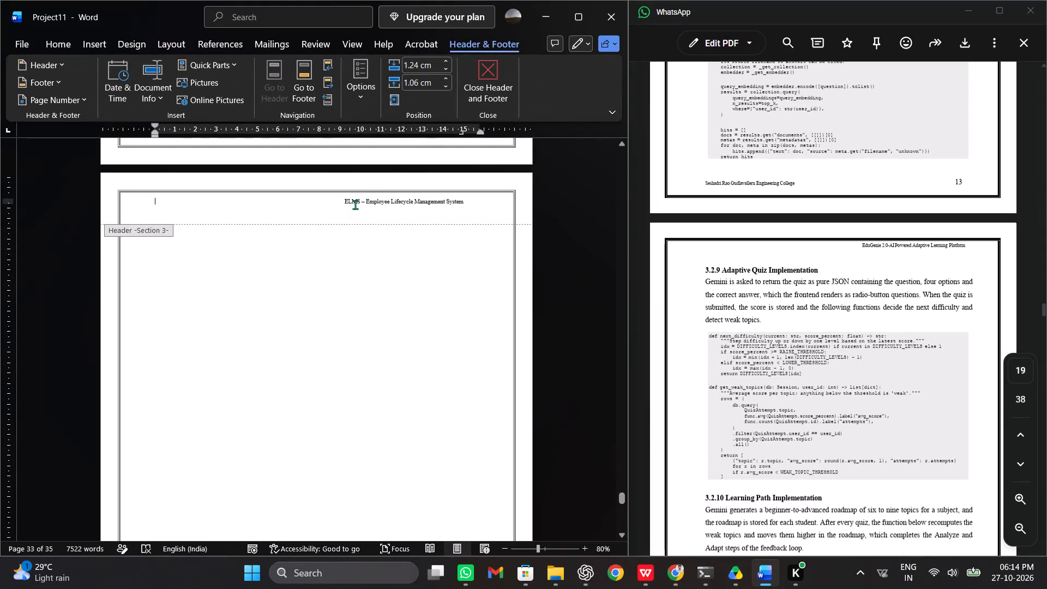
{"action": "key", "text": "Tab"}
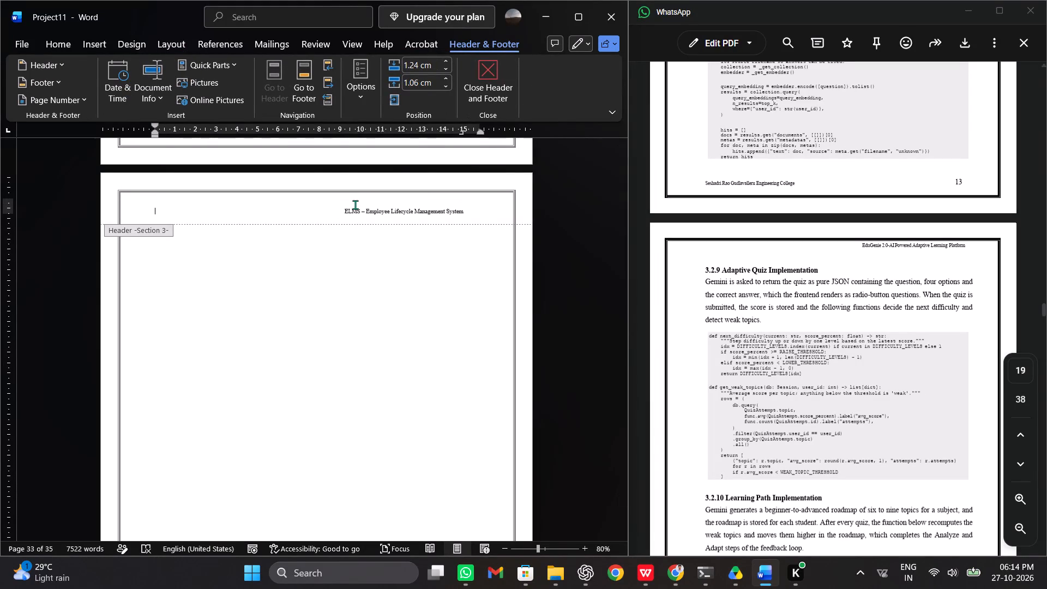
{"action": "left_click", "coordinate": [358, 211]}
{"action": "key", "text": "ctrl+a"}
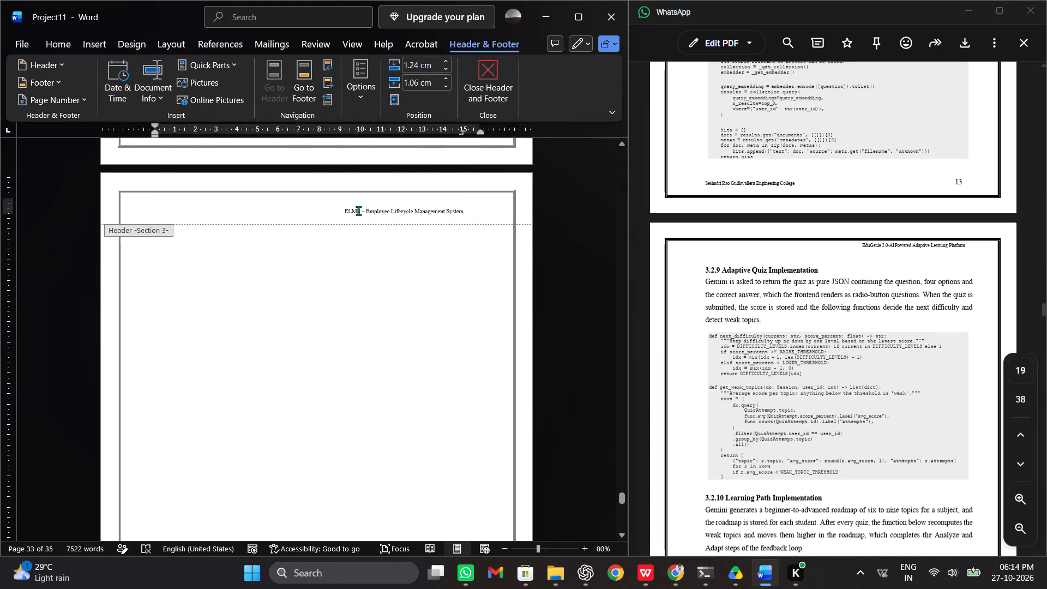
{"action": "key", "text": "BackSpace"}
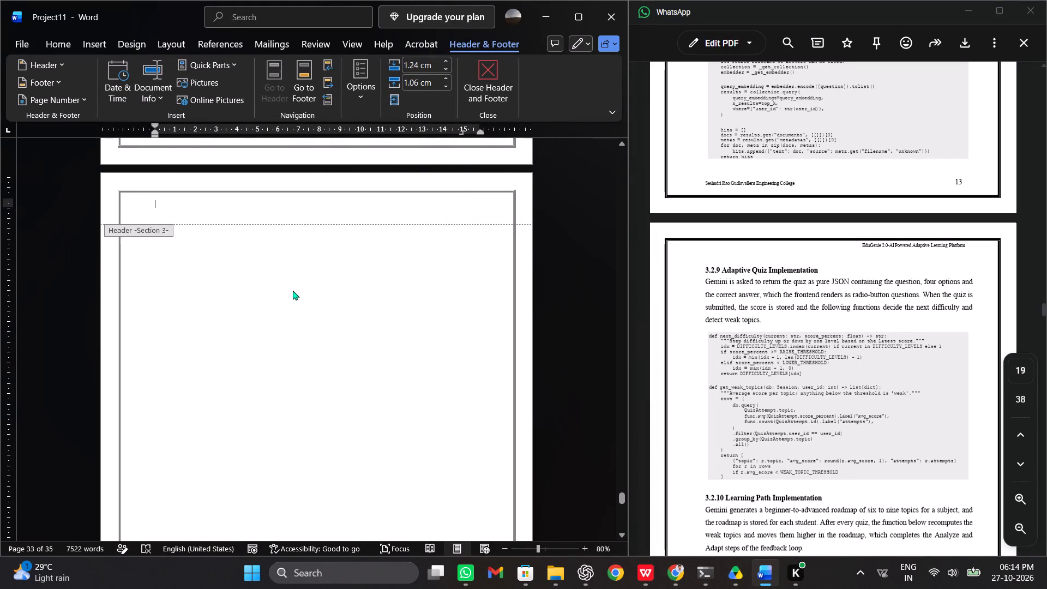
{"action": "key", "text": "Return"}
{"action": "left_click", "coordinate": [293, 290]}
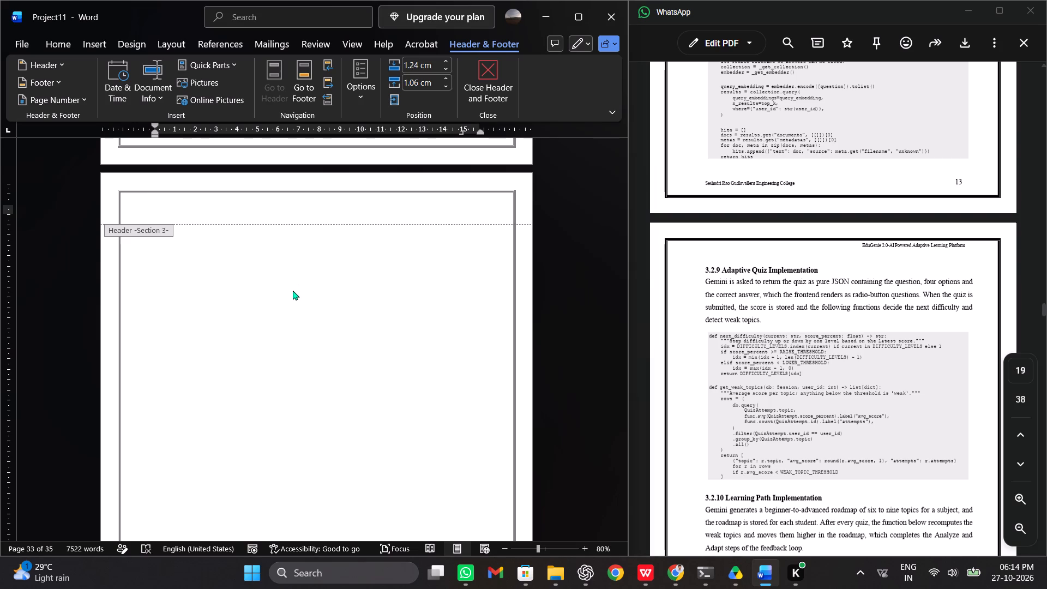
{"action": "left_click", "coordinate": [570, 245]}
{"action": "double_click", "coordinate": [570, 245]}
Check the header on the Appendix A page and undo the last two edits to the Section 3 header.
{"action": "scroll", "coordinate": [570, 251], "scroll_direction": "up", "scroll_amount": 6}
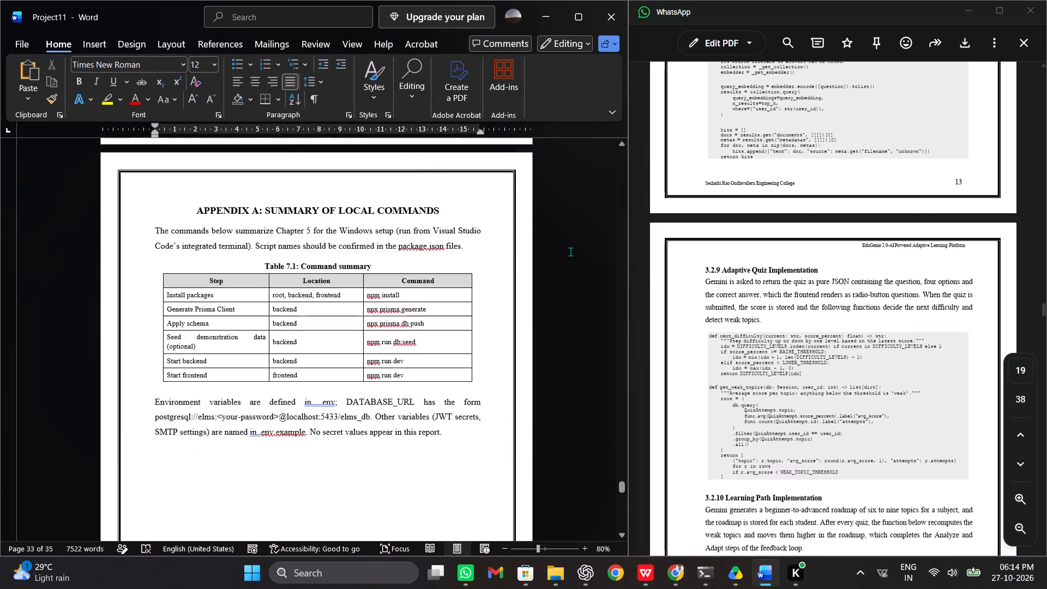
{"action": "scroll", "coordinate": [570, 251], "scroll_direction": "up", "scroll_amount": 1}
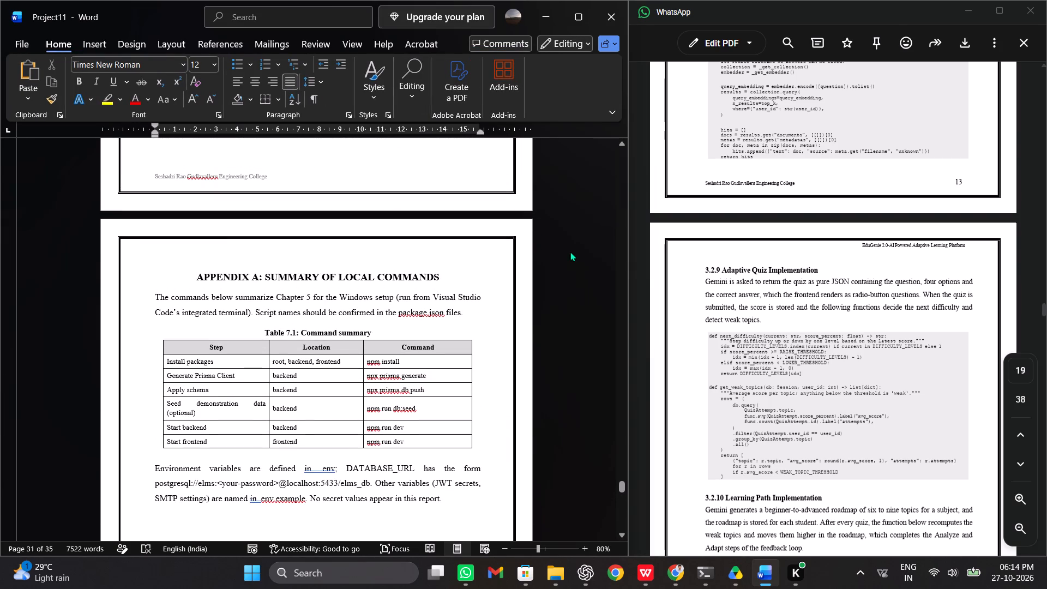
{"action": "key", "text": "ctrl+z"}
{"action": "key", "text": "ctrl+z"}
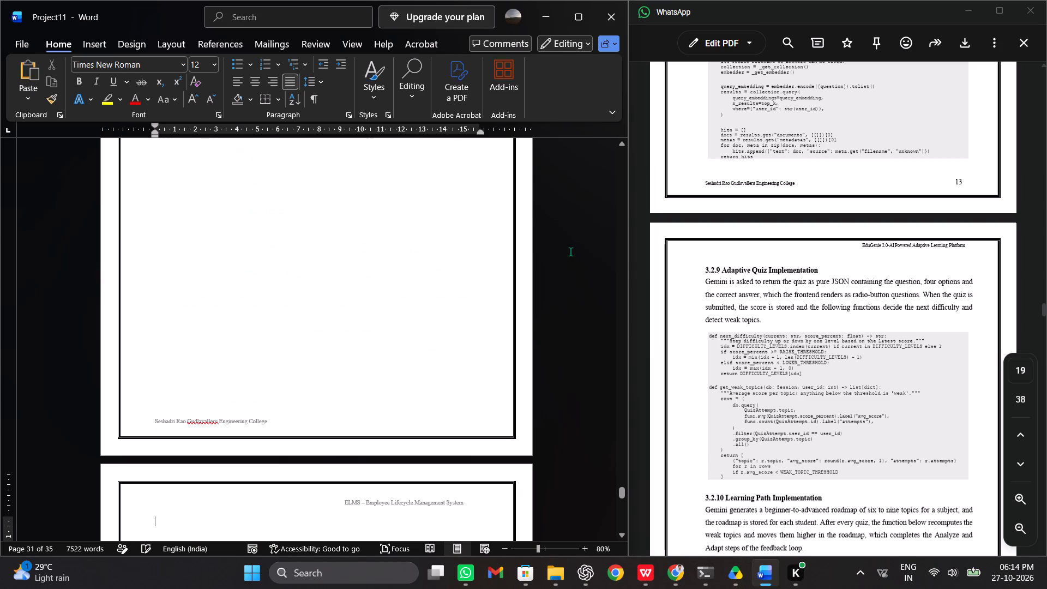
Insert a next-page section break on the blank page before Program Outcomes and add an empty paragraph there.
{"action": "scroll", "coordinate": [444, 393], "scroll_direction": "down", "scroll_amount": 4}
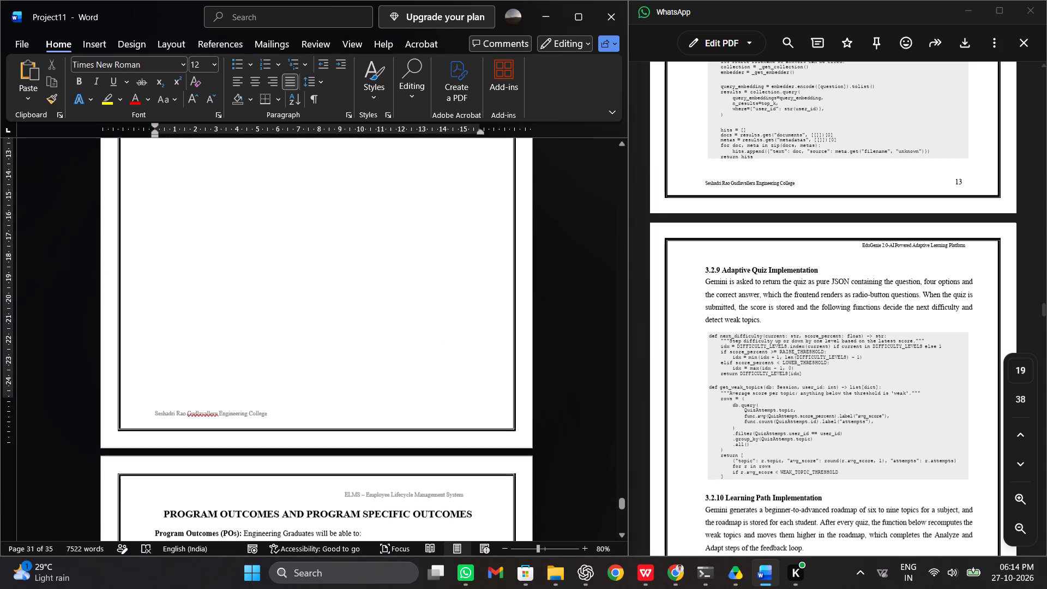
{"action": "scroll", "coordinate": [444, 393], "scroll_direction": "down", "scroll_amount": 4}
{"action": "scroll", "coordinate": [444, 393], "scroll_direction": "up", "scroll_amount": 1}
{"action": "left_click", "coordinate": [396, 365]}
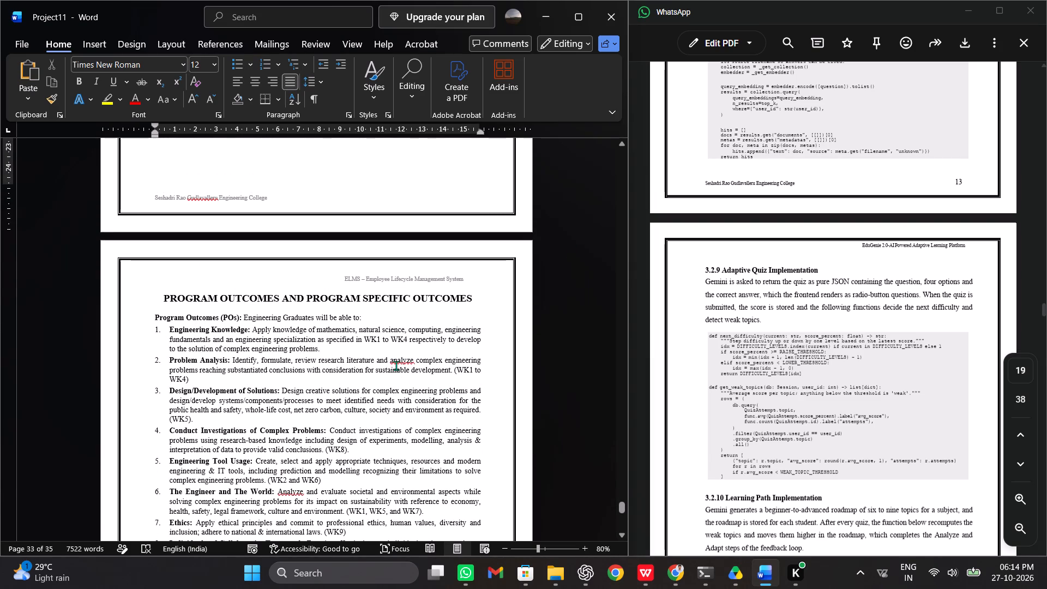
{"action": "scroll", "coordinate": [400, 294], "scroll_direction": "up", "scroll_amount": 1}
{"action": "left_click", "coordinate": [393, 314]}
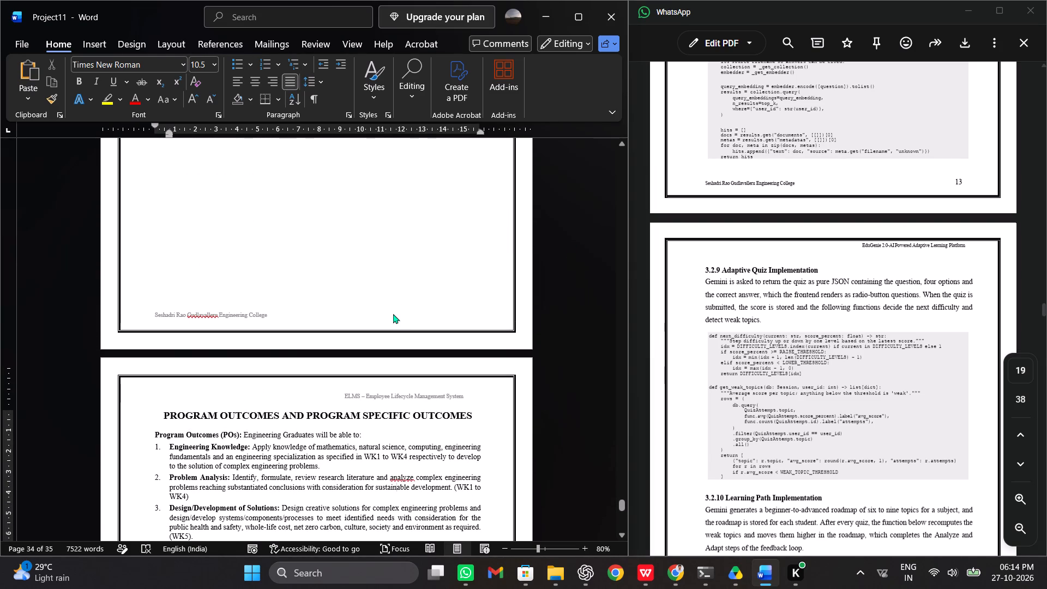
{"action": "left_click", "coordinate": [171, 43]}
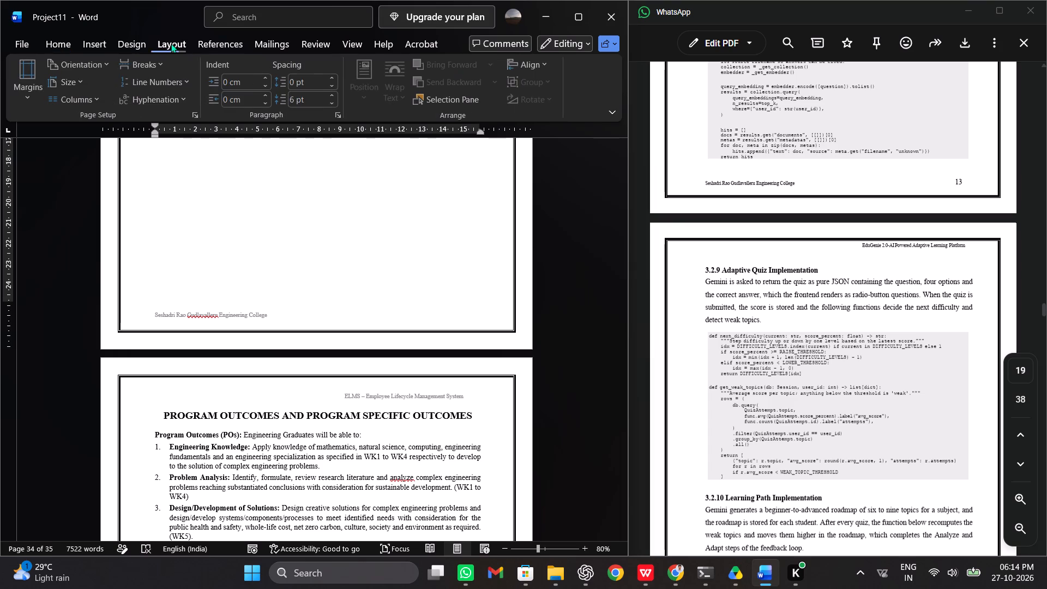
{"action": "left_click", "coordinate": [154, 69]}
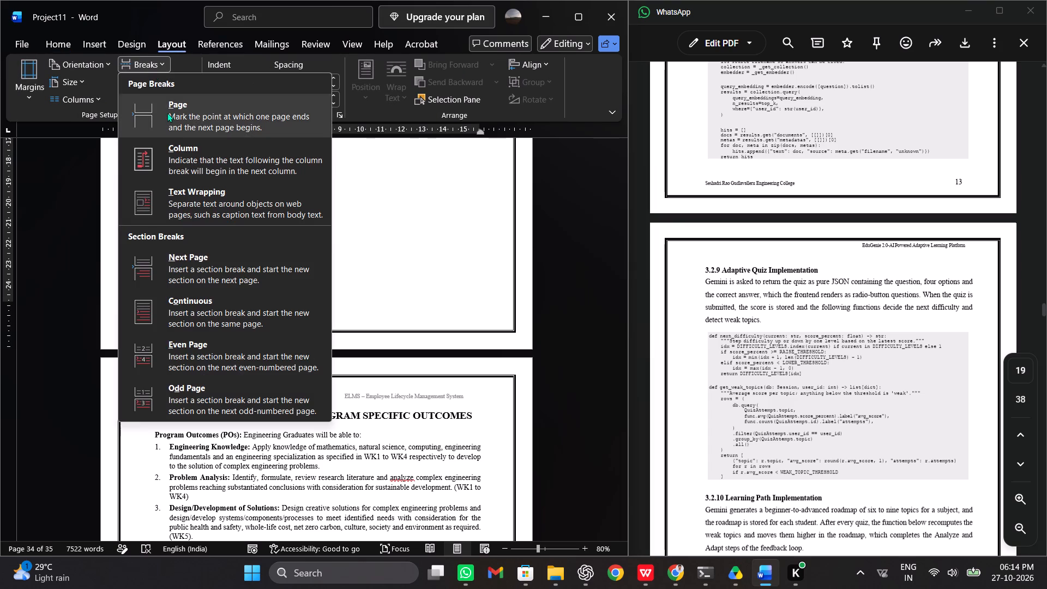
{"action": "scroll", "coordinate": [195, 220], "scroll_direction": "down", "scroll_amount": 1}
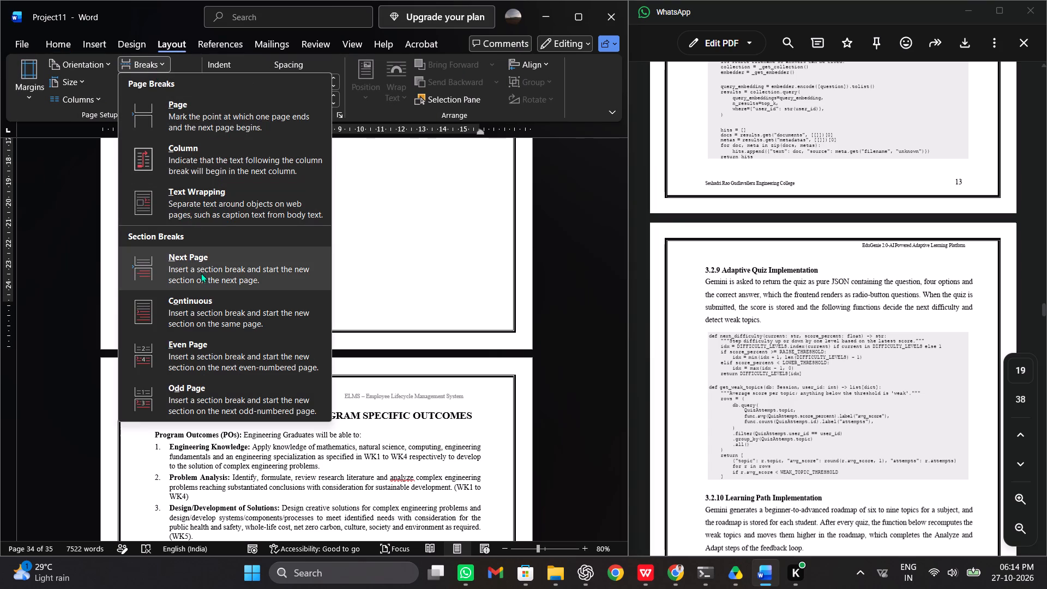
{"action": "left_click", "coordinate": [204, 285]}
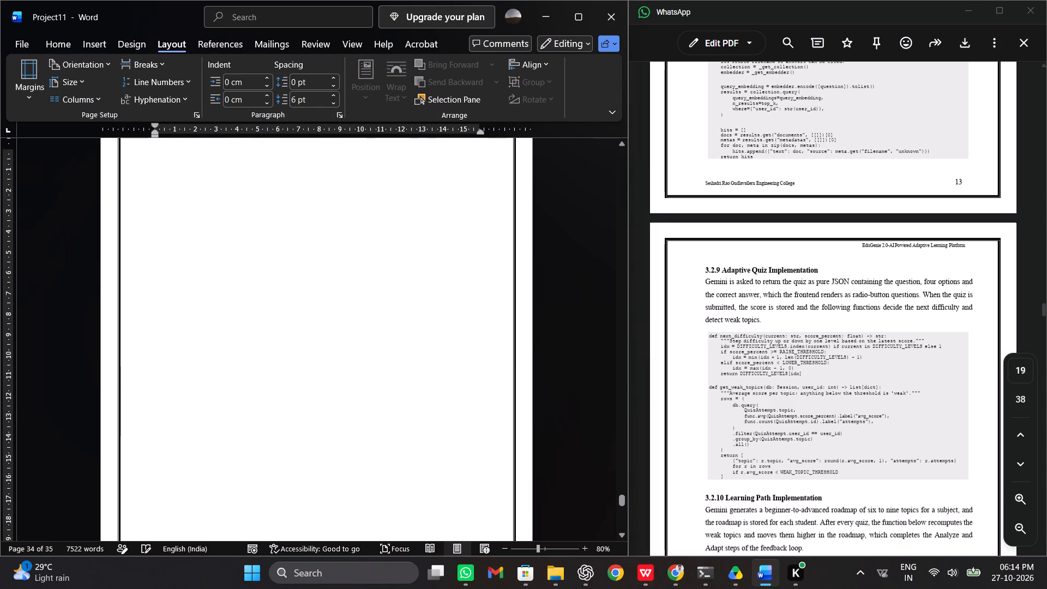
{"action": "scroll", "coordinate": [215, 306], "scroll_direction": "up", "scroll_amount": 2}
{"action": "scroll", "coordinate": [215, 306], "scroll_direction": "down", "scroll_amount": 1}
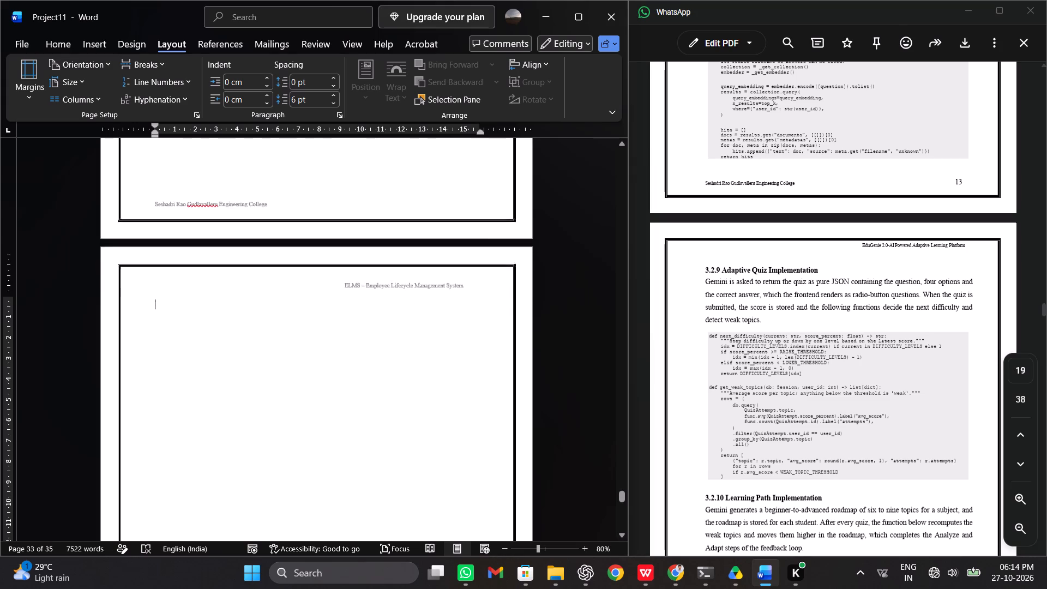
{"action": "scroll", "coordinate": [215, 306], "scroll_direction": "down", "scroll_amount": 2}
{"action": "key", "text": "Return"}
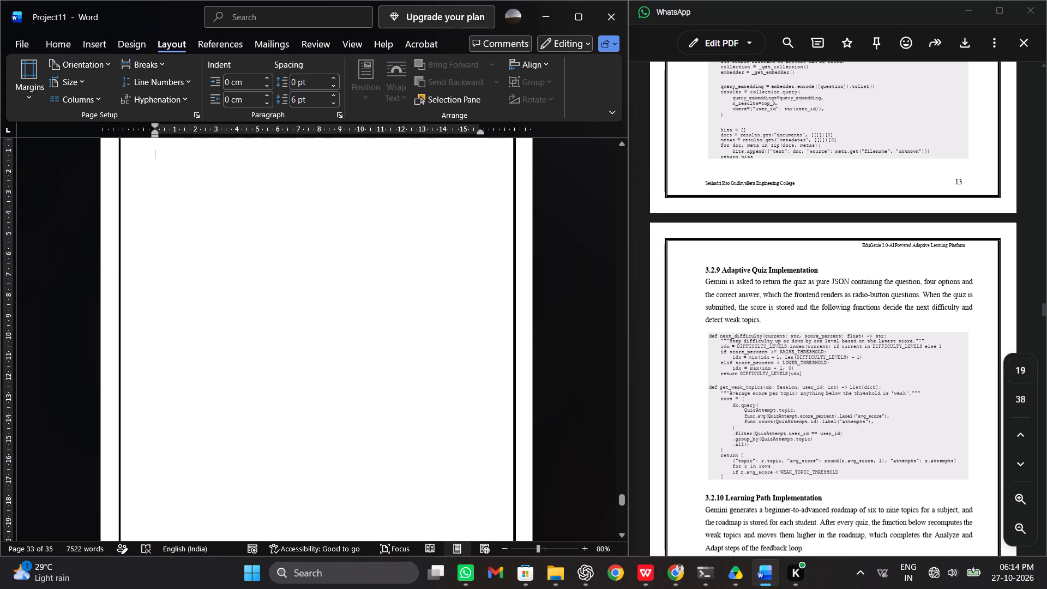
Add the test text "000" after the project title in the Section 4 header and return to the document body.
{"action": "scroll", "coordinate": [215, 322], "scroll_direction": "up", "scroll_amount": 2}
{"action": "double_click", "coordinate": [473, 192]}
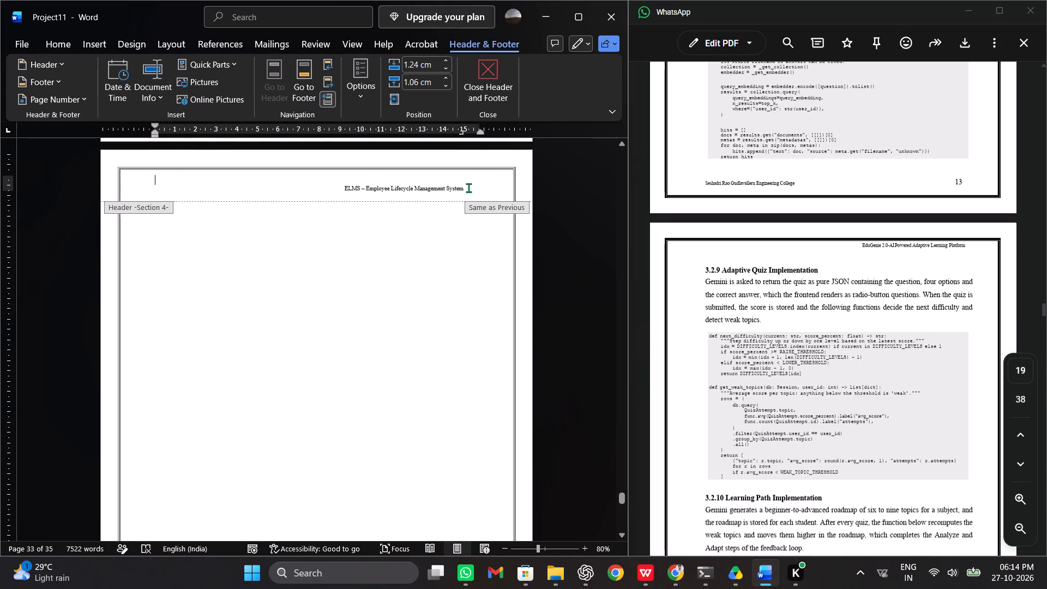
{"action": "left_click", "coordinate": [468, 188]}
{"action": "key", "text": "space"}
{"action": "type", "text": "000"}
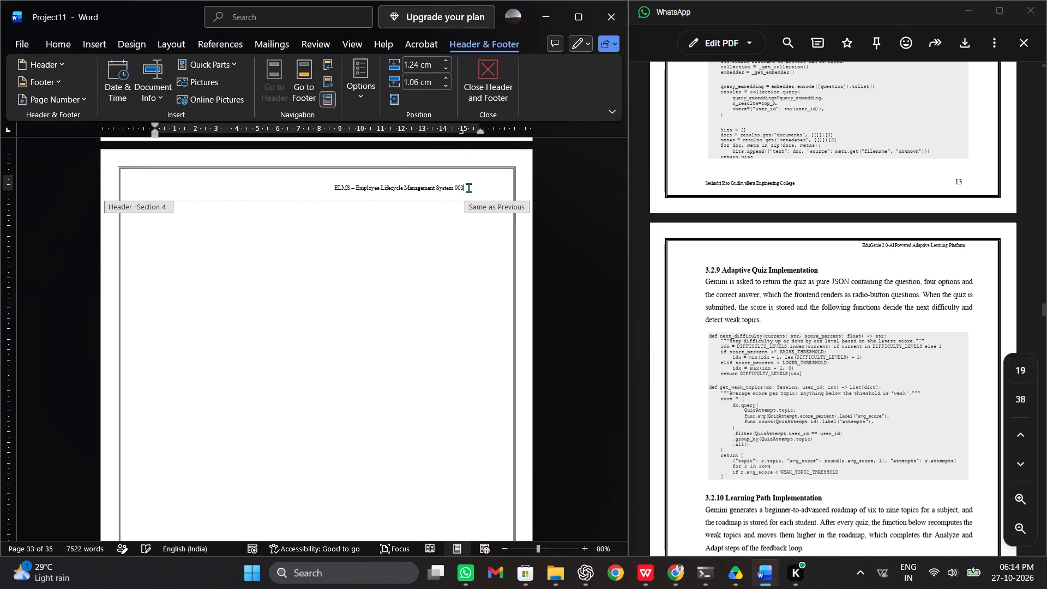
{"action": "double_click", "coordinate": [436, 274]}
Check the headers on the blank page, Appendix A and the References pages for the added "000".
{"action": "scroll", "coordinate": [436, 274], "scroll_direction": "down", "scroll_amount": 2}
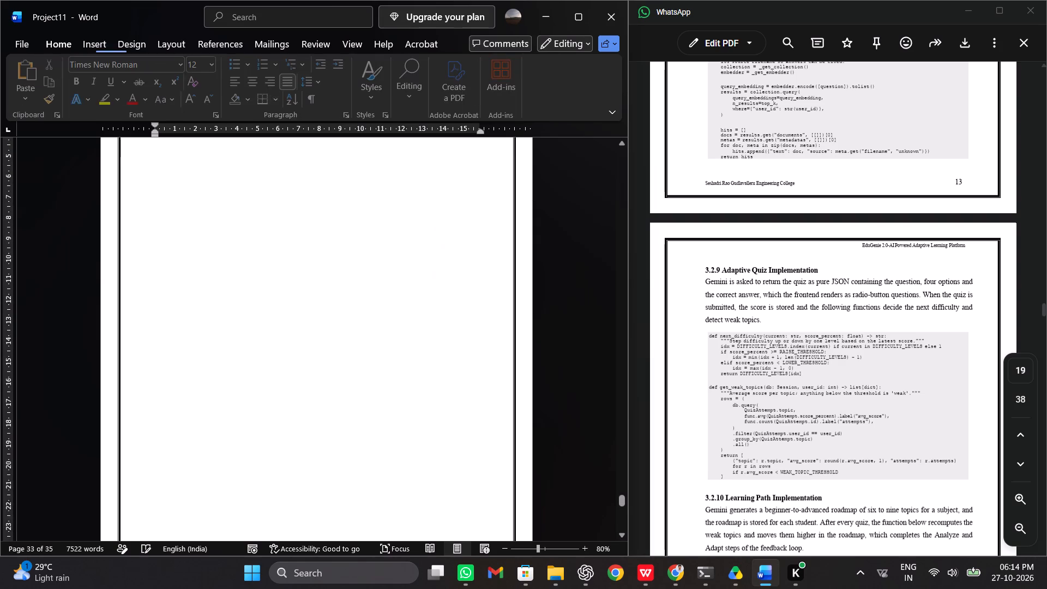
{"action": "scroll", "coordinate": [436, 274], "scroll_direction": "down", "scroll_amount": 1}
{"action": "scroll", "coordinate": [436, 274], "scroll_direction": "up", "scroll_amount": 4}
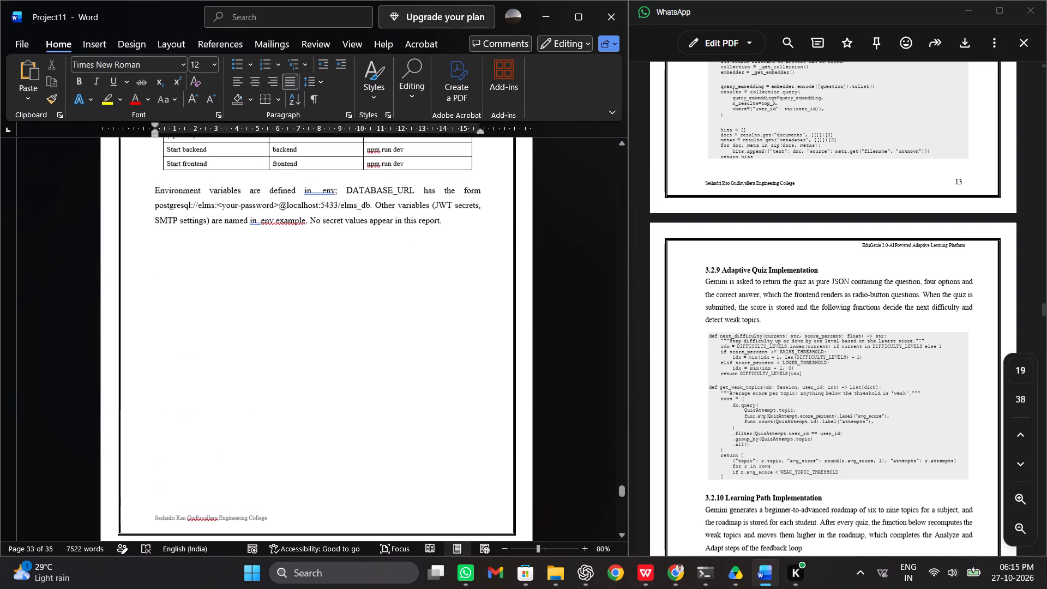
{"action": "scroll", "coordinate": [436, 274], "scroll_direction": "up", "scroll_amount": 3}
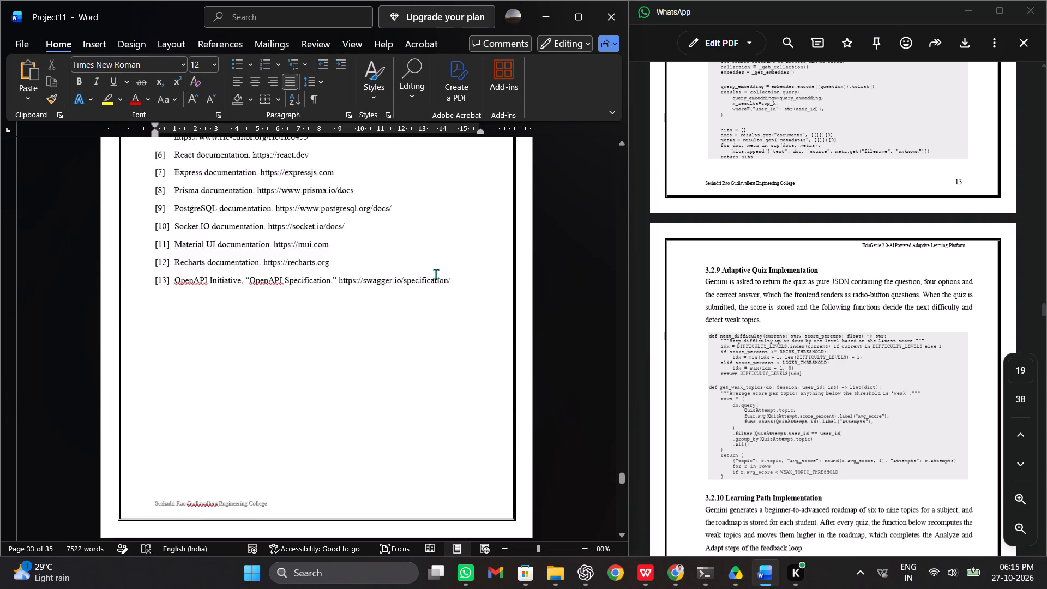
{"action": "scroll", "coordinate": [436, 274], "scroll_direction": "up", "scroll_amount": 1}
{"action": "scroll", "coordinate": [436, 274], "scroll_direction": "down", "scroll_amount": 4}
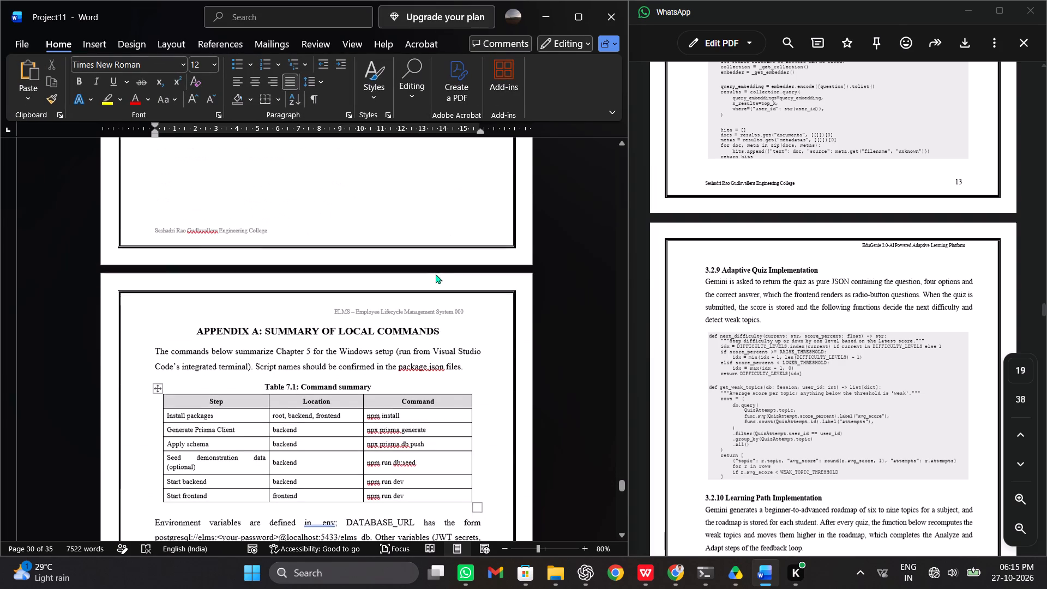
{"action": "scroll", "coordinate": [459, 341], "scroll_direction": "down", "scroll_amount": 3}
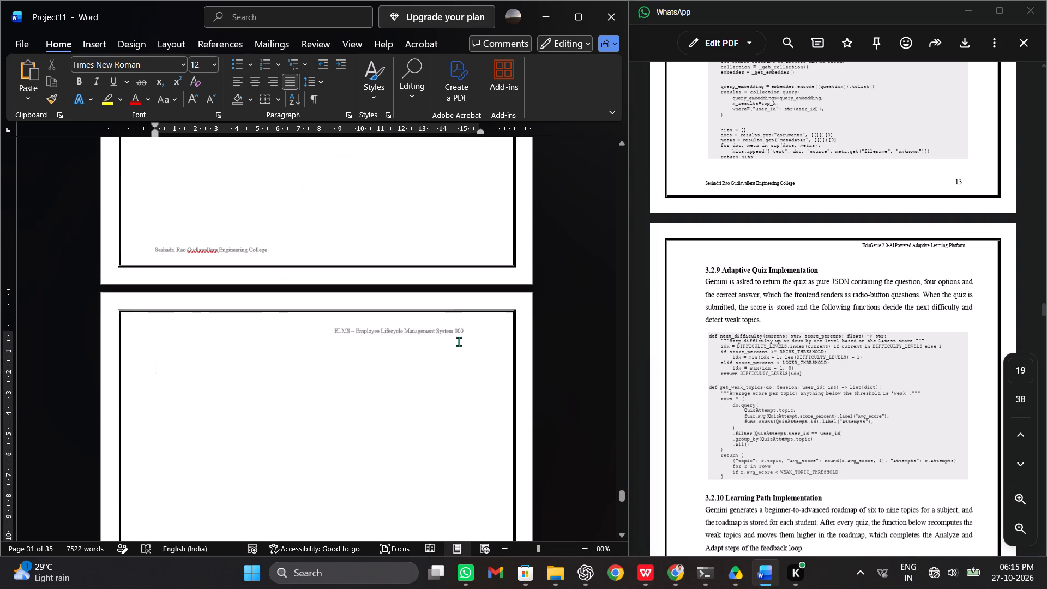
{"action": "scroll", "coordinate": [459, 341], "scroll_direction": "up", "scroll_amount": 1}
{"action": "double_click", "coordinate": [475, 366]}
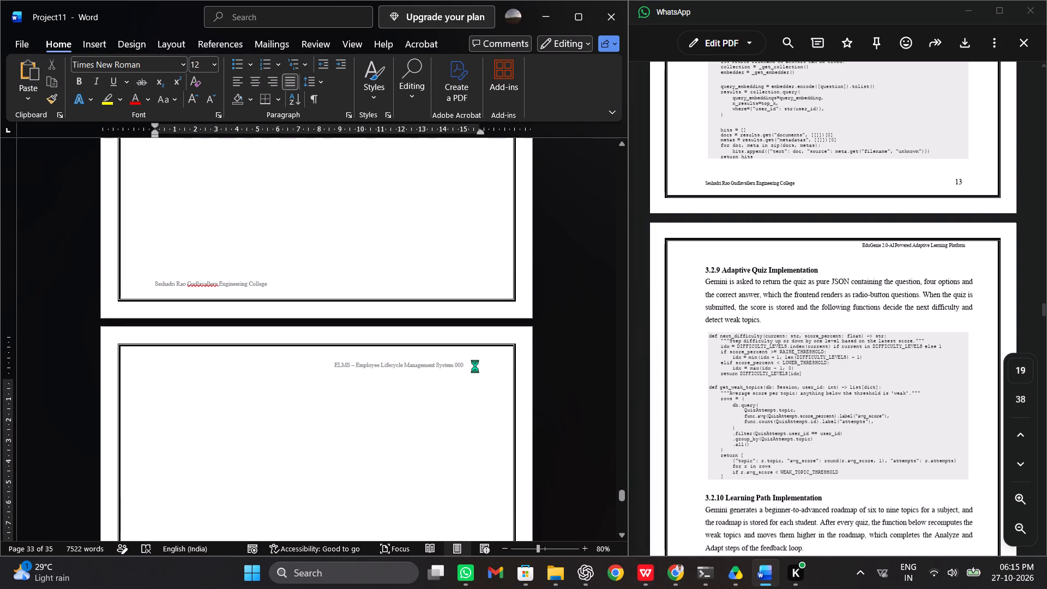
Delete the test text "000" after the project title in the Section 4 header and return to the document body.
{"action": "left_click", "coordinate": [468, 366]}
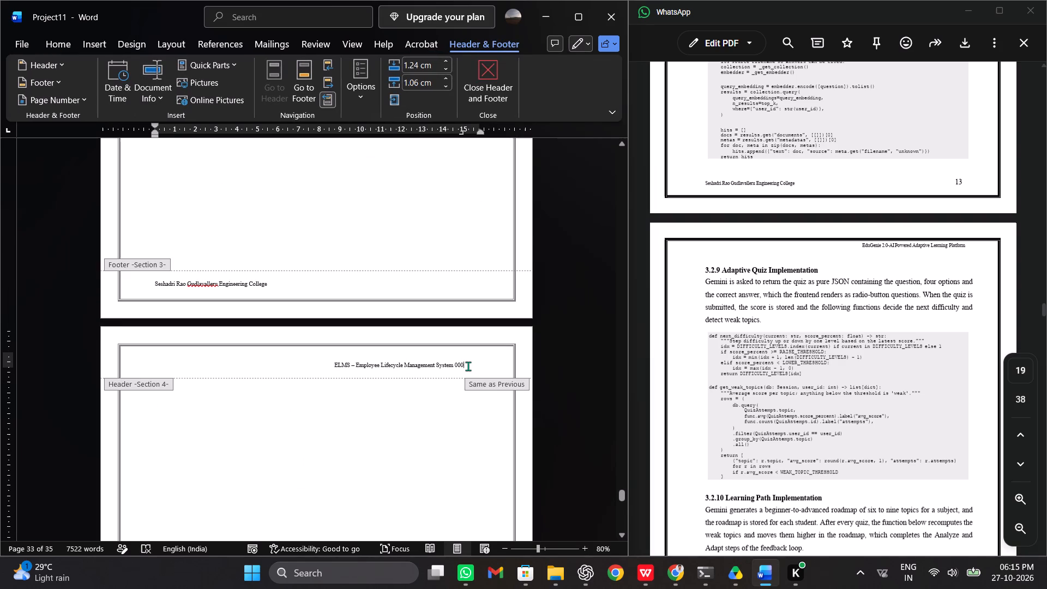
{"action": "key", "text": "BackSpace"}
{"action": "key", "text": "BackSpace"}
{"action": "key", "text": "BackSpace"}
{"action": "key", "text": "BackSpace"}
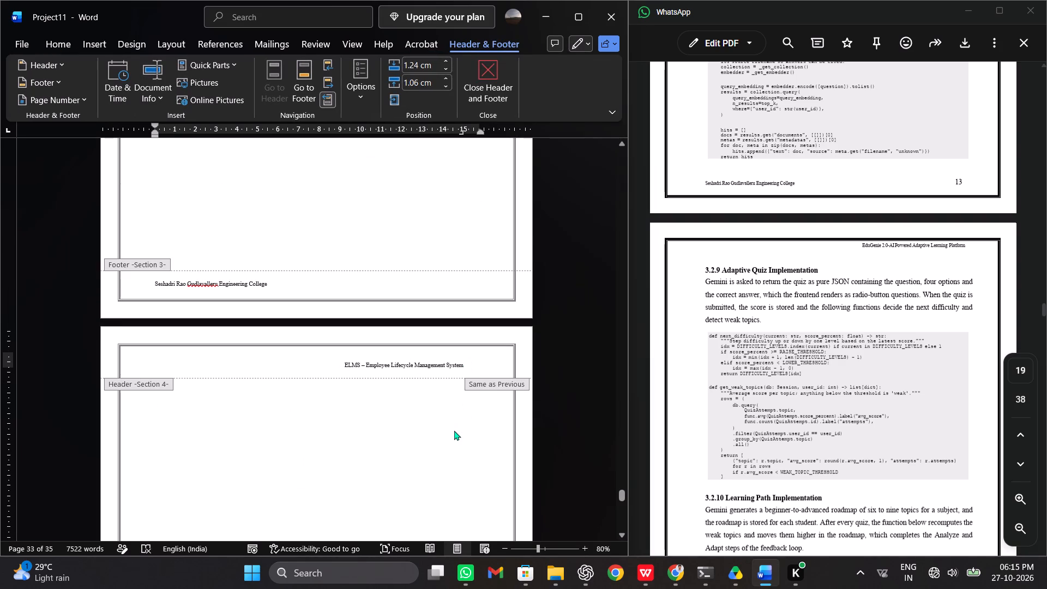
{"action": "double_click", "coordinate": [454, 430]}
Delete backwards from the empty paragraph at the top of the blank page on page 33.
{"action": "scroll", "coordinate": [454, 430], "scroll_direction": "down", "scroll_amount": 3}
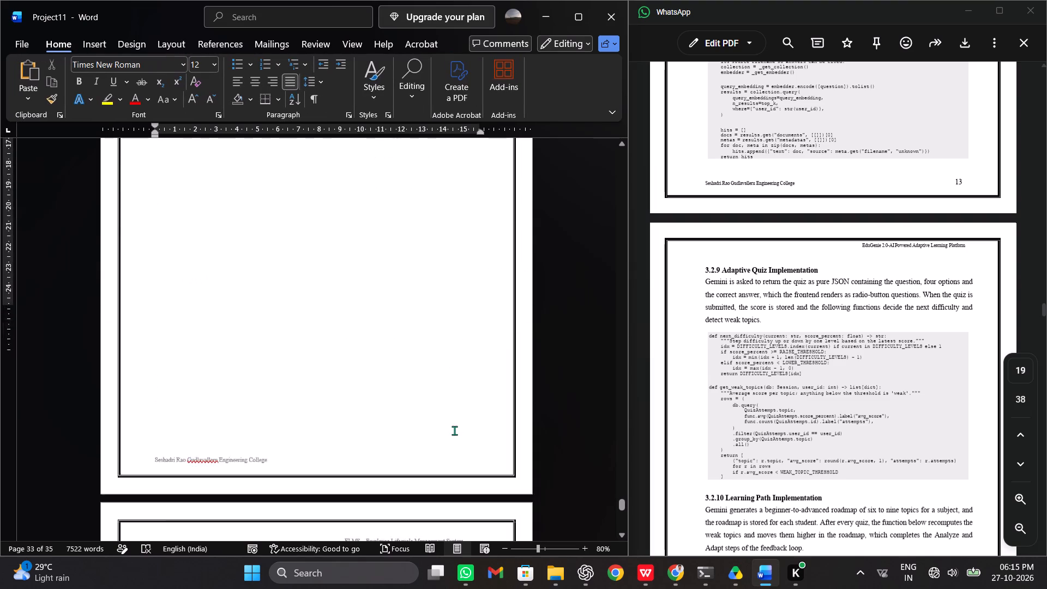
{"action": "scroll", "coordinate": [454, 430], "scroll_direction": "up", "scroll_amount": 4}
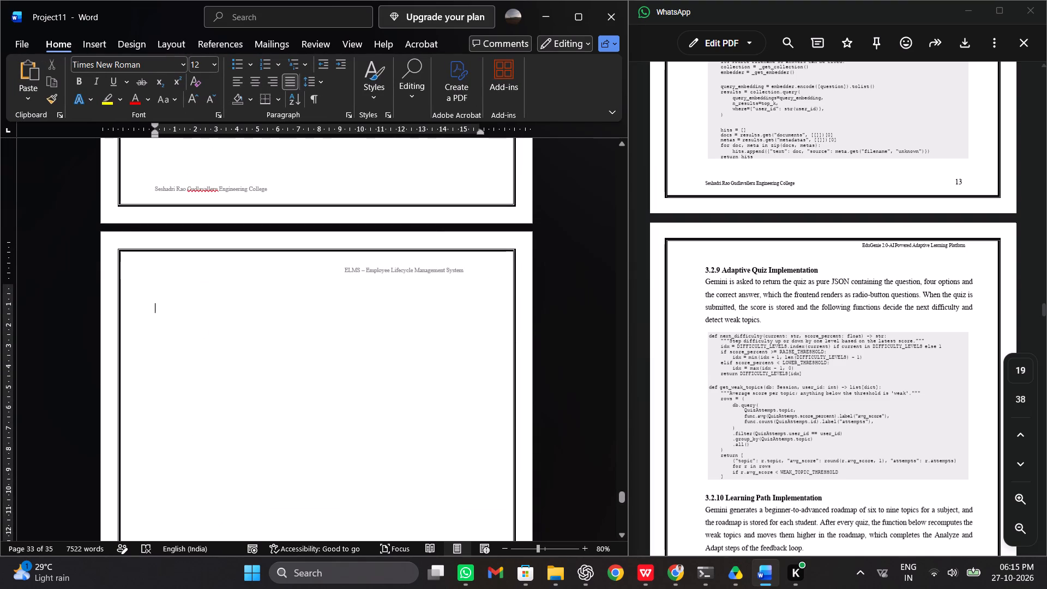
{"action": "key", "text": "BackSpace"}
{"action": "key", "text": "BackSpace"}
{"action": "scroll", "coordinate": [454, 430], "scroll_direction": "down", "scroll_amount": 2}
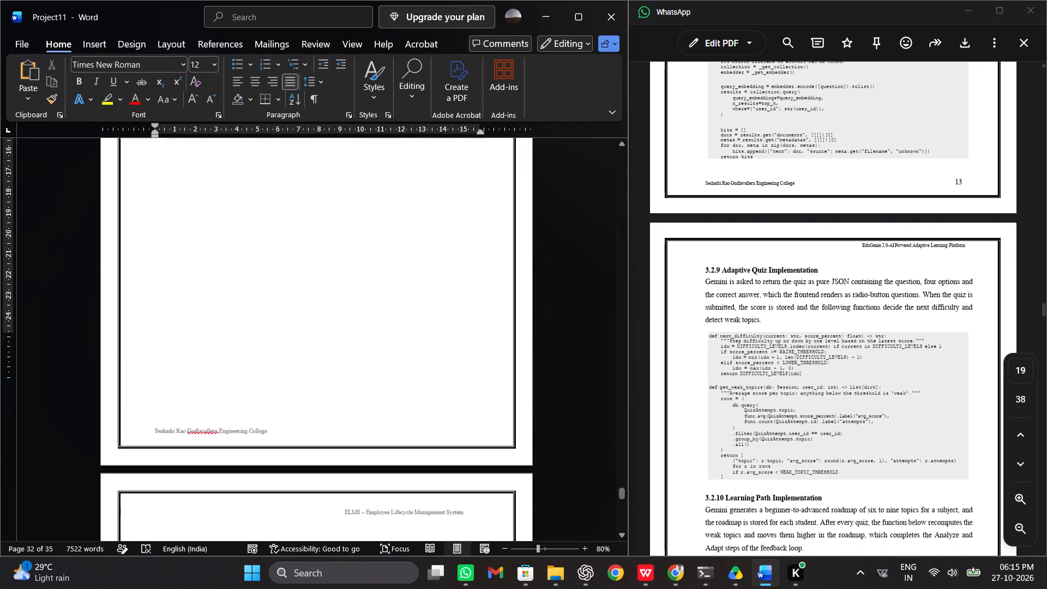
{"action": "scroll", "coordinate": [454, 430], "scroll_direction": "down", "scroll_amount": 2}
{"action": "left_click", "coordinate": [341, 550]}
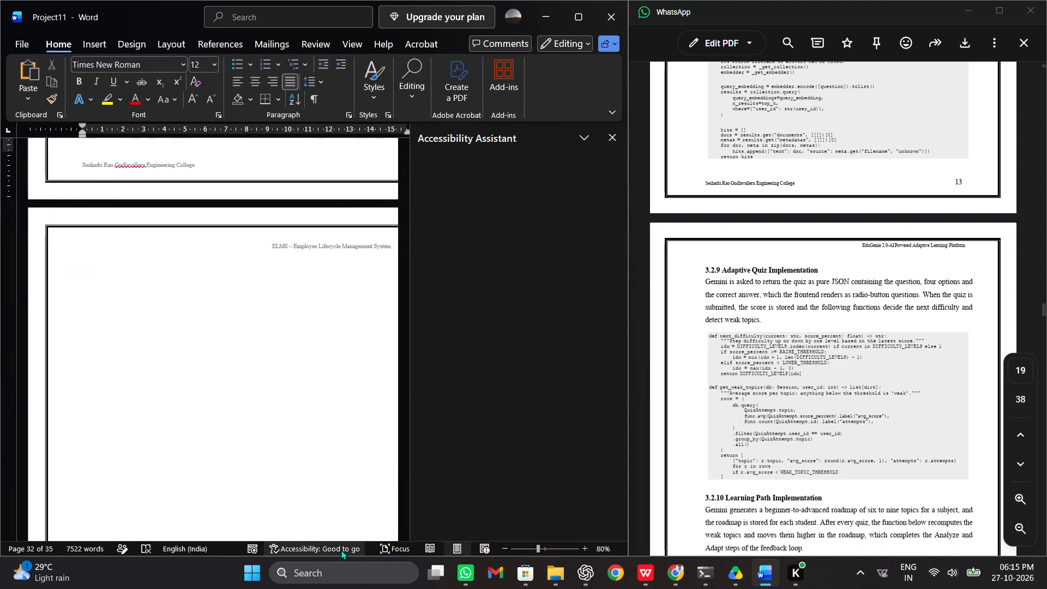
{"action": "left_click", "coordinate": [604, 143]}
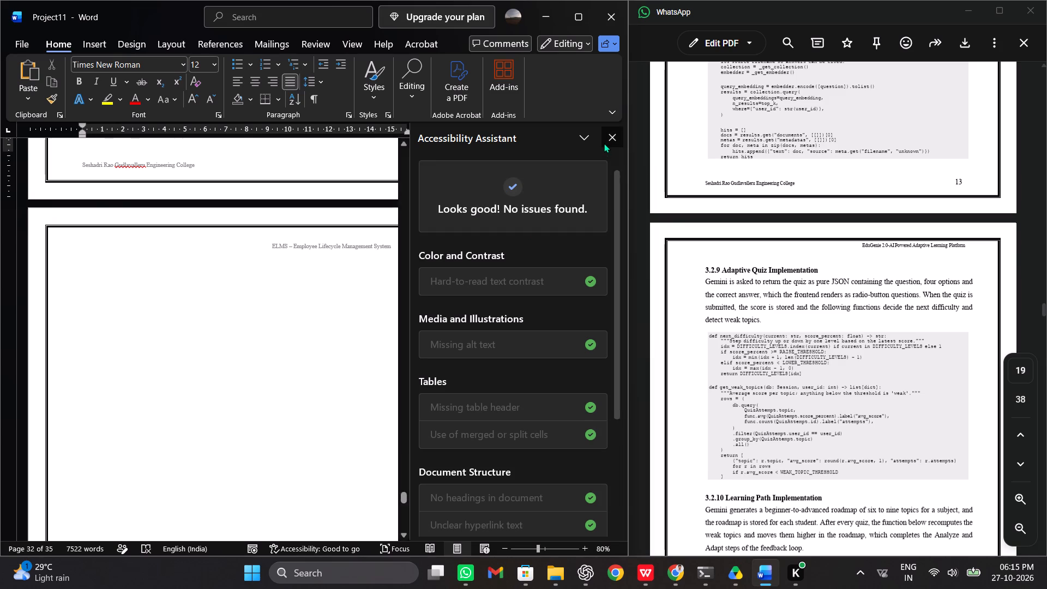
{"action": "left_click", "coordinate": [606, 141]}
Try to remove the blank page after the paragraph ending "No secret values appear in this report" by deleting backwards from its first line.
{"action": "scroll", "coordinate": [467, 281], "scroll_direction": "down", "scroll_amount": 1}
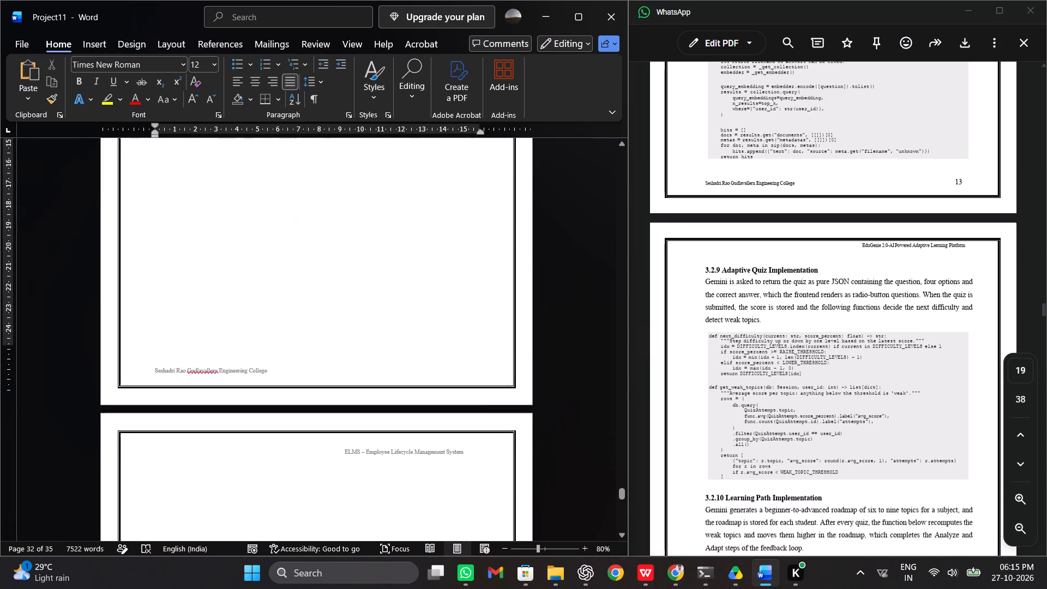
{"action": "left_click", "coordinate": [310, 443]}
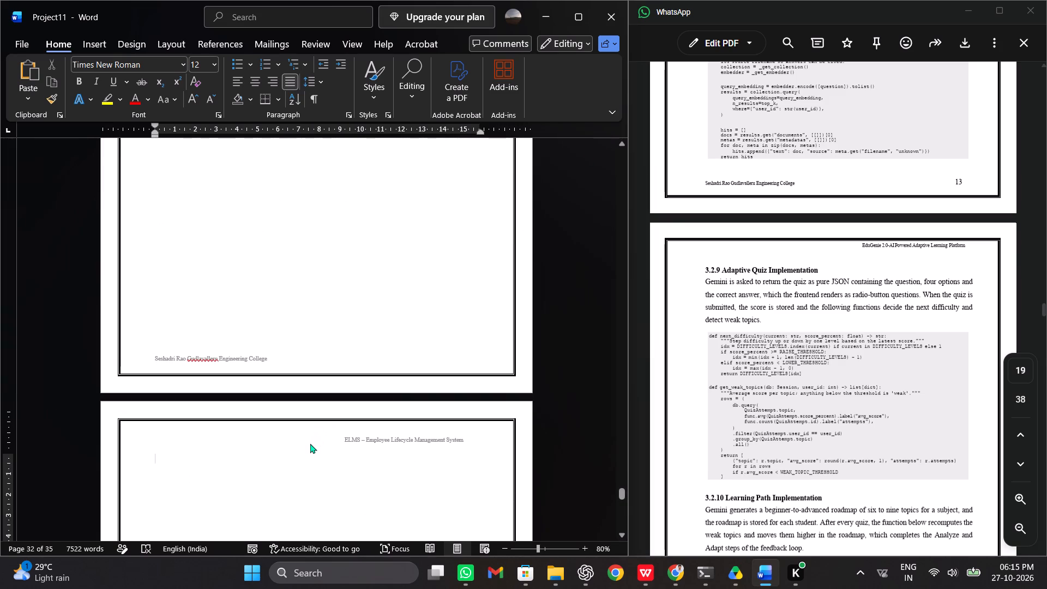
{"action": "key", "text": "BackSpace"}
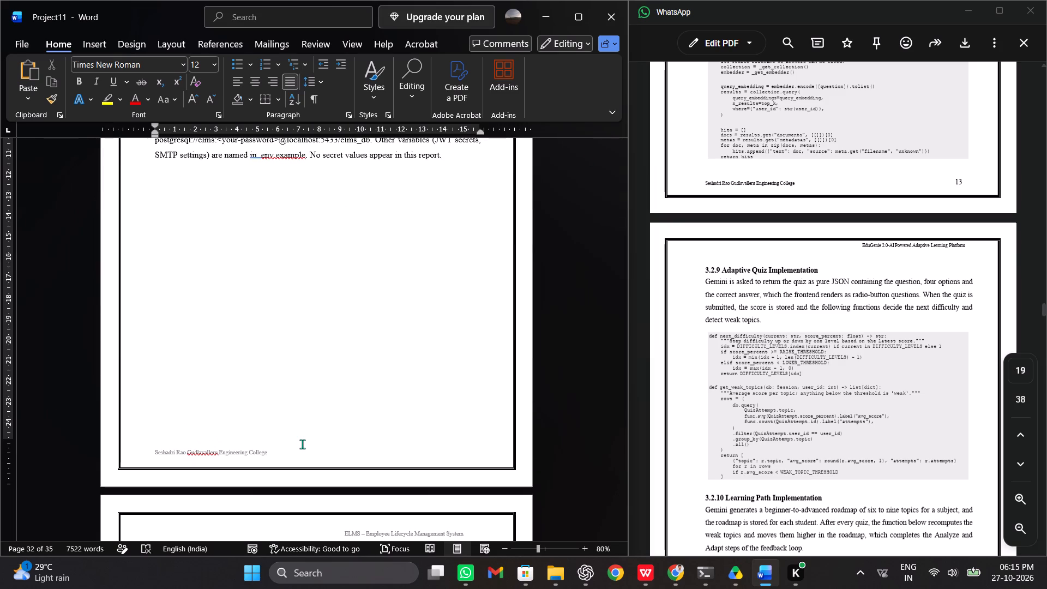
{"action": "scroll", "coordinate": [302, 444], "scroll_direction": "down", "scroll_amount": 1}
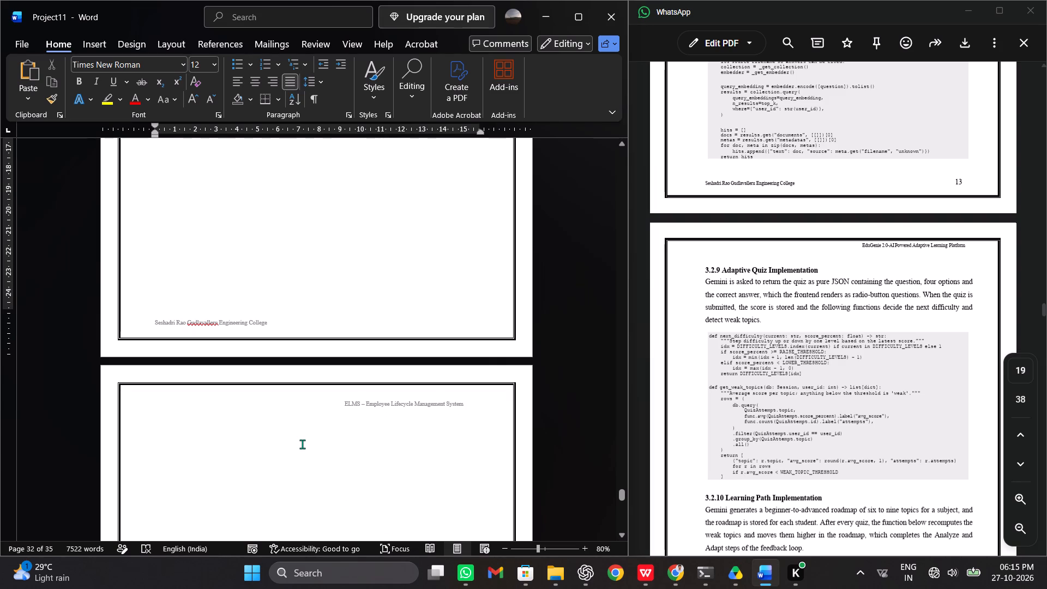
{"action": "scroll", "coordinate": [302, 444], "scroll_direction": "down", "scroll_amount": 2}
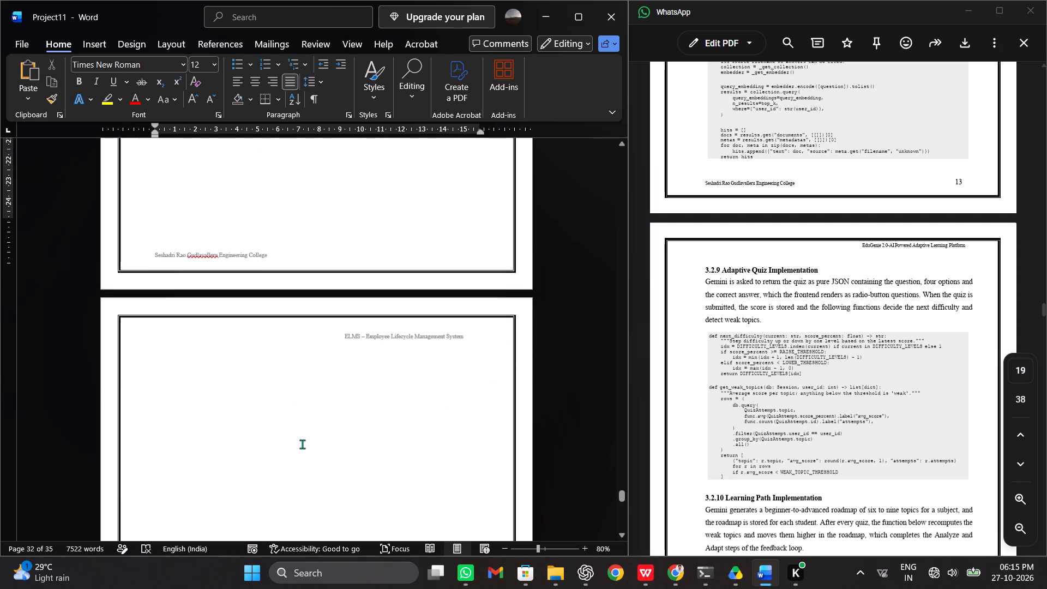
{"action": "scroll", "coordinate": [302, 444], "scroll_direction": "down", "scroll_amount": 1}
{"action": "left_click_drag", "start_coordinate": [248, 441], "coordinate": [141, 329]}
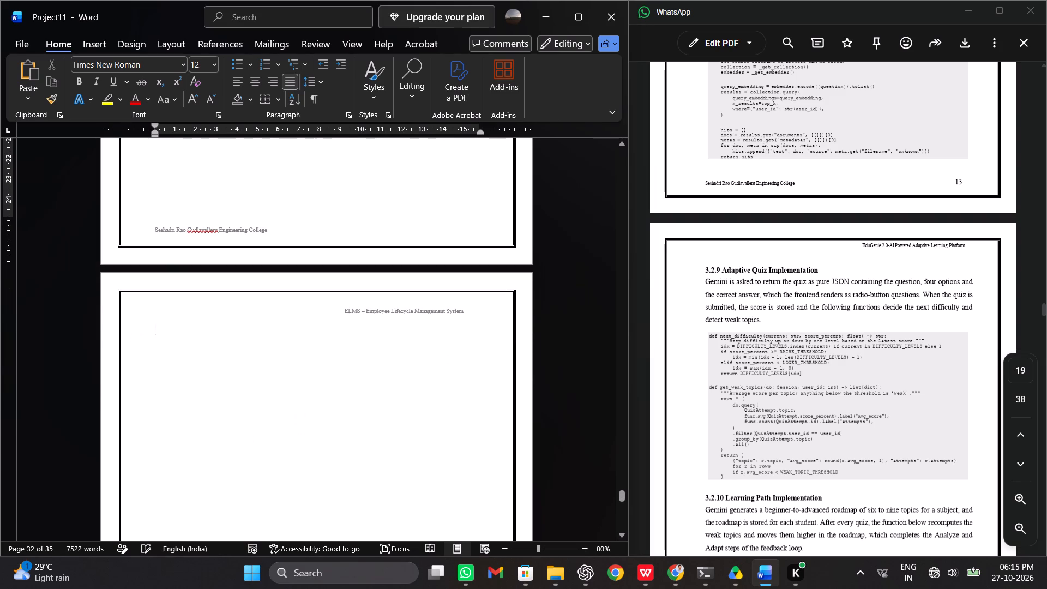
{"action": "key", "text": "BackSpace"}
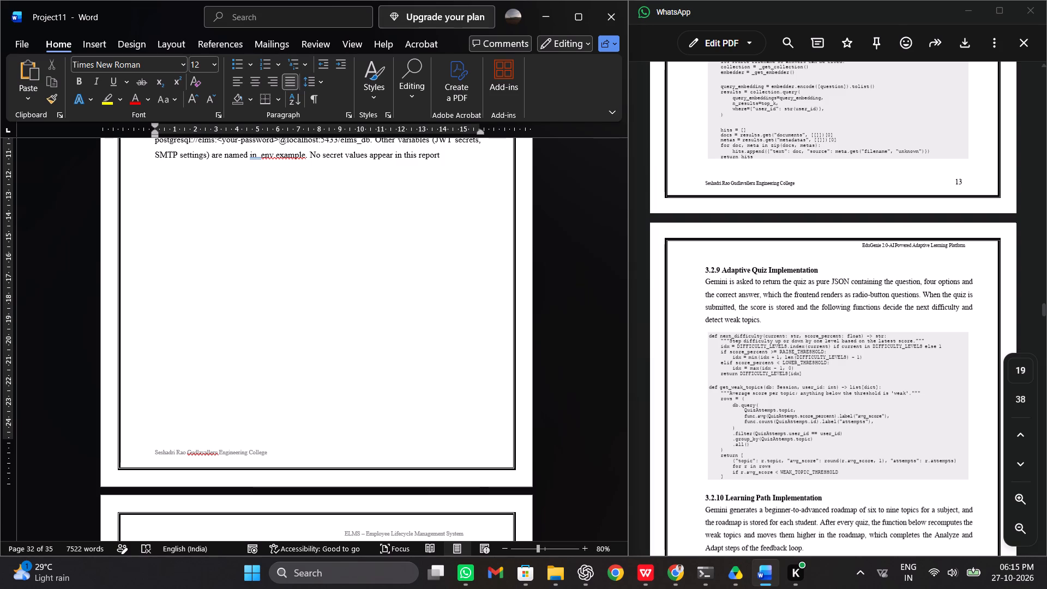
Delete back from the blank page before Program Outcomes, removing that page and the closing word "report" of the Appendix A paragraph.
{"action": "scroll", "coordinate": [141, 329], "scroll_direction": "down", "scroll_amount": 2}
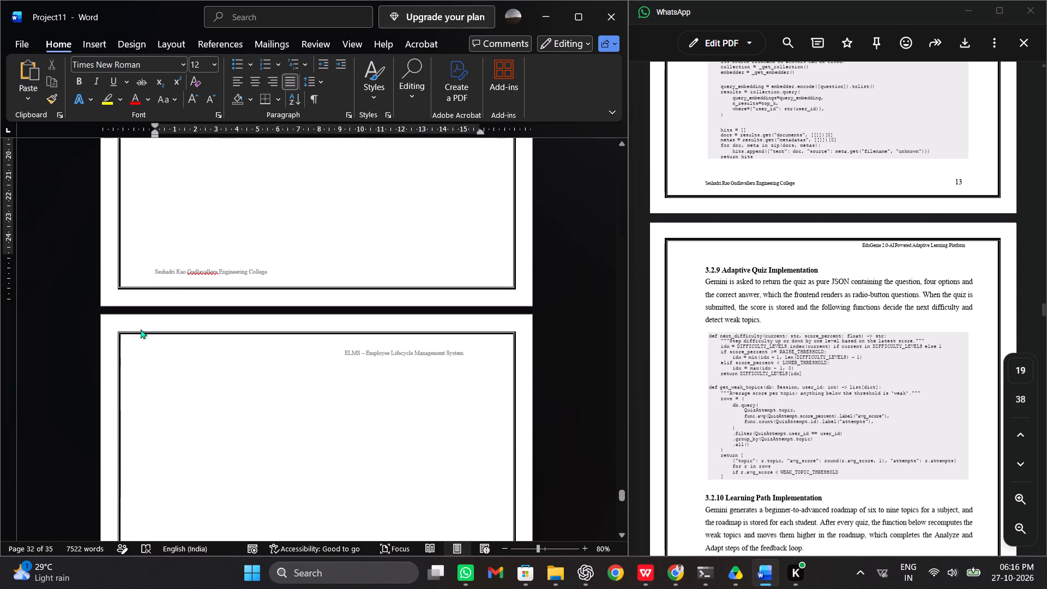
{"action": "left_click", "coordinate": [219, 400]}
{"action": "scroll", "coordinate": [219, 400], "scroll_direction": "down", "scroll_amount": 4}
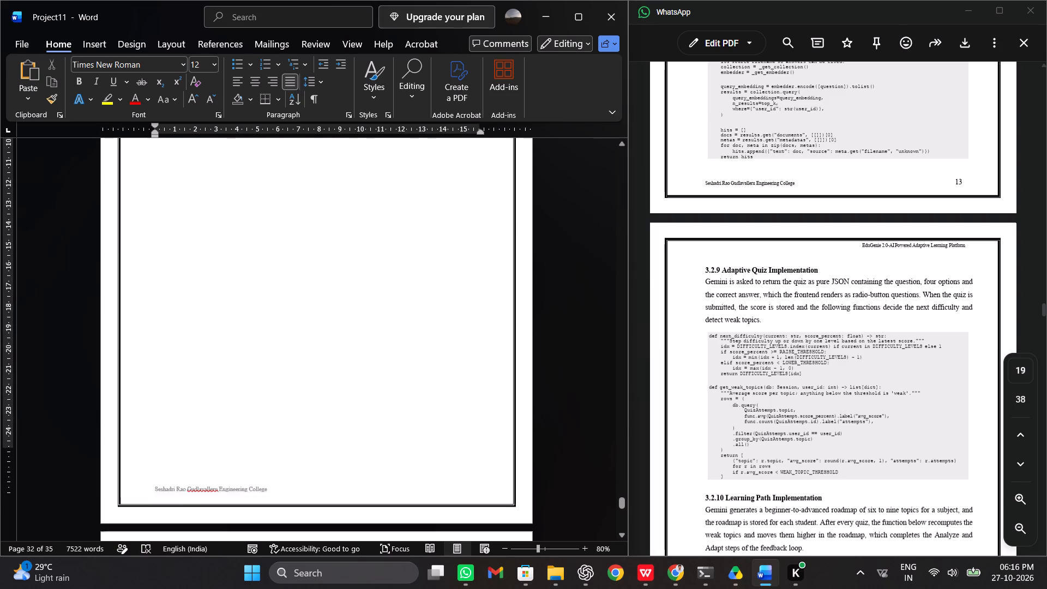
{"action": "scroll", "coordinate": [219, 400], "scroll_direction": "down", "scroll_amount": 1}
{"action": "scroll", "coordinate": [219, 400], "scroll_direction": "up", "scroll_amount": 4}
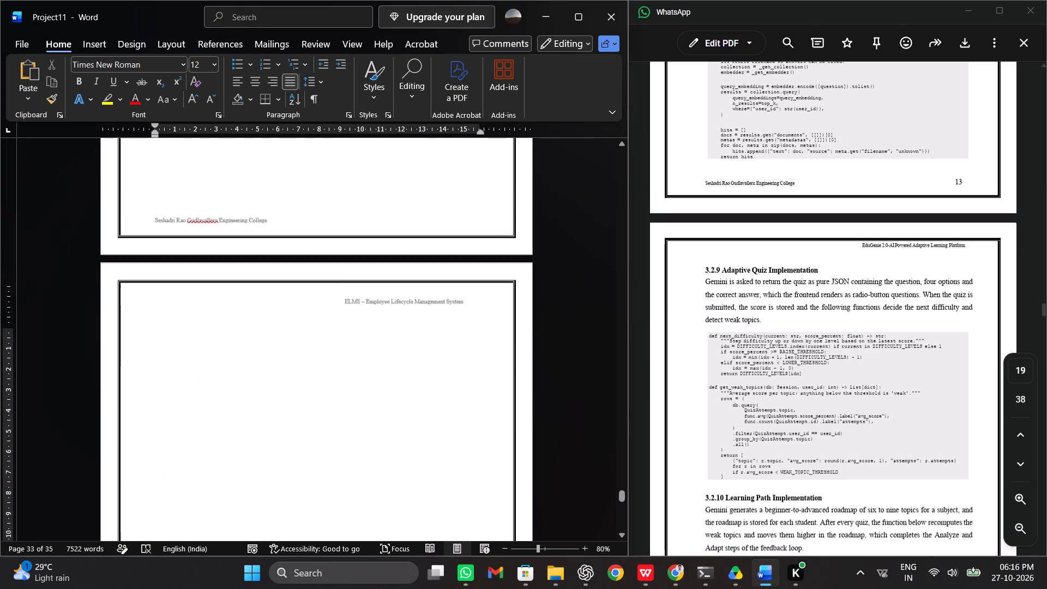
{"action": "key", "text": "BackSpace"}
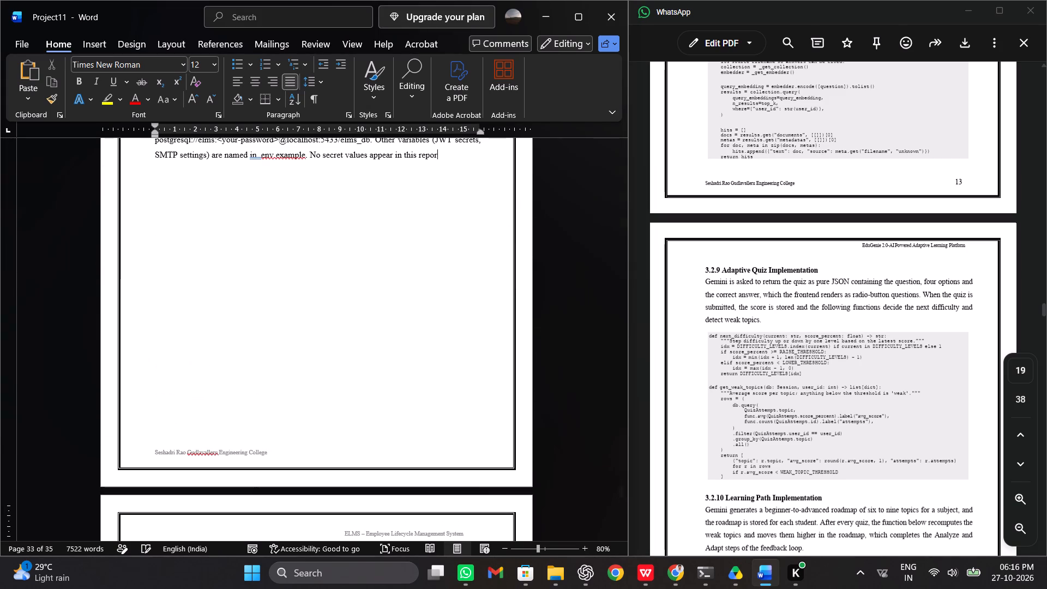
{"action": "scroll", "coordinate": [192, 350], "scroll_direction": "down", "scroll_amount": 4}
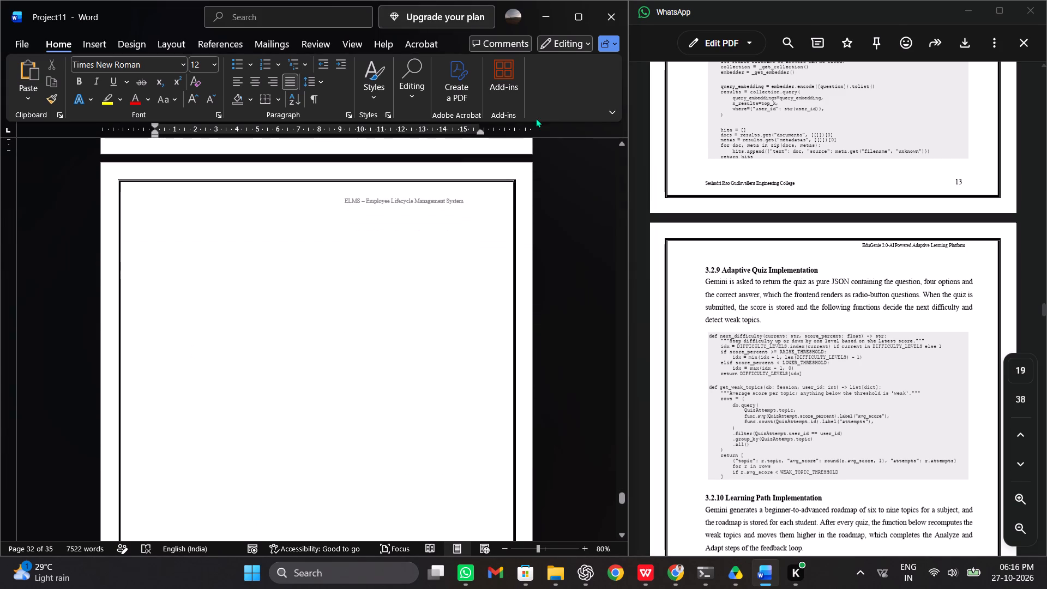
{"action": "left_click", "coordinate": [573, 20]}
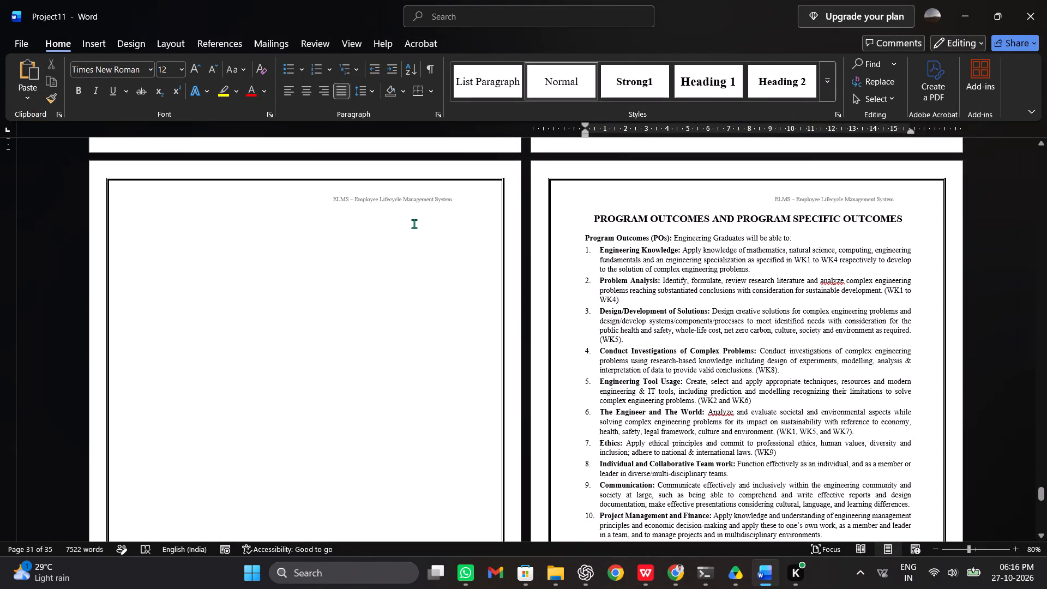
{"action": "left_click", "coordinate": [324, 225]}
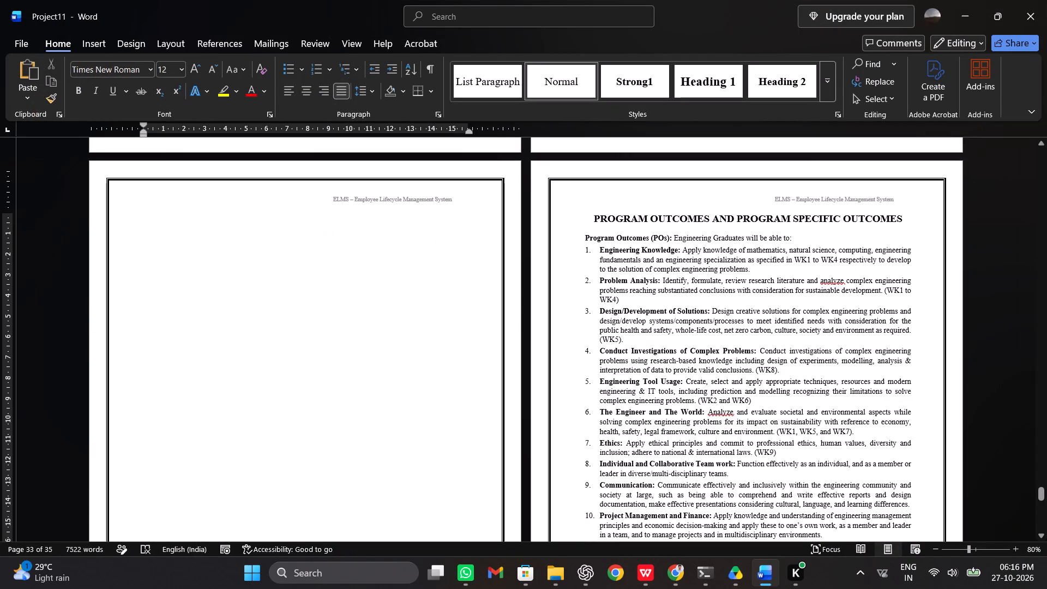
{"action": "key", "text": "ctrl+BackSpace"}
{"action": "key", "text": "ctrl+BackSpace"}
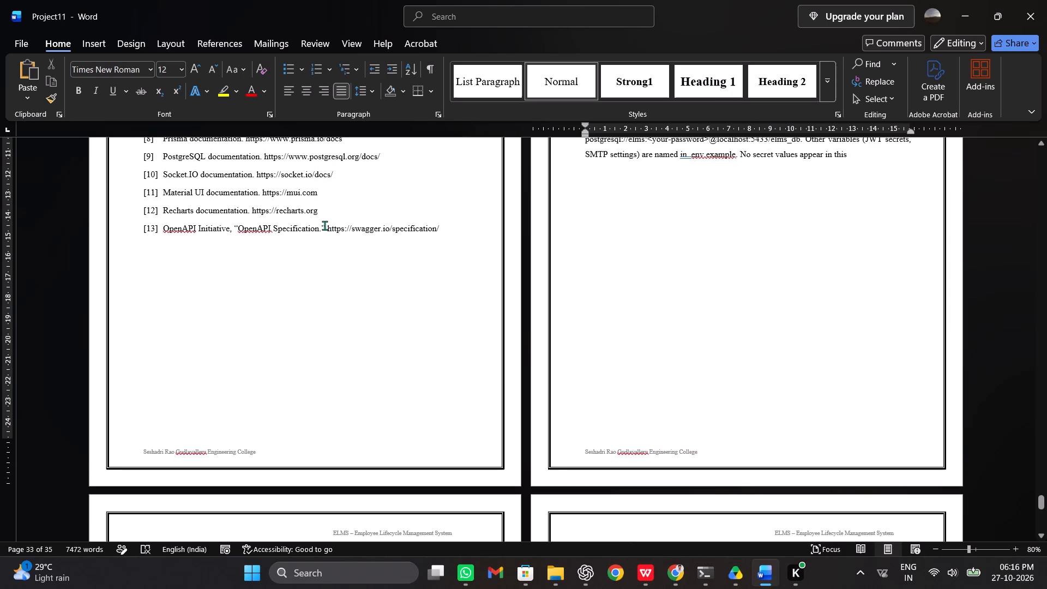
{"action": "scroll", "coordinate": [405, 268], "scroll_direction": "down", "scroll_amount": 1}
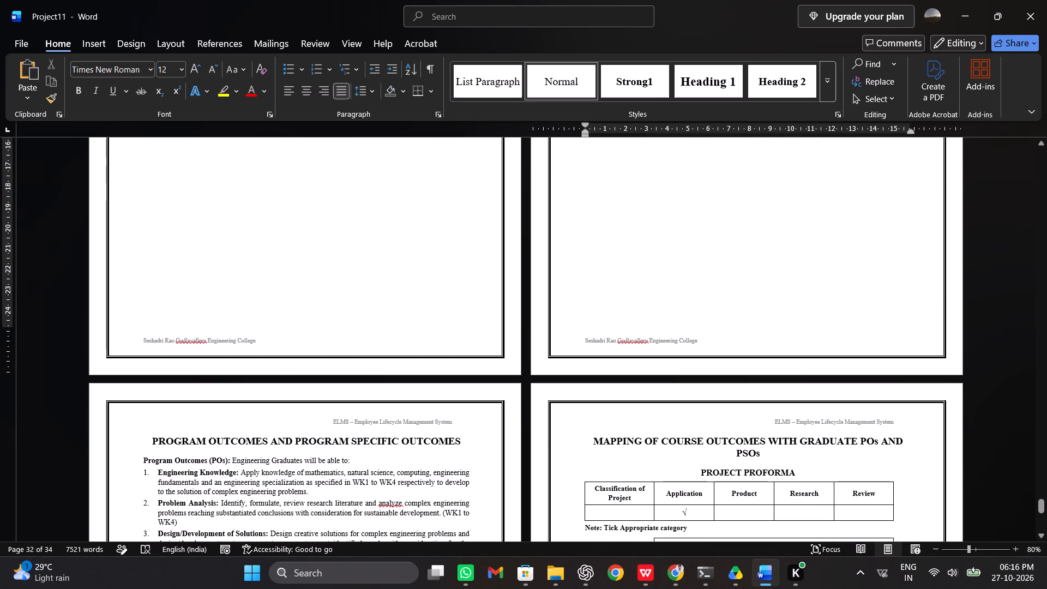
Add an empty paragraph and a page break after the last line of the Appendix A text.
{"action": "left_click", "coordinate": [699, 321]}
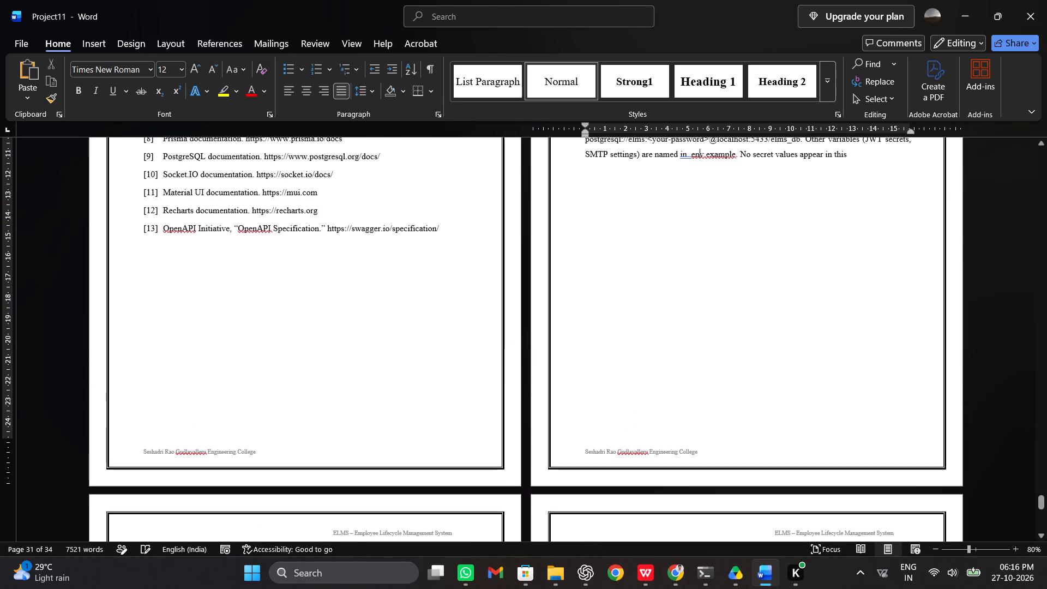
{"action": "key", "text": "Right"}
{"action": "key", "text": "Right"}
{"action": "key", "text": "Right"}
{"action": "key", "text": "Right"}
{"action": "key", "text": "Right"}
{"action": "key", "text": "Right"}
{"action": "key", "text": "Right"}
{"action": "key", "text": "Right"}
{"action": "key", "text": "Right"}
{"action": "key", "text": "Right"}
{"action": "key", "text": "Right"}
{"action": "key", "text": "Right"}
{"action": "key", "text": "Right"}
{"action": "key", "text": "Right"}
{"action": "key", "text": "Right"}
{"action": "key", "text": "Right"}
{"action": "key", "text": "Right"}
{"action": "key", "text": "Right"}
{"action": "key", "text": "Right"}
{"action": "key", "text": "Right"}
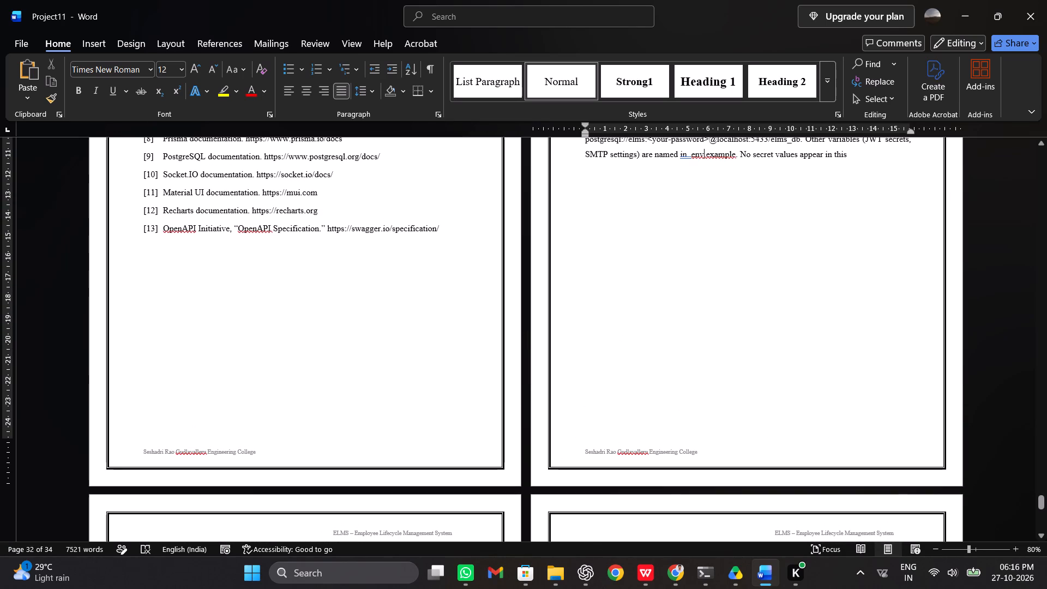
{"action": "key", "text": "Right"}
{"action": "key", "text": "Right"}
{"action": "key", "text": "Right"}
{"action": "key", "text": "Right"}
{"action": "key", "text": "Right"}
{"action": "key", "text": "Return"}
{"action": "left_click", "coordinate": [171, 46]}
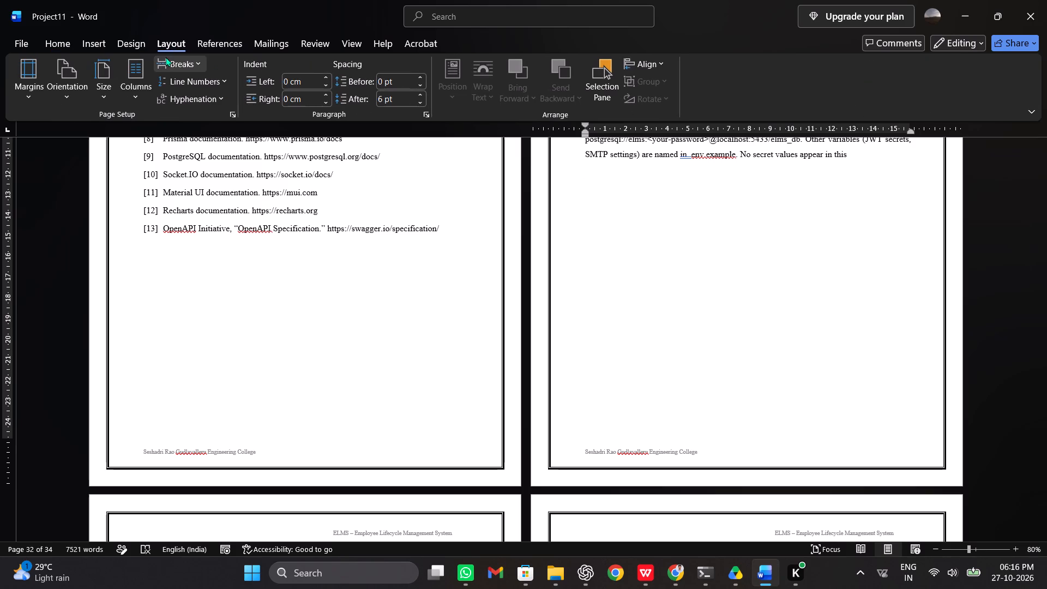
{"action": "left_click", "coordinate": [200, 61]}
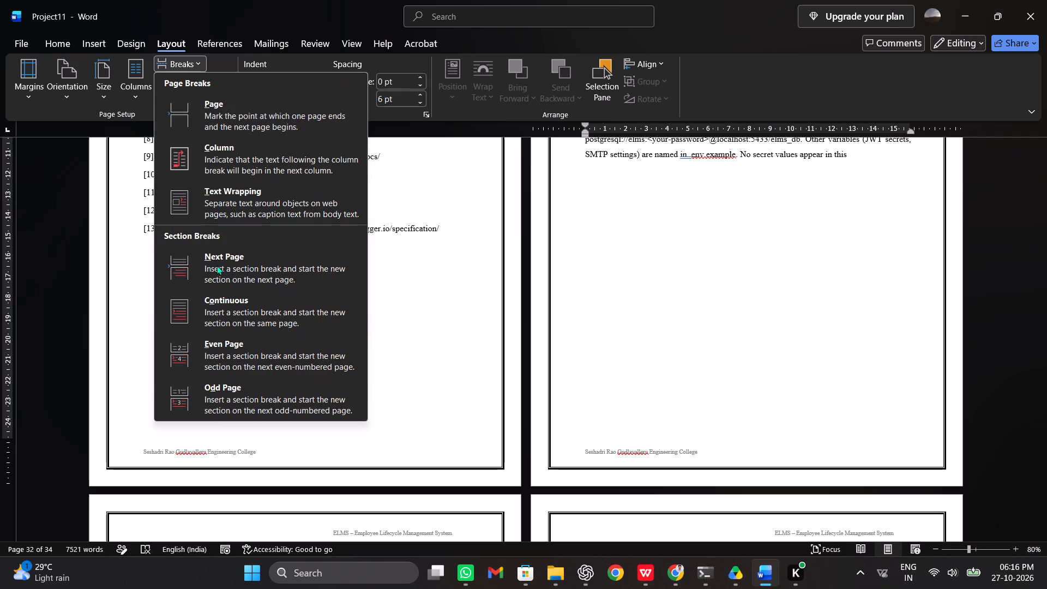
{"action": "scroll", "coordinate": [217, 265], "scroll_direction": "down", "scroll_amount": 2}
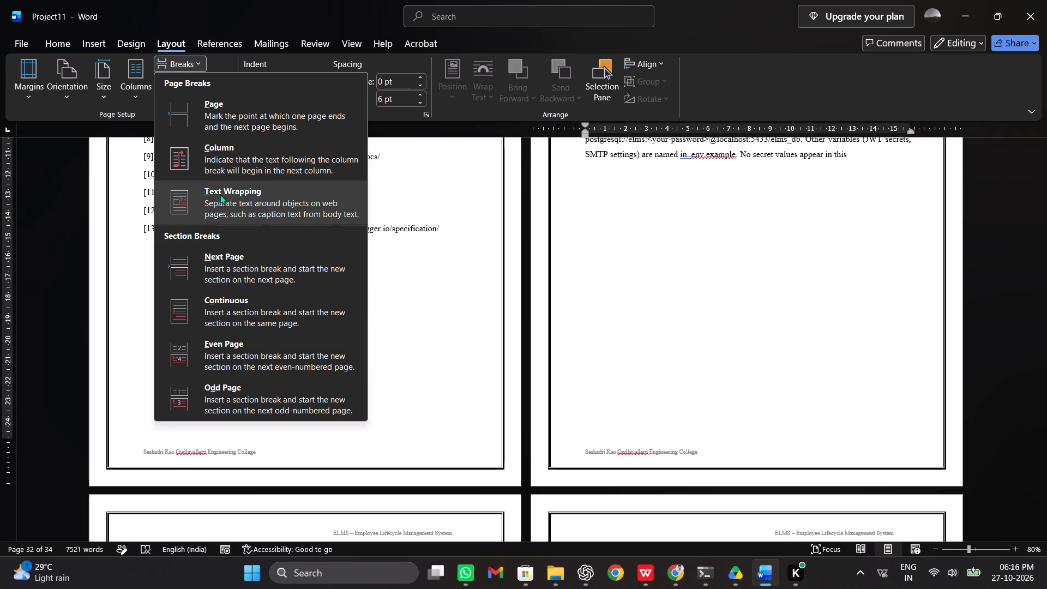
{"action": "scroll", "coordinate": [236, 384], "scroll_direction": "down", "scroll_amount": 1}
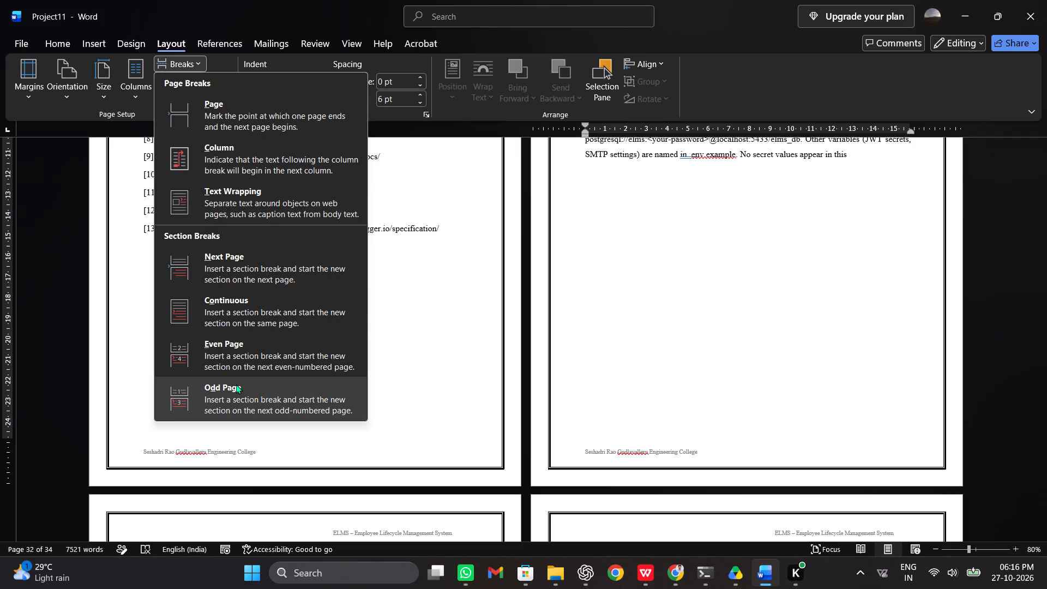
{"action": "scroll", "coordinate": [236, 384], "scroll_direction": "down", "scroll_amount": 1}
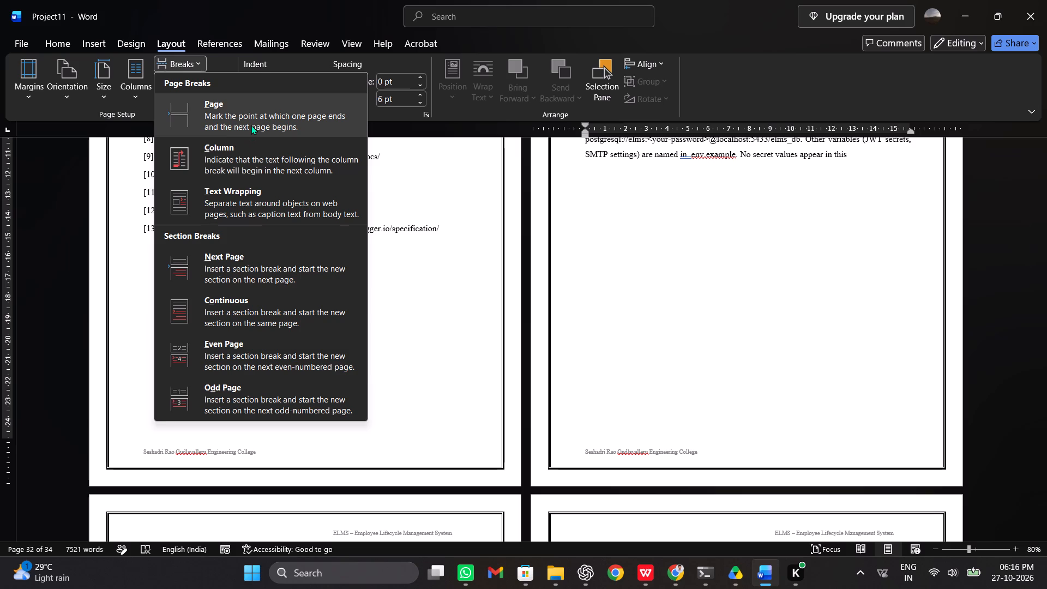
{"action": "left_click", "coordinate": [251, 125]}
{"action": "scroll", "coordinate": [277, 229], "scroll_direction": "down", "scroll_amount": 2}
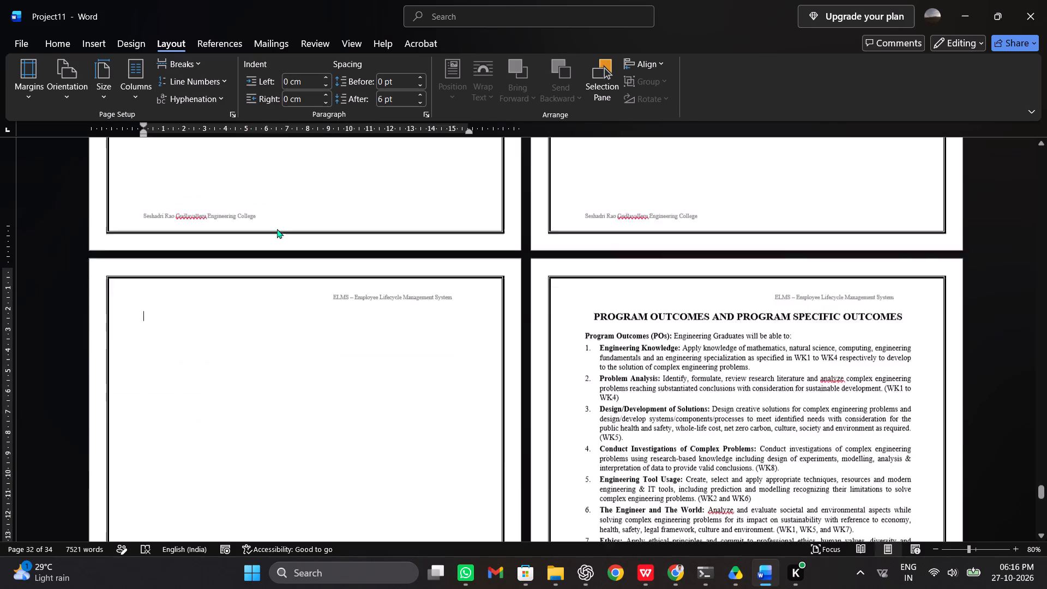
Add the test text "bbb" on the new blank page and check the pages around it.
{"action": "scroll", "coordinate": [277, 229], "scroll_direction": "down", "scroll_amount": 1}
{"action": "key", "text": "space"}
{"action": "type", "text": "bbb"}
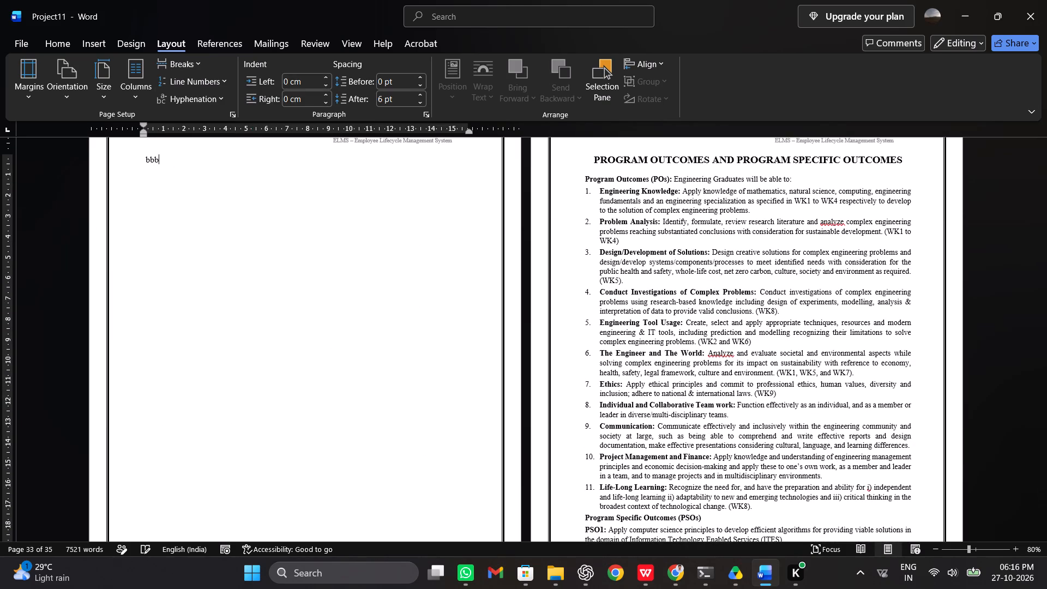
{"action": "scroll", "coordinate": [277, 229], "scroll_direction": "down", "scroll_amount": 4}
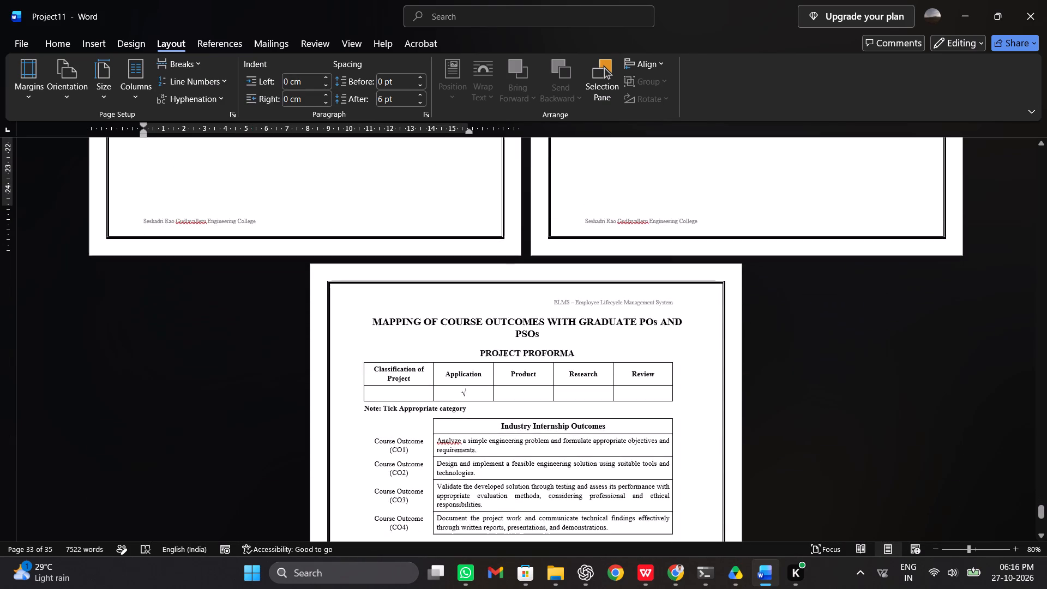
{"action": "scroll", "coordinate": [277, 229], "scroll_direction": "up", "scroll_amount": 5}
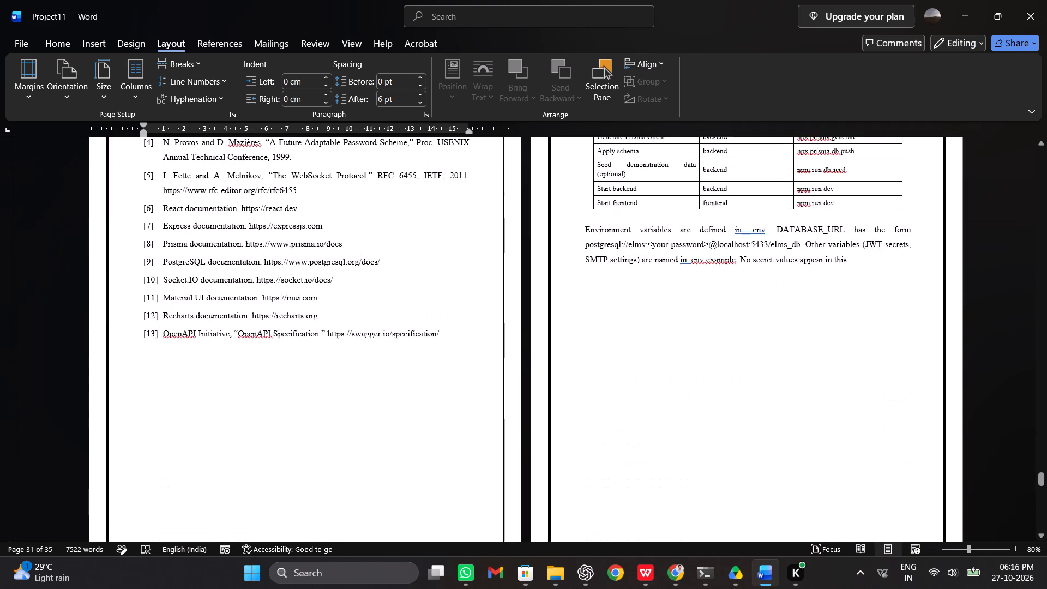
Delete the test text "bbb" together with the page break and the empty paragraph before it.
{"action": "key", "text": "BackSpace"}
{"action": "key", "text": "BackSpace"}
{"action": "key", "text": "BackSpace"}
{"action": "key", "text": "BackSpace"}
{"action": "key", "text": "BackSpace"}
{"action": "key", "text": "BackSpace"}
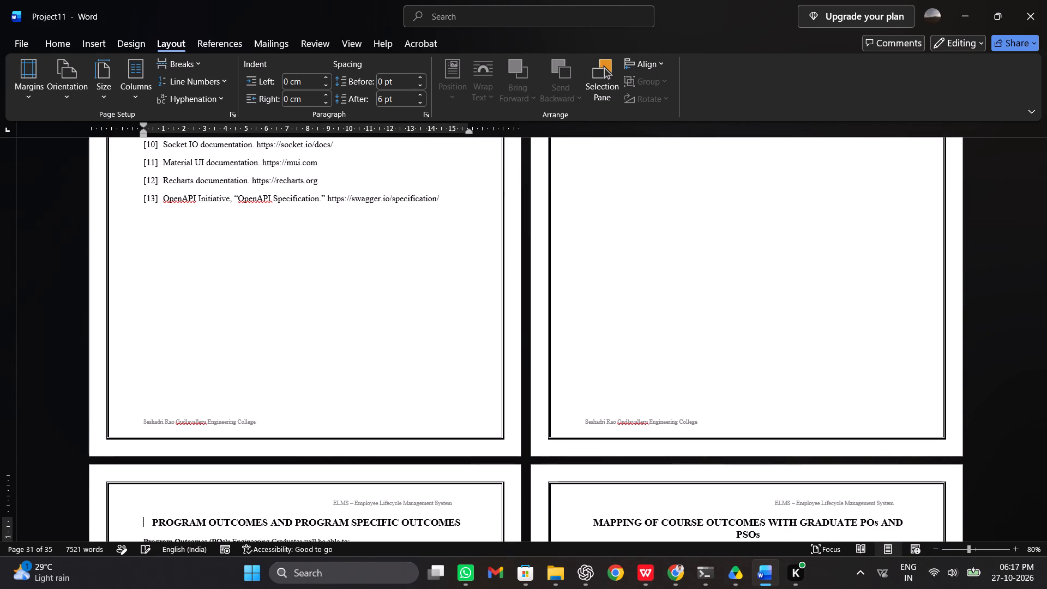
Insert a next-page section break after the last line of the Appendix A text.
{"action": "scroll", "coordinate": [374, 224], "scroll_direction": "up", "scroll_amount": 1}
{"action": "scroll", "coordinate": [374, 224], "scroll_direction": "down", "scroll_amount": 1}
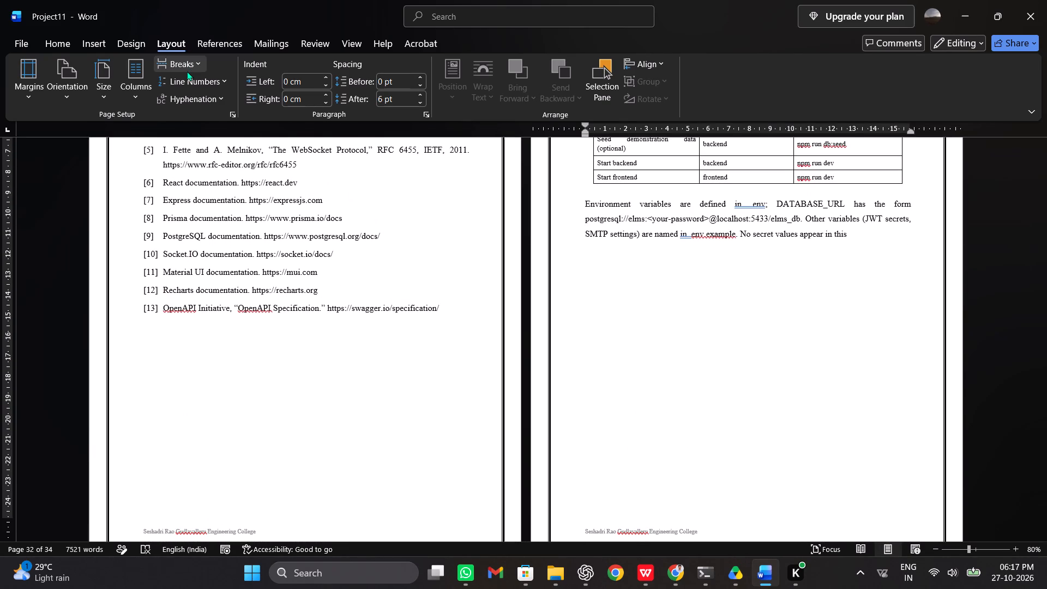
{"action": "left_click", "coordinate": [187, 71]}
{"action": "scroll", "coordinate": [220, 179], "scroll_direction": "down", "scroll_amount": 2}
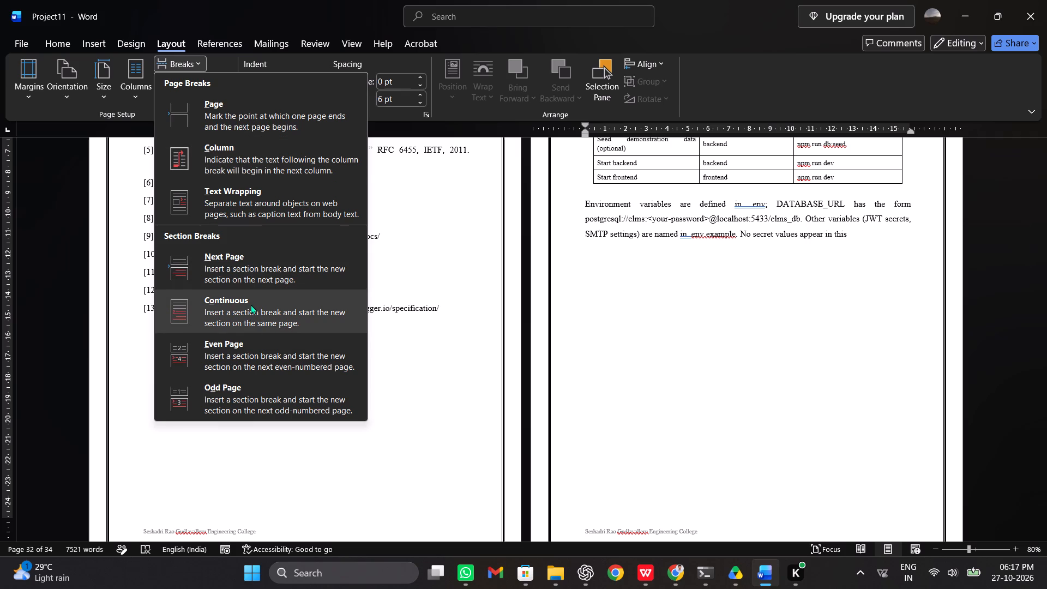
{"action": "left_click", "coordinate": [251, 274]}
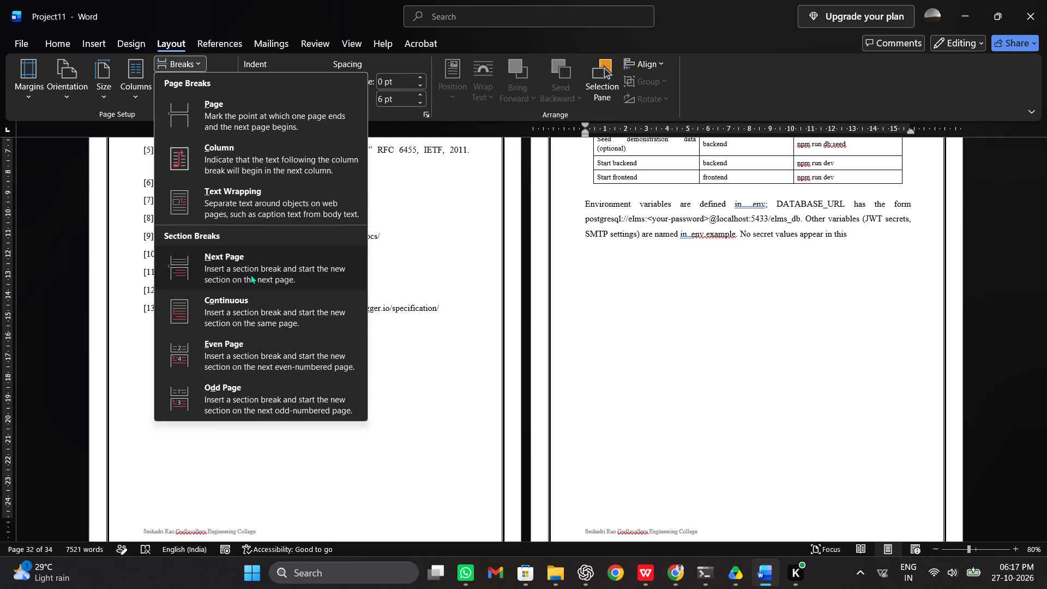
{"action": "scroll", "coordinate": [251, 274], "scroll_direction": "down", "scroll_amount": 1}
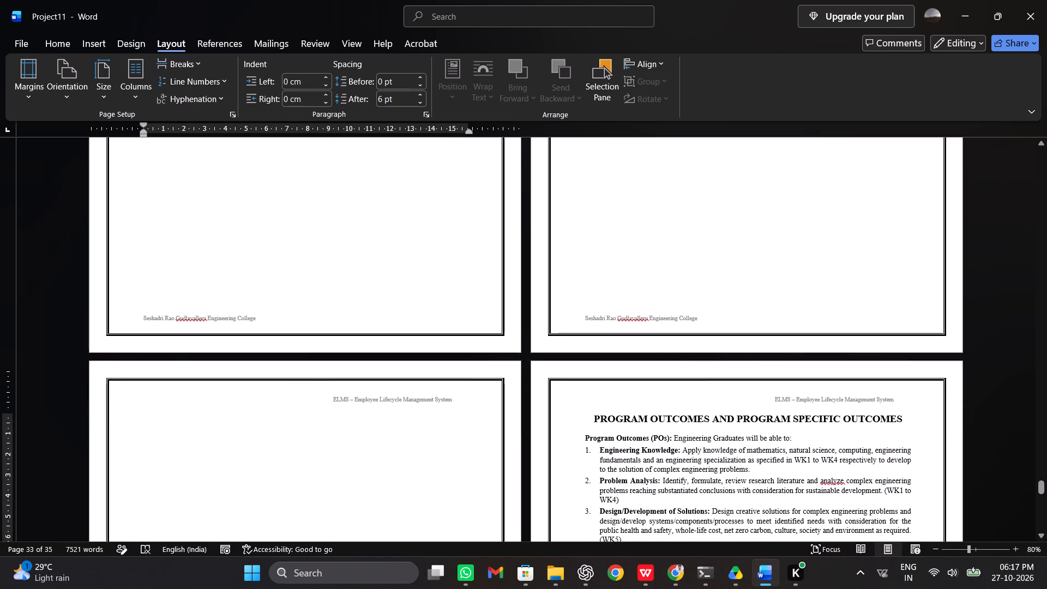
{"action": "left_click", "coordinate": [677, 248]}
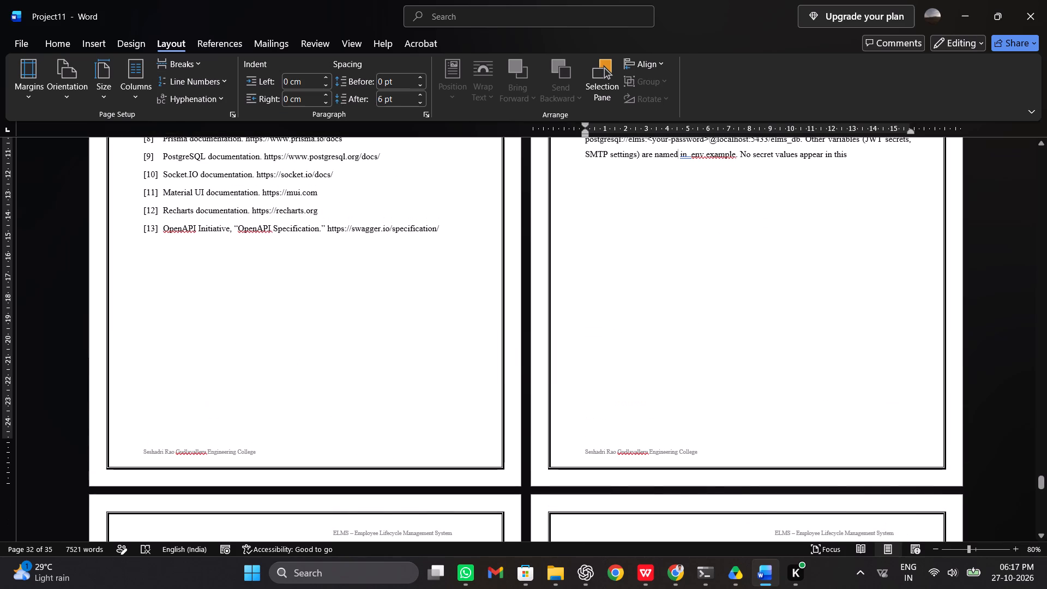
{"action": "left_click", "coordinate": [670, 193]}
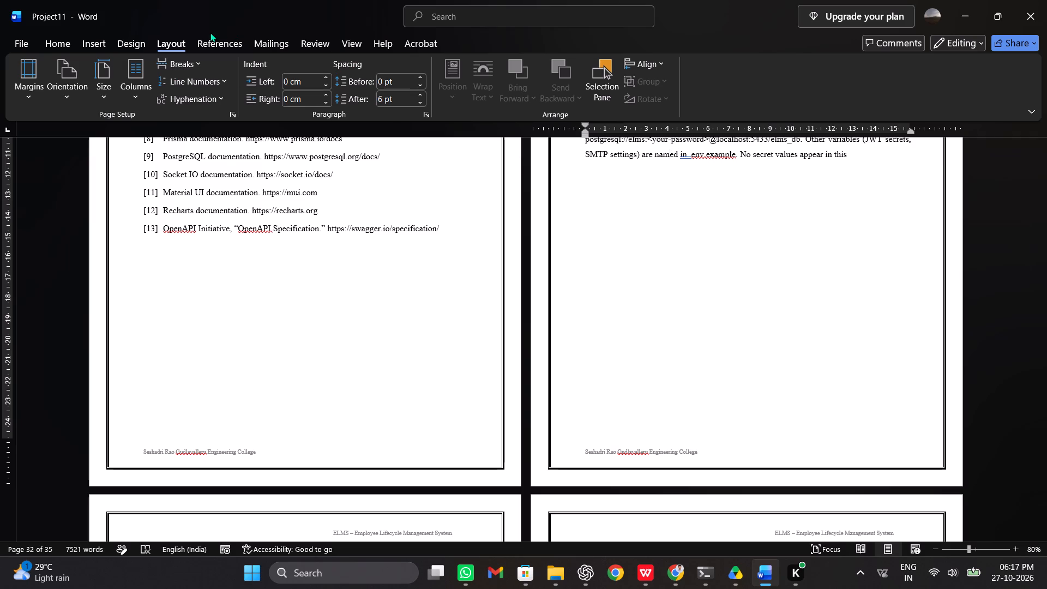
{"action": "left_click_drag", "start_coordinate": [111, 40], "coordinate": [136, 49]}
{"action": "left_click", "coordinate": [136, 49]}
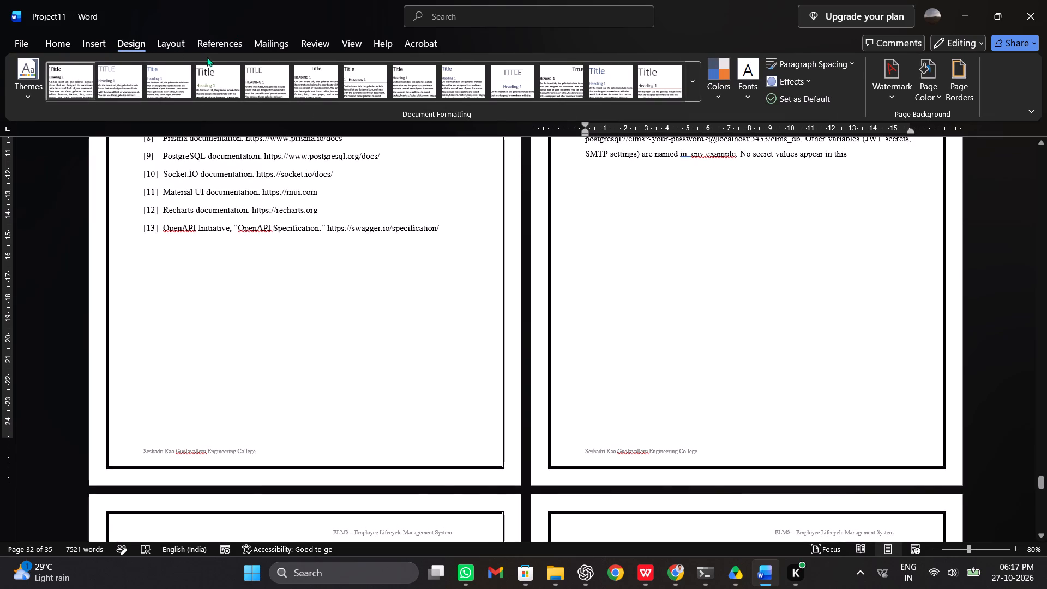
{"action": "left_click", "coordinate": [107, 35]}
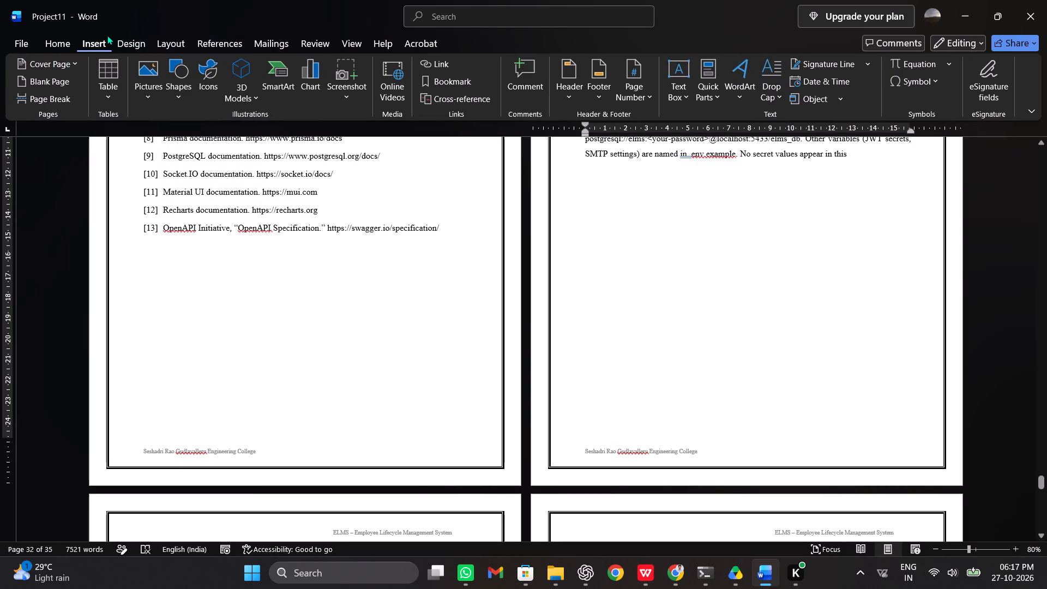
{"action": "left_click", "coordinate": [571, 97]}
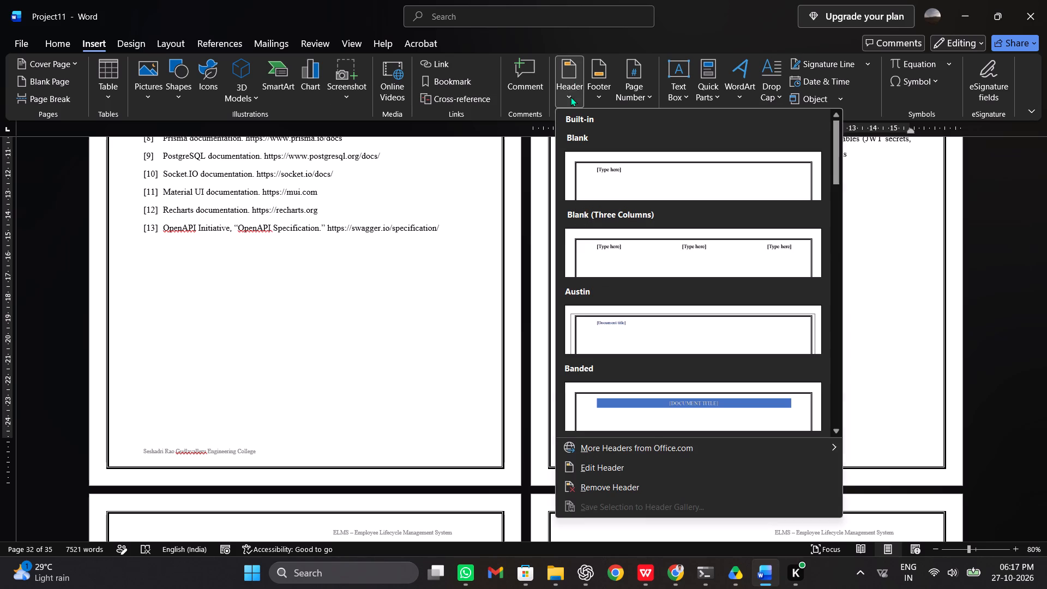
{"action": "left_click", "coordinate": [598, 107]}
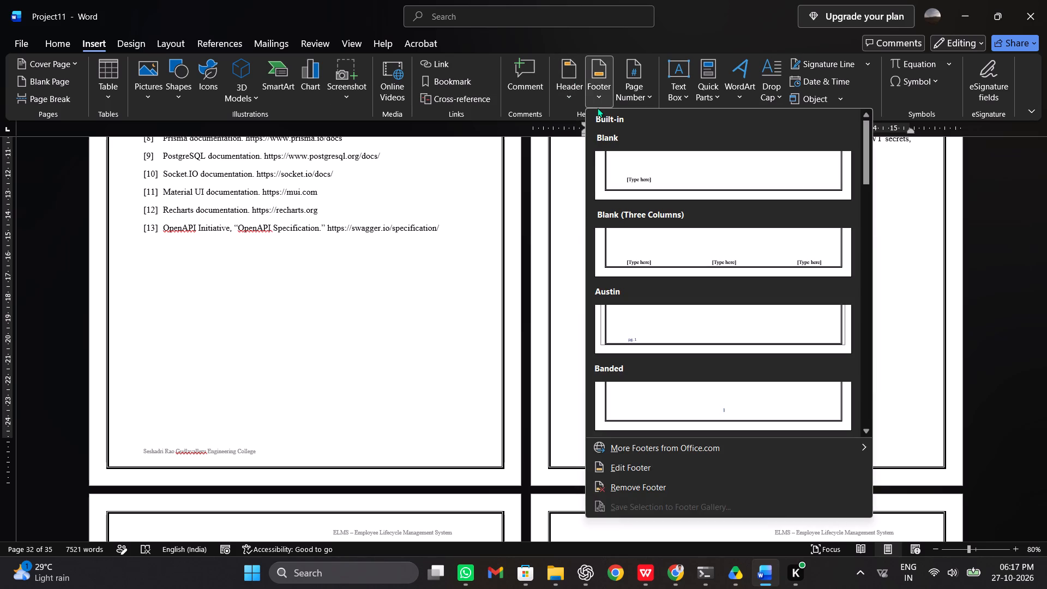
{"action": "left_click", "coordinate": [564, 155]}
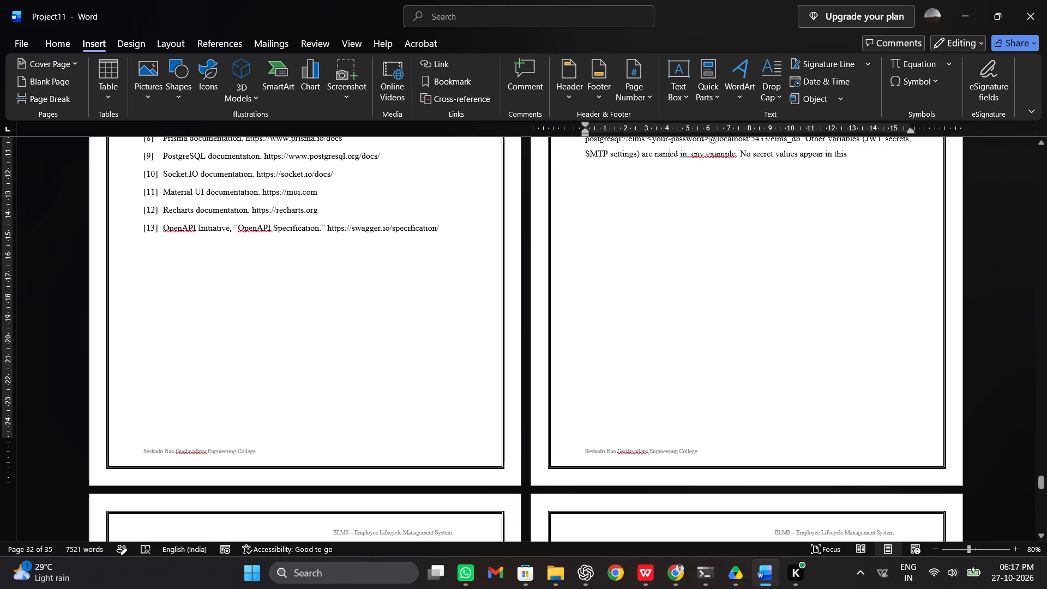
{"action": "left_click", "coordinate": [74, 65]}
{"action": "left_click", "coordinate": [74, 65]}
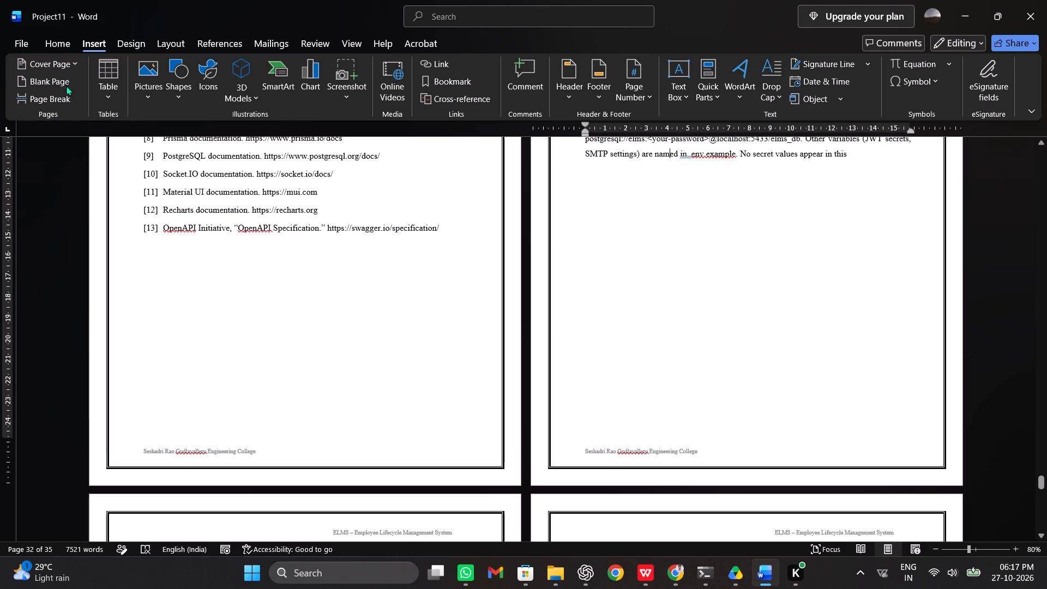
Insert a page break directly after the last line of the Appendix A text.
{"action": "left_click", "coordinate": [62, 98]}
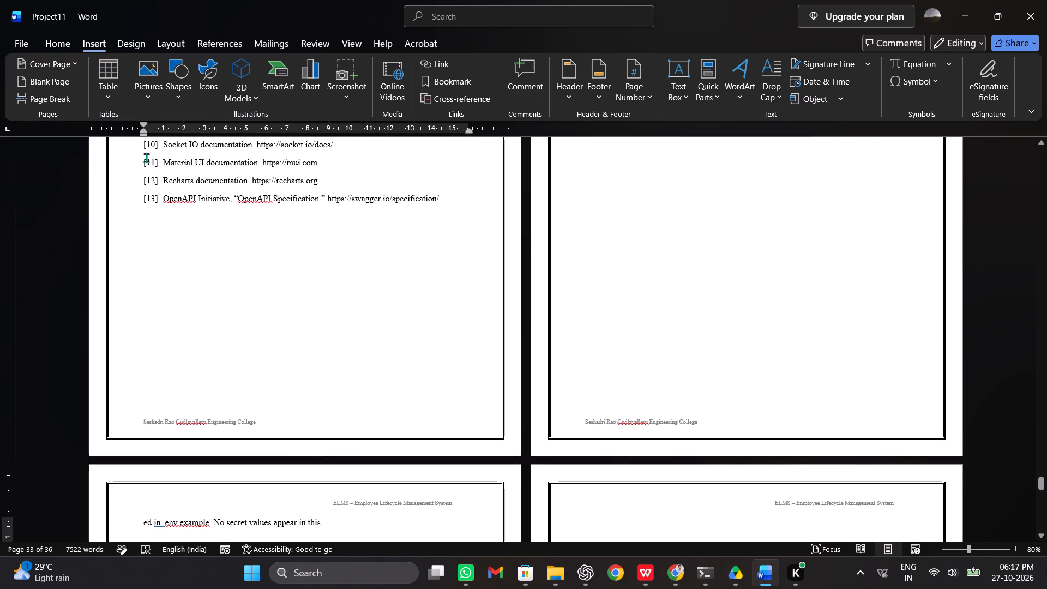
{"action": "key", "text": "ctrl+z"}
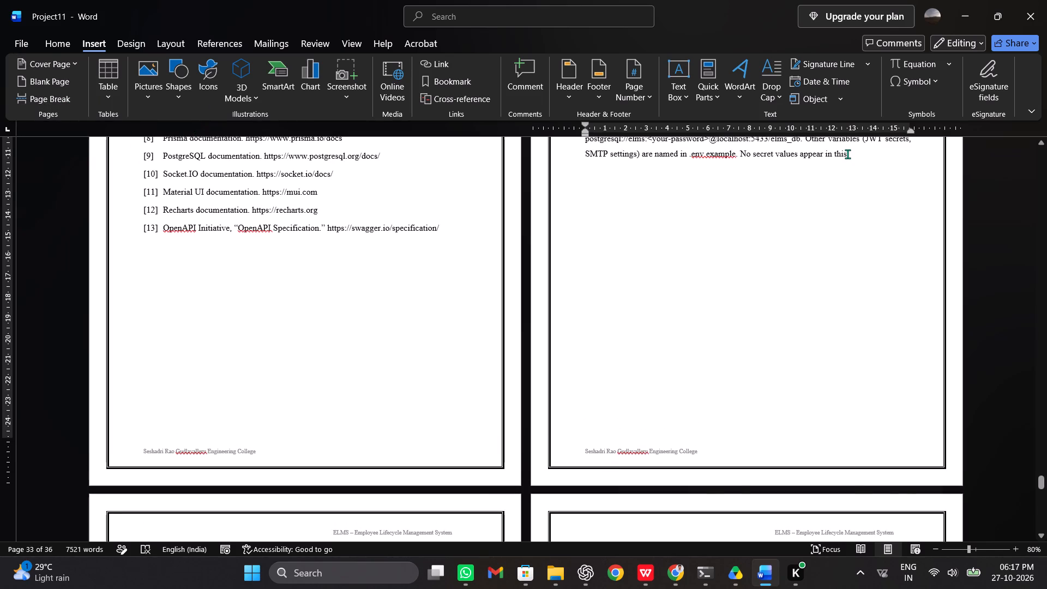
{"action": "left_click", "coordinate": [847, 154]}
{"action": "left_click", "coordinate": [63, 101]}
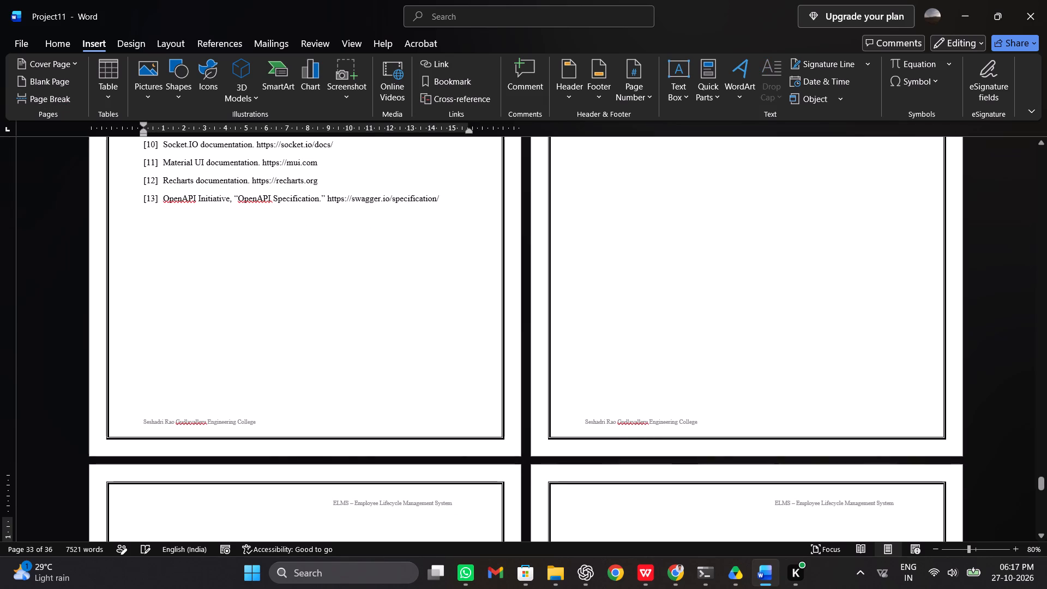
Link the Section 3 header on the blank page after Appendix A to the previous section, deleting its own header.
{"action": "scroll", "coordinate": [206, 286], "scroll_direction": "down", "scroll_amount": 1}
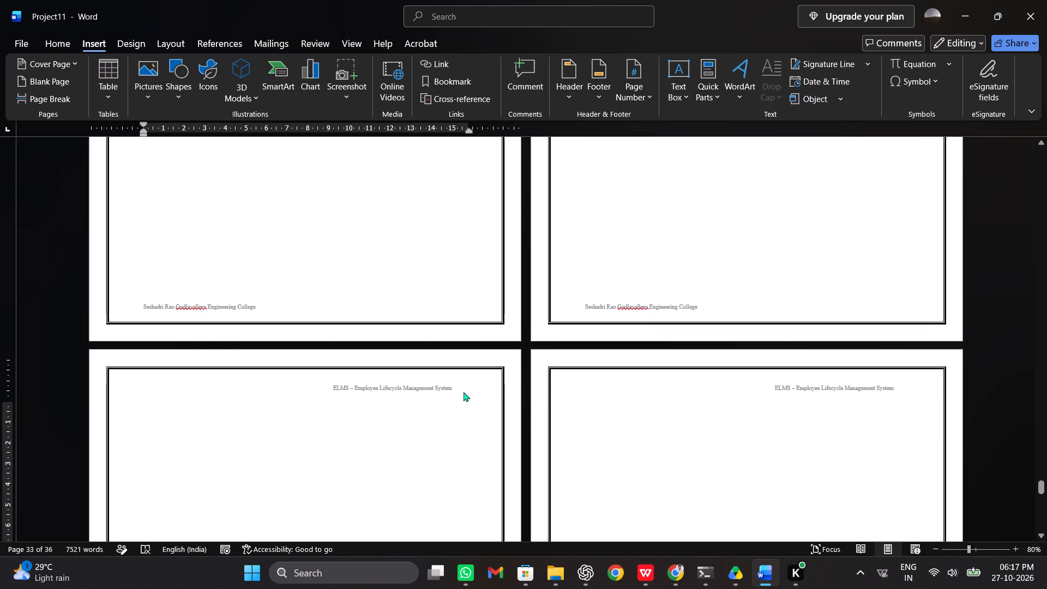
{"action": "double_click", "coordinate": [454, 390]}
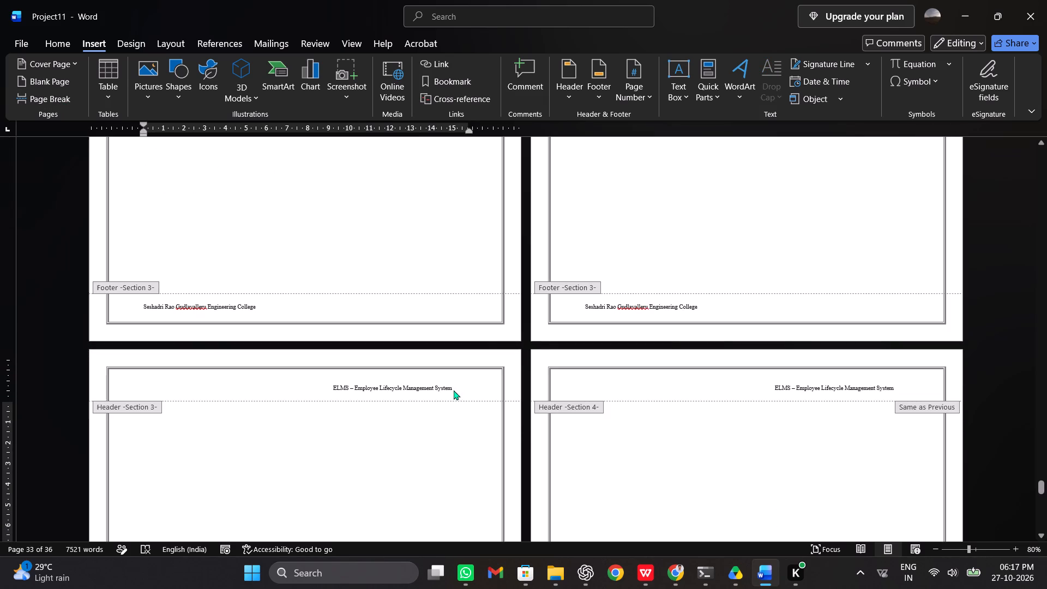
{"action": "left_click", "coordinate": [452, 389]}
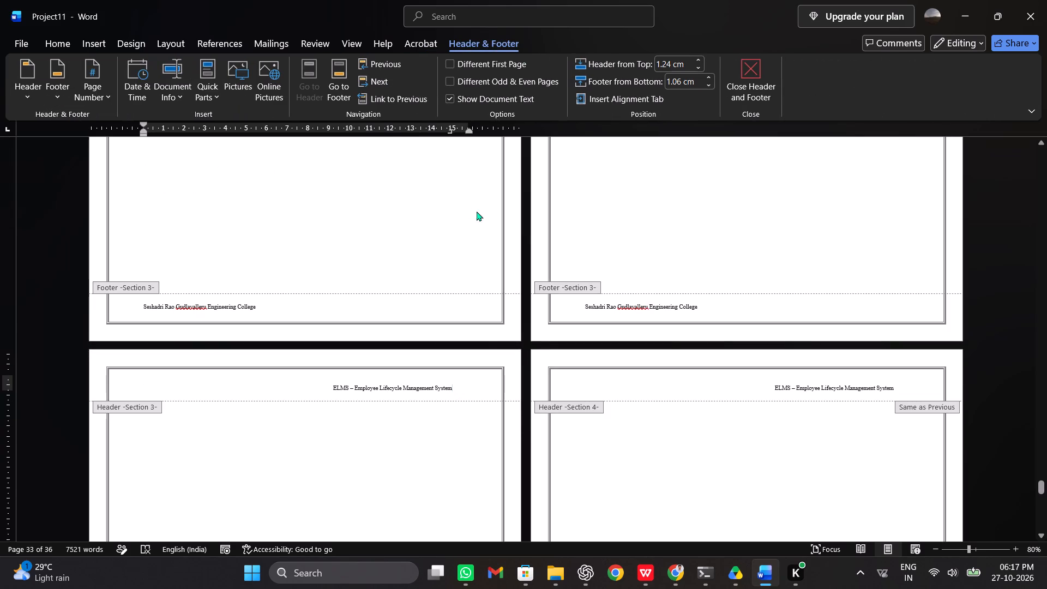
{"action": "left_click", "coordinate": [380, 93]}
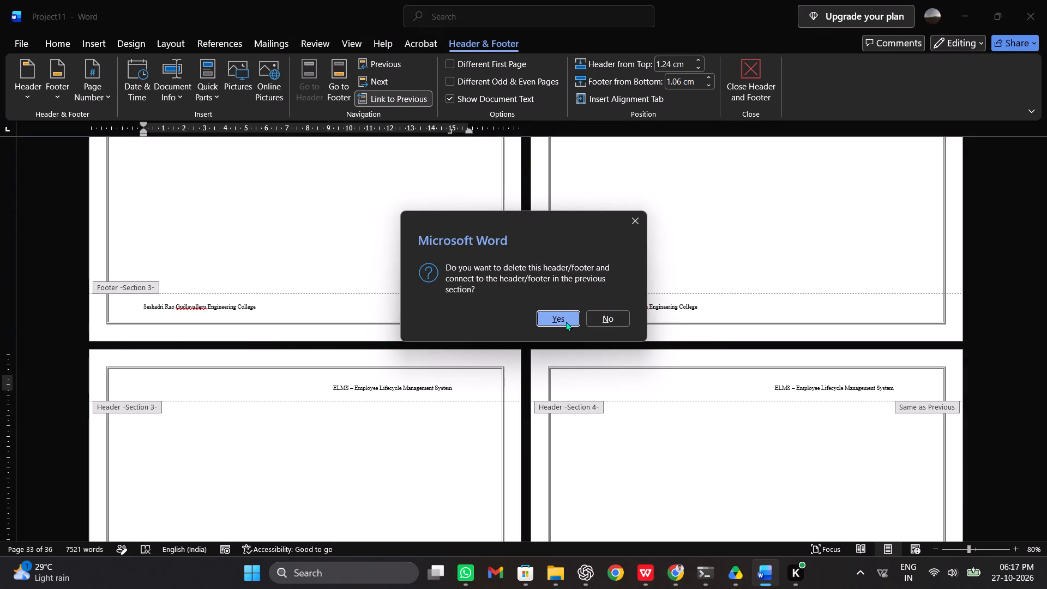
{"action": "left_click", "coordinate": [565, 320]}
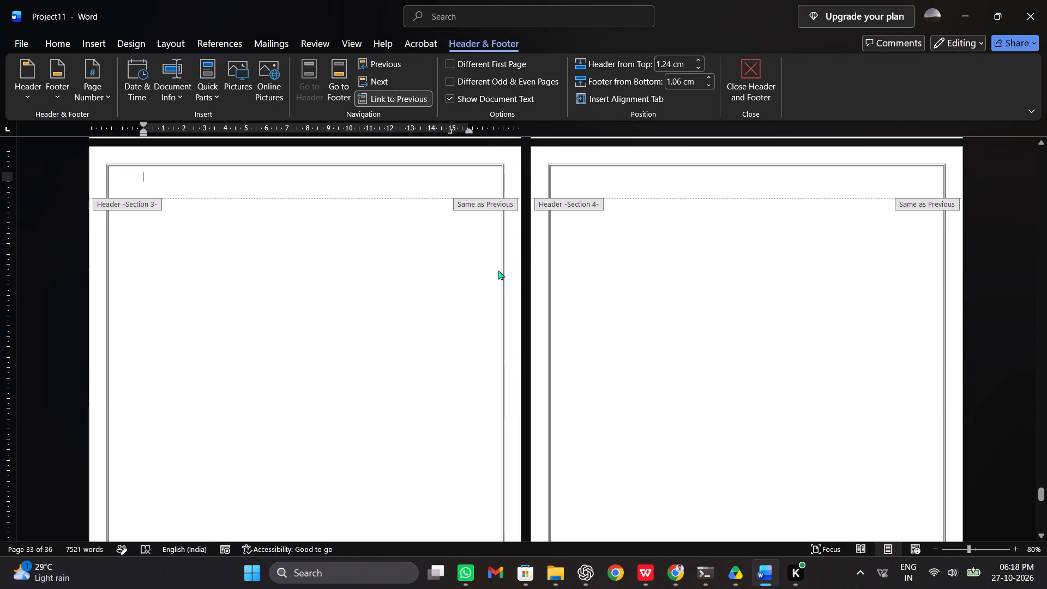
Turn off the link to the previous section for the Section 3 header.
{"action": "scroll", "coordinate": [498, 270], "scroll_direction": "down", "scroll_amount": 1}
{"action": "scroll", "coordinate": [498, 270], "scroll_direction": "up", "scroll_amount": 3}
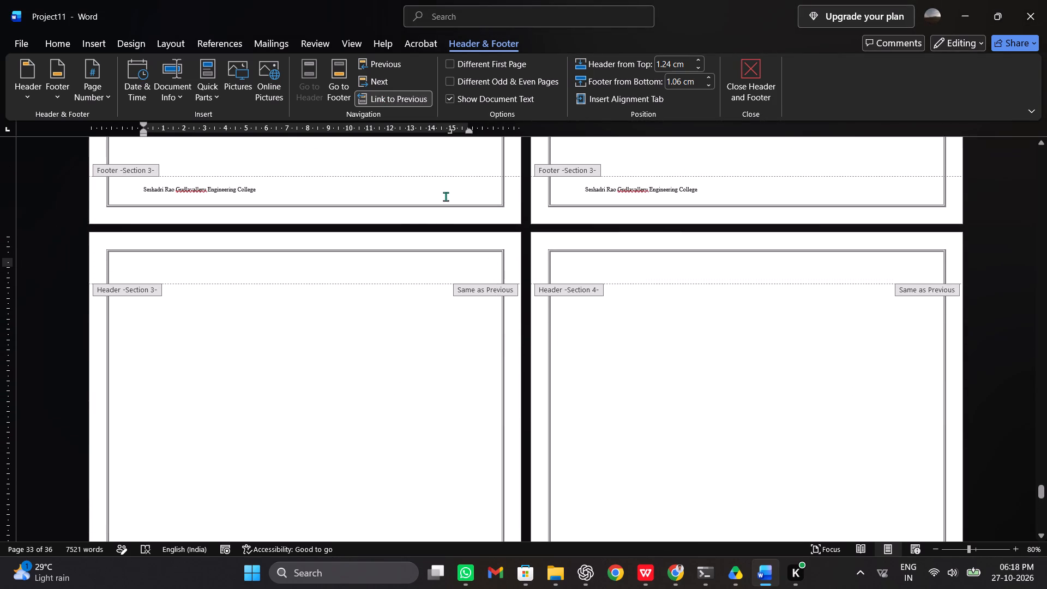
{"action": "left_click", "coordinate": [389, 102]}
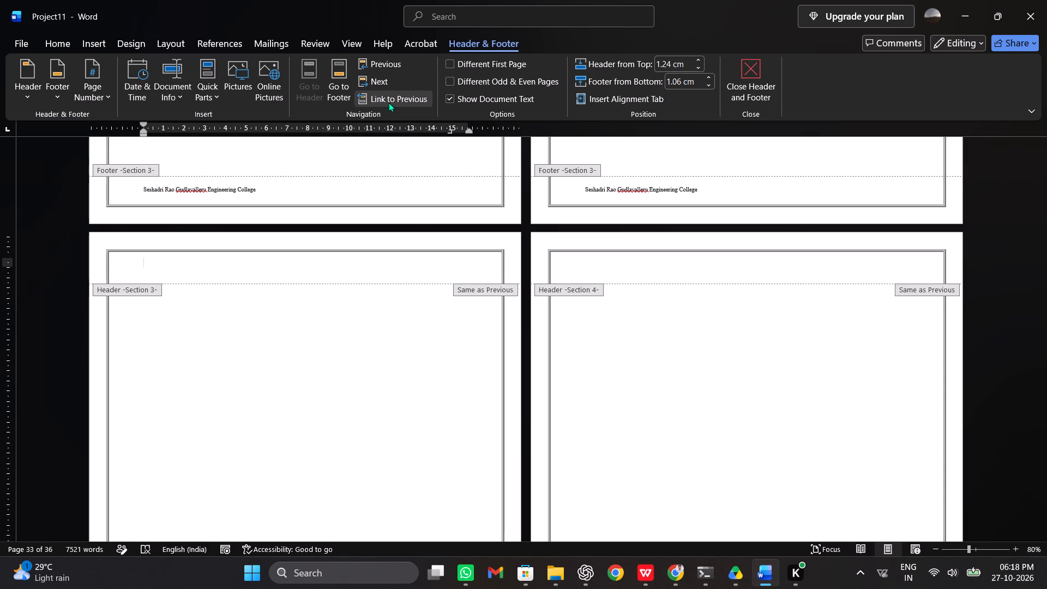
Examine the headers from Chapter 5 to the Program Outcomes pages, leaving header editing along the way.
{"action": "scroll", "coordinate": [427, 202], "scroll_direction": "up", "scroll_amount": 4}
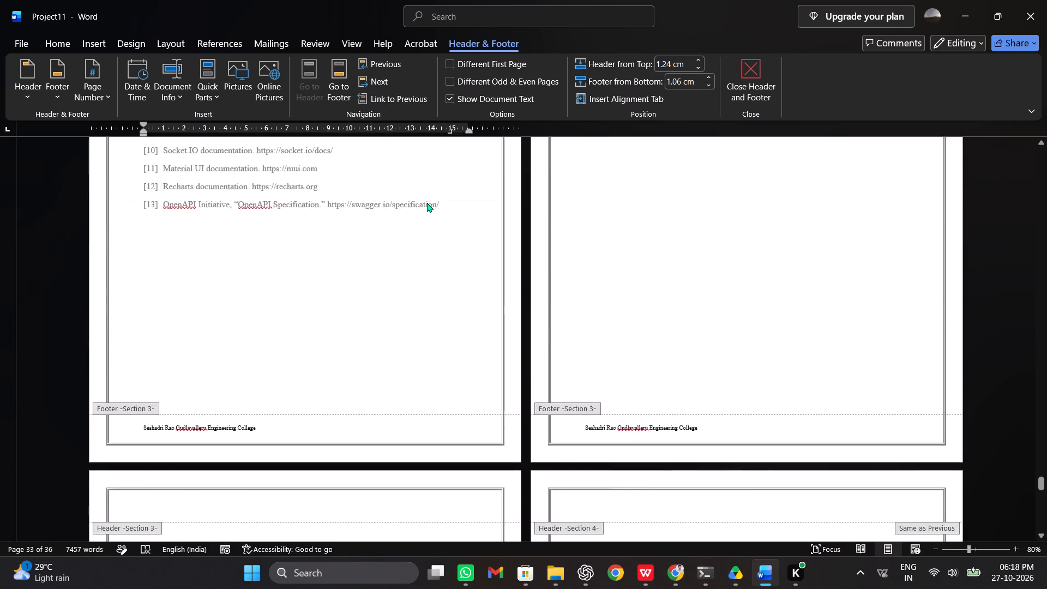
{"action": "scroll", "coordinate": [427, 202], "scroll_direction": "up", "scroll_amount": 2}
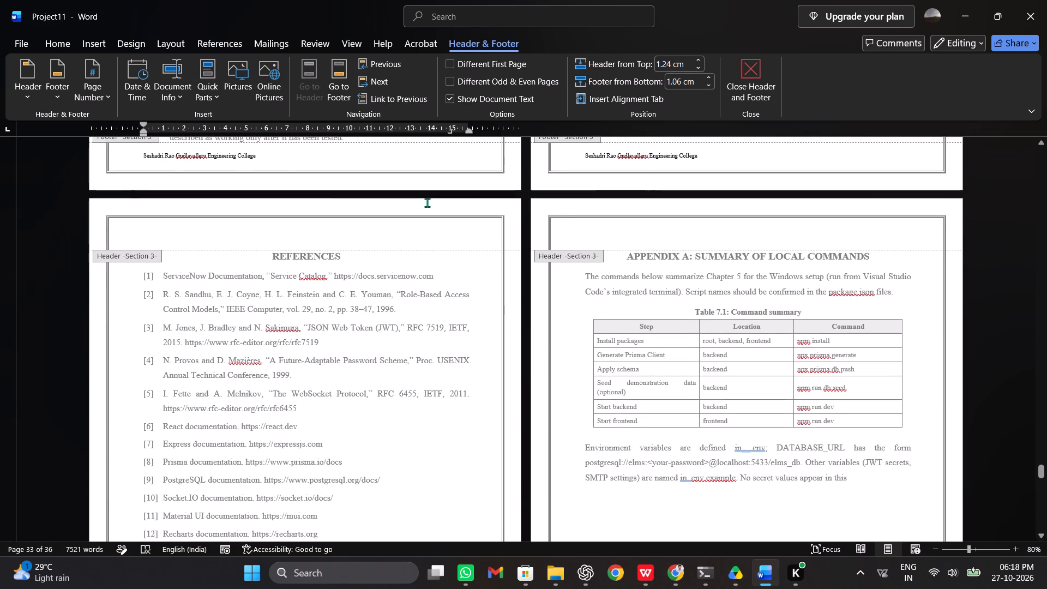
{"action": "scroll", "coordinate": [427, 202], "scroll_direction": "up", "scroll_amount": 3}
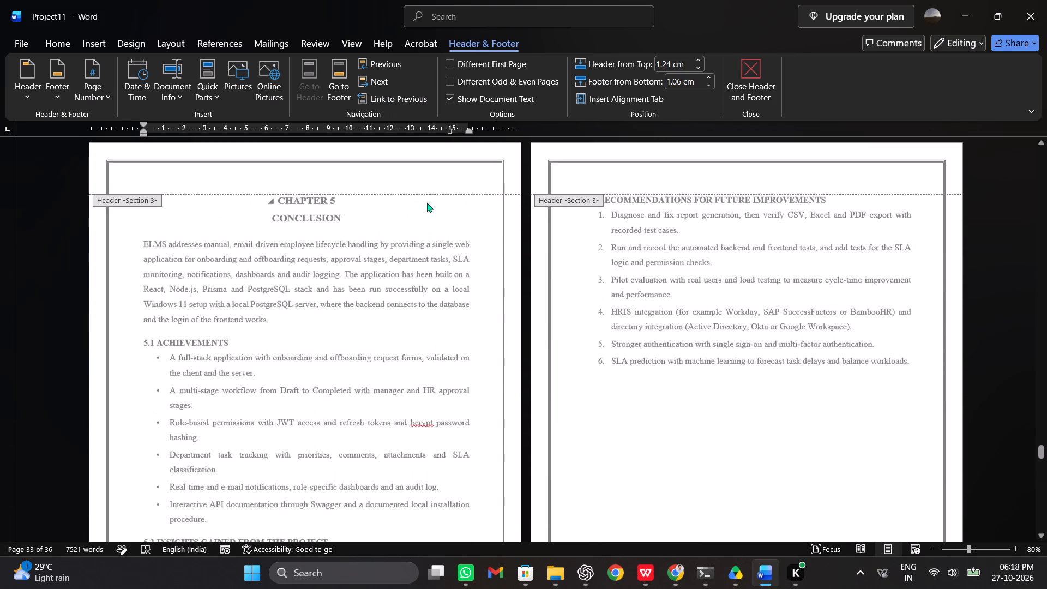
{"action": "double_click", "coordinate": [484, 305]}
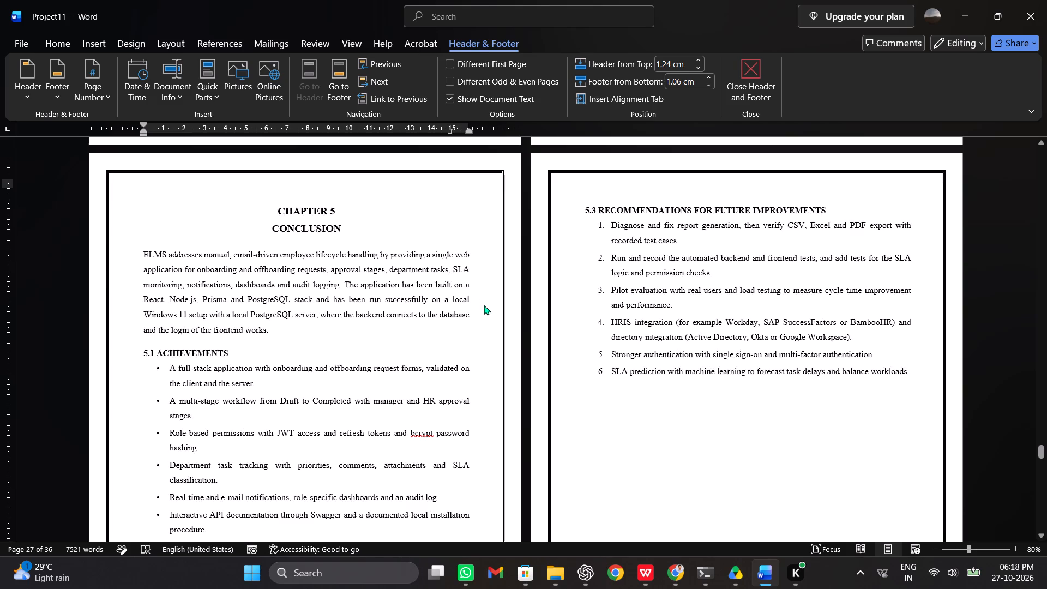
{"action": "scroll", "coordinate": [484, 305], "scroll_direction": "down", "scroll_amount": 5}
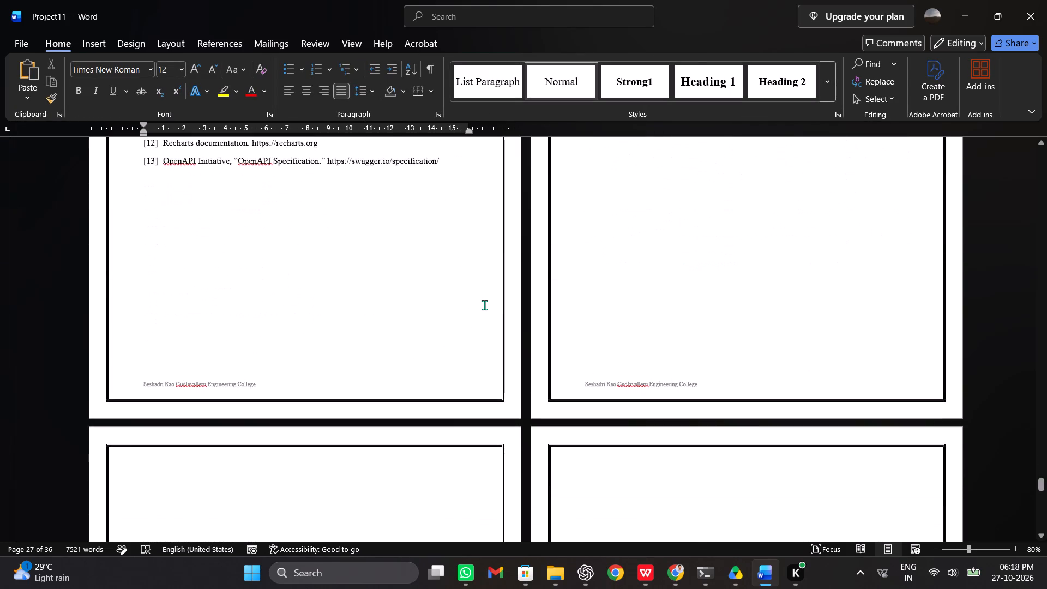
{"action": "scroll", "coordinate": [471, 359], "scroll_direction": "down", "scroll_amount": 4}
{"action": "scroll", "coordinate": [471, 359], "scroll_direction": "up", "scroll_amount": 1}
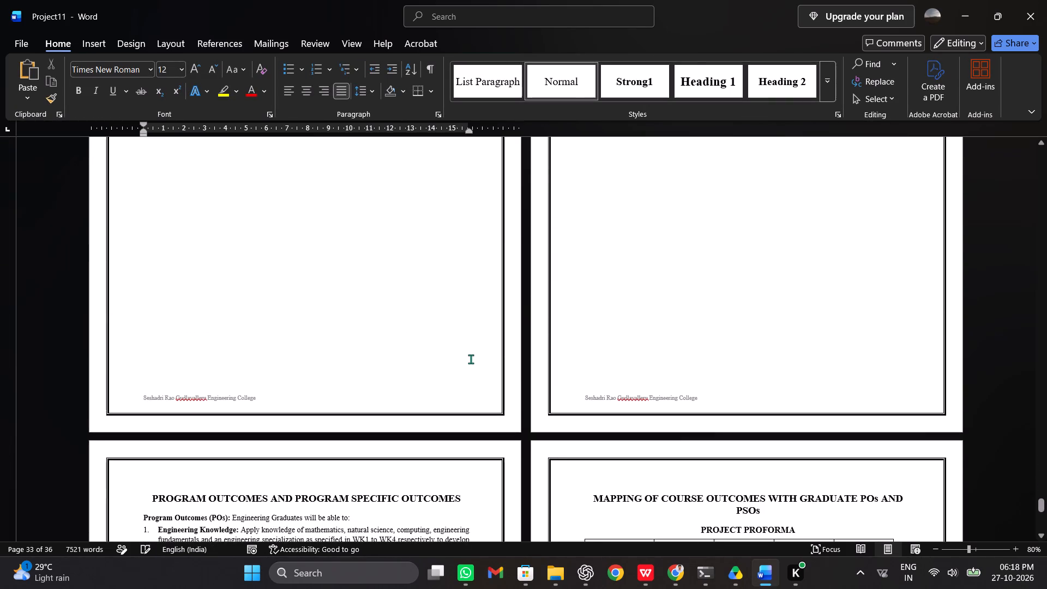
{"action": "scroll", "coordinate": [471, 359], "scroll_direction": "up", "scroll_amount": 3}
{"action": "scroll", "coordinate": [471, 359], "scroll_direction": "down", "scroll_amount": 1}
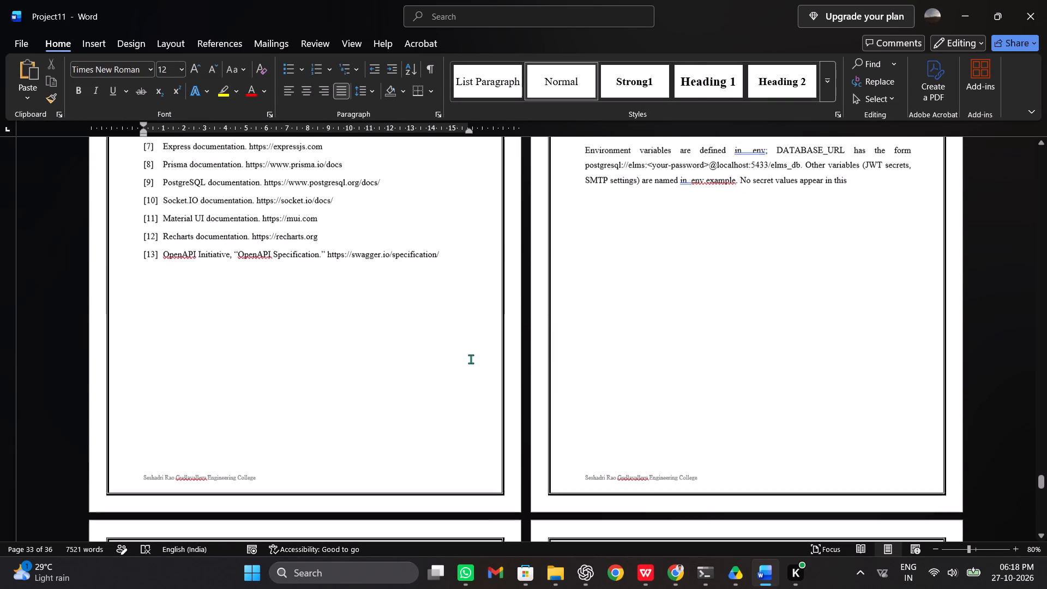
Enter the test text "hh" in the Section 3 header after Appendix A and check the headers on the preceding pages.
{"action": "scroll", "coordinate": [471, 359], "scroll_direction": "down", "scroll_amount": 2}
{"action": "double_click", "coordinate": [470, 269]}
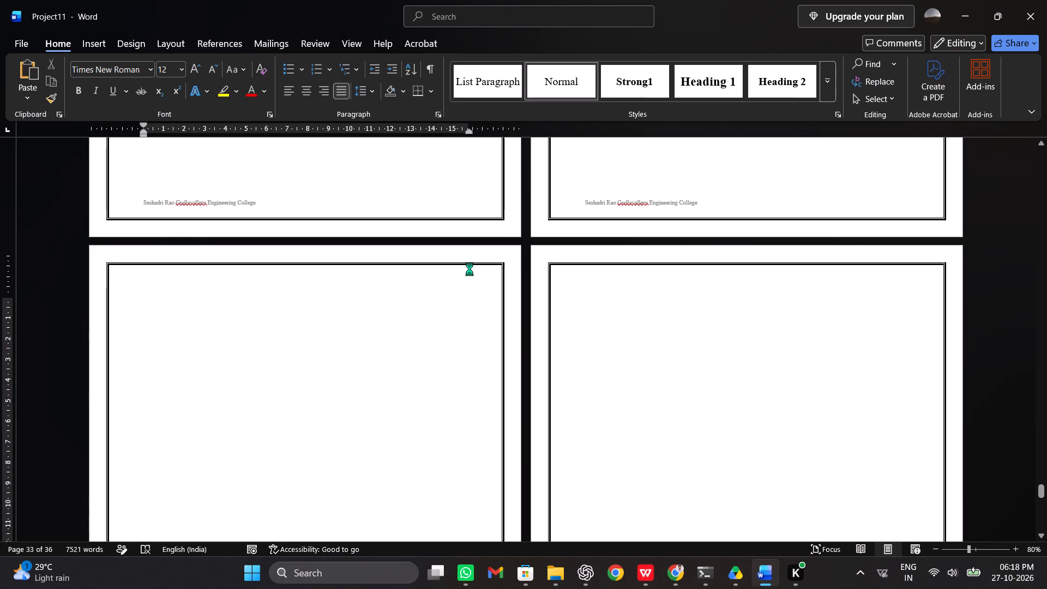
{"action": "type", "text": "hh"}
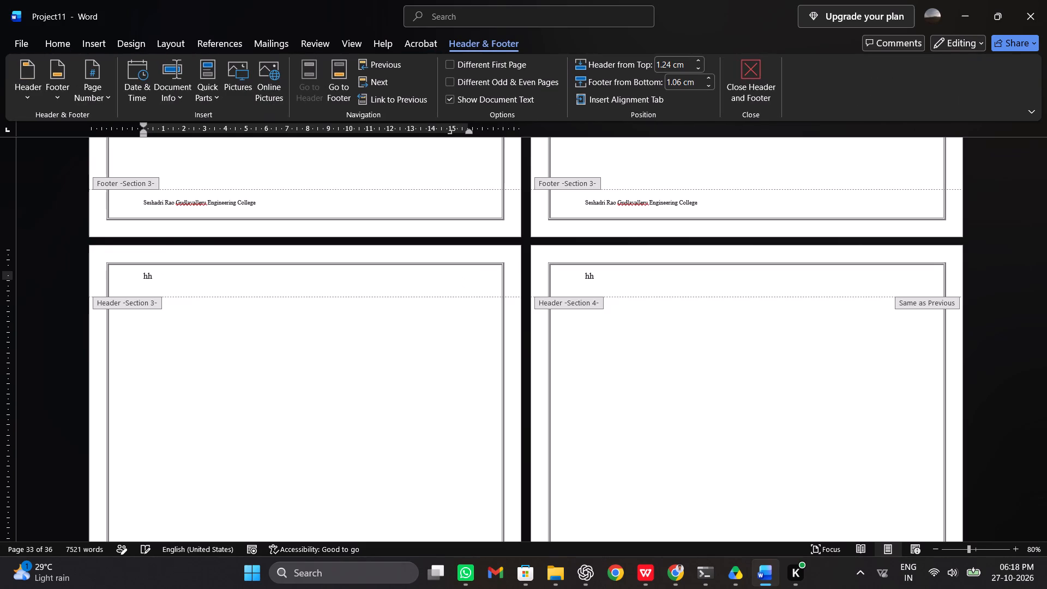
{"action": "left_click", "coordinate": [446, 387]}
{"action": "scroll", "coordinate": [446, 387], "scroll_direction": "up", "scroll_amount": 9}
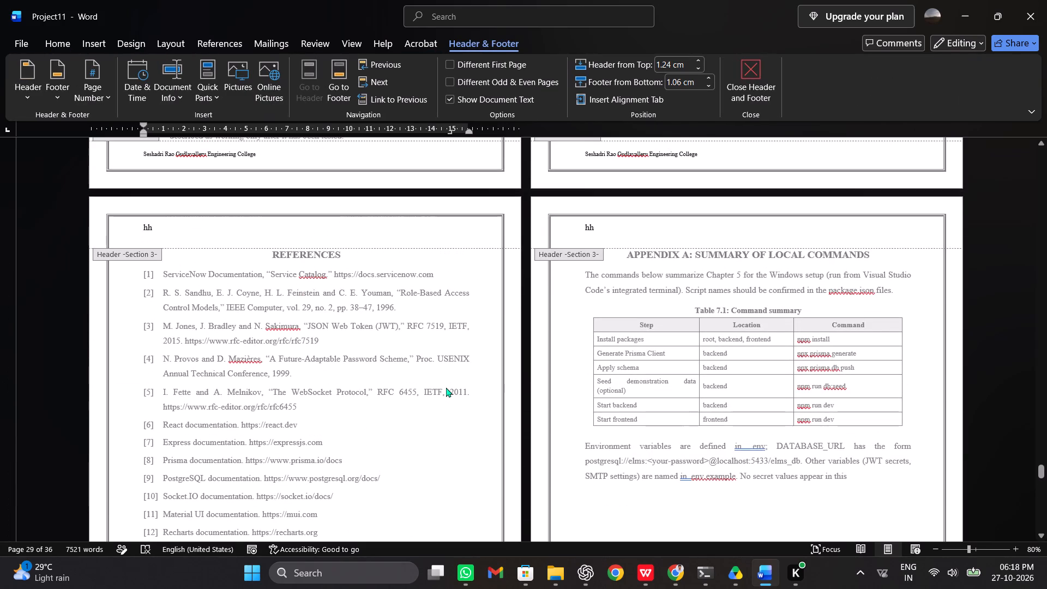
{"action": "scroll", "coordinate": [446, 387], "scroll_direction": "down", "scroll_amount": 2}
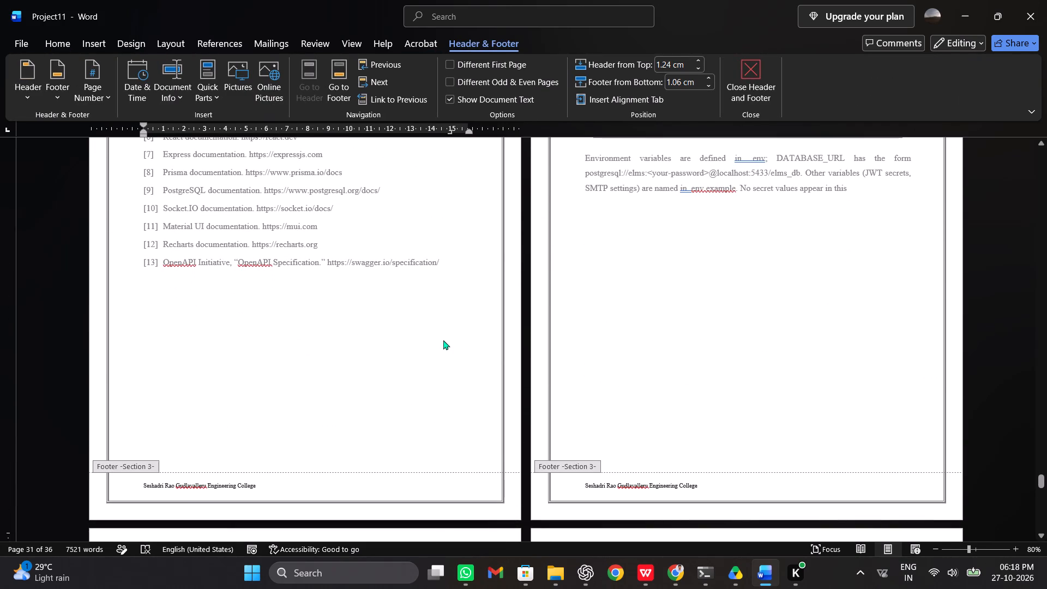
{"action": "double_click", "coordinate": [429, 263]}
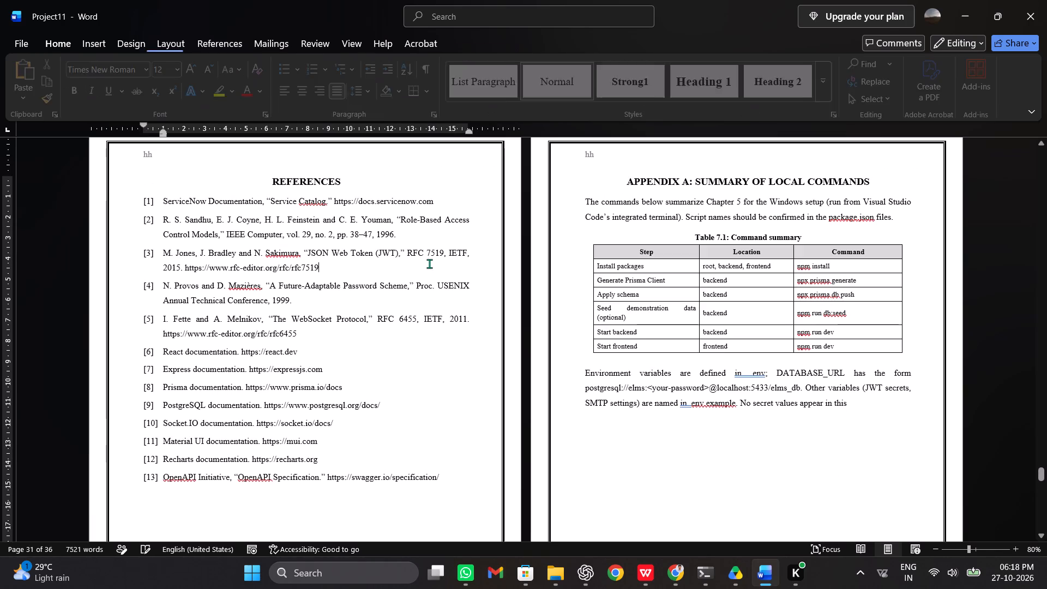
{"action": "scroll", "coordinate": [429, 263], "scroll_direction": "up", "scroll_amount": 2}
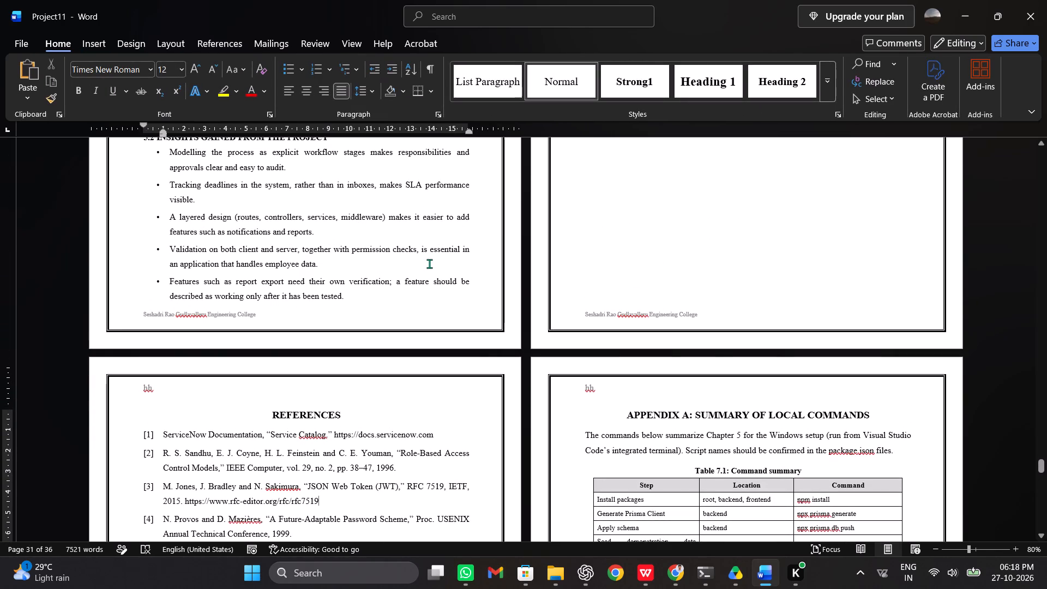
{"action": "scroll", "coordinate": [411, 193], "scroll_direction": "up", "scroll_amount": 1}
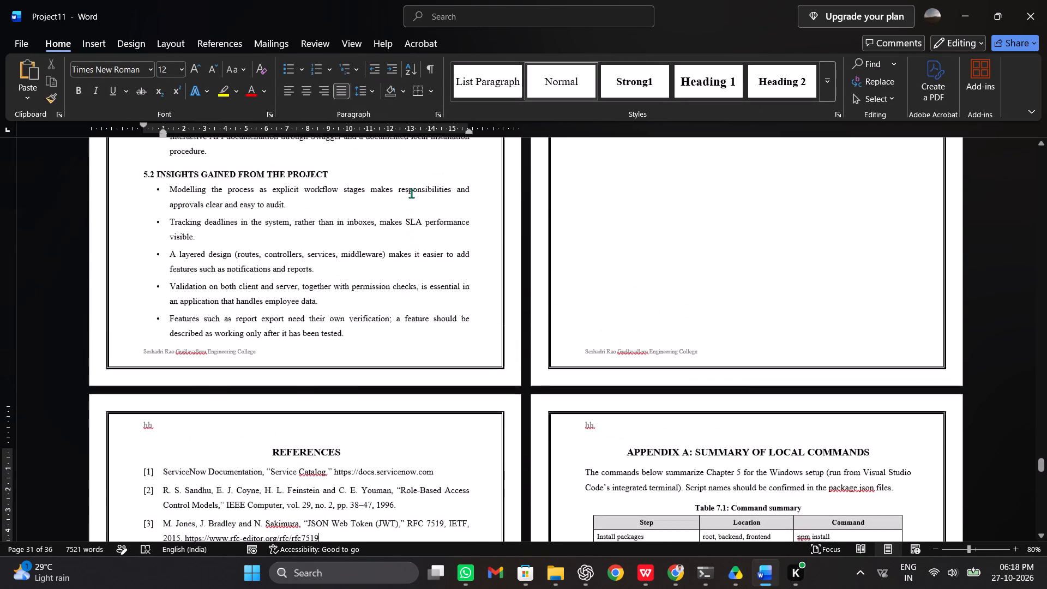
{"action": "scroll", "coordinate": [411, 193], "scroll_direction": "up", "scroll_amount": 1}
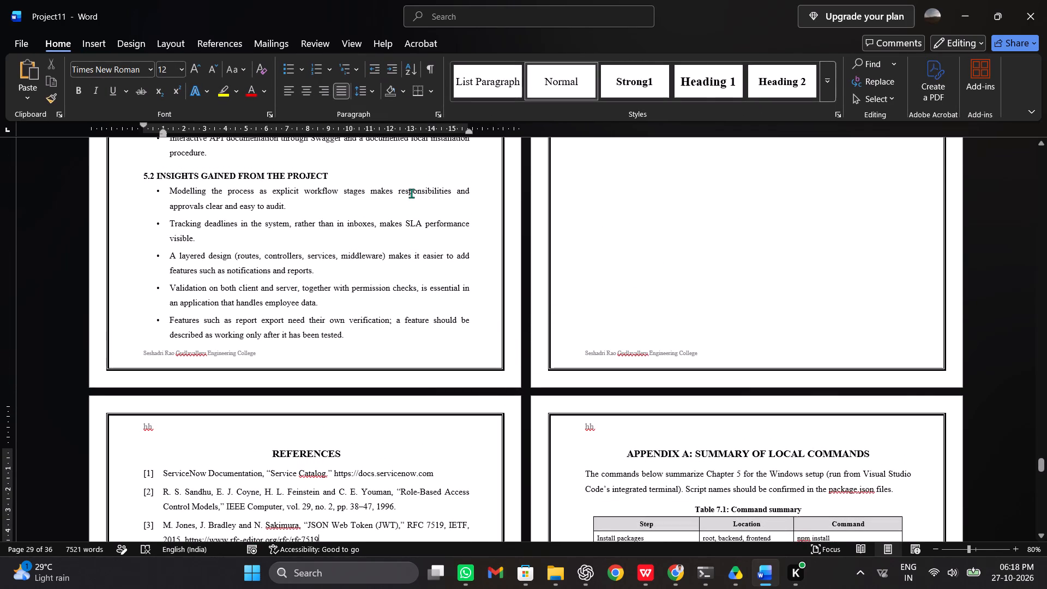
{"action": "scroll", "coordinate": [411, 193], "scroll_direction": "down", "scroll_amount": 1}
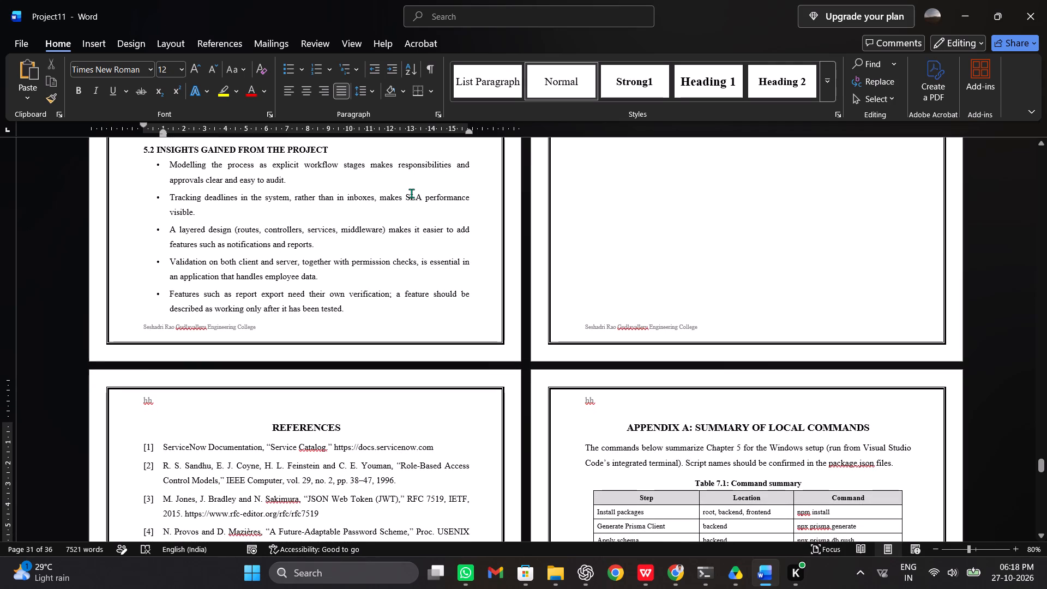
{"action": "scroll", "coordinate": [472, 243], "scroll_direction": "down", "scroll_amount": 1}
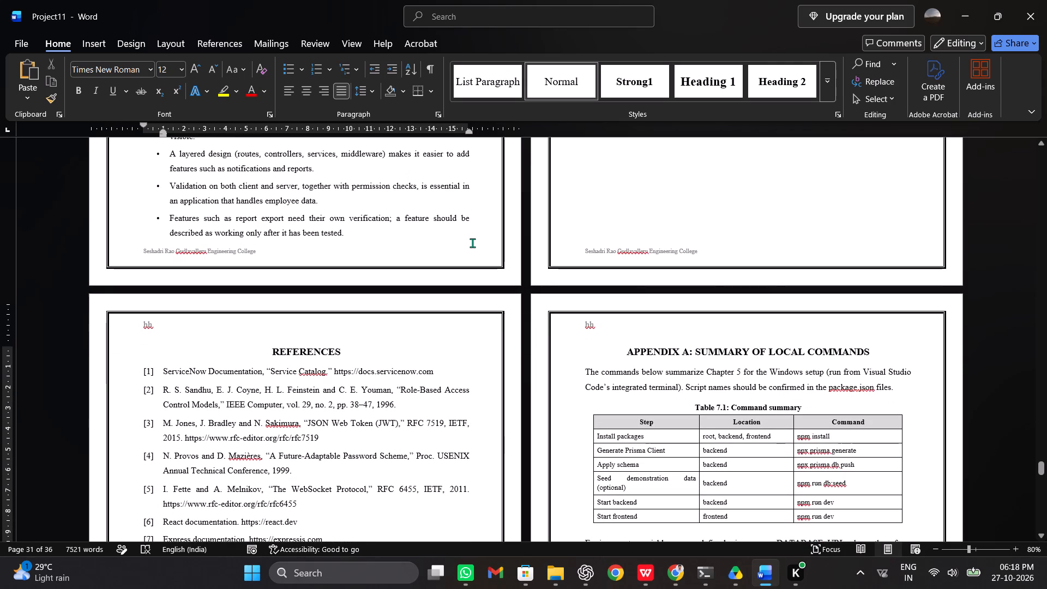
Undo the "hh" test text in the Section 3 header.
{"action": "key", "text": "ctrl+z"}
Paste "ELMS – Employee Lifecycle Management System" into the Section 3 header on the Chapter 1 page.
{"action": "scroll", "coordinate": [472, 243], "scroll_direction": "up", "scroll_amount": 20}
{"action": "scroll", "coordinate": [472, 243], "scroll_direction": "up", "scroll_amount": 1}
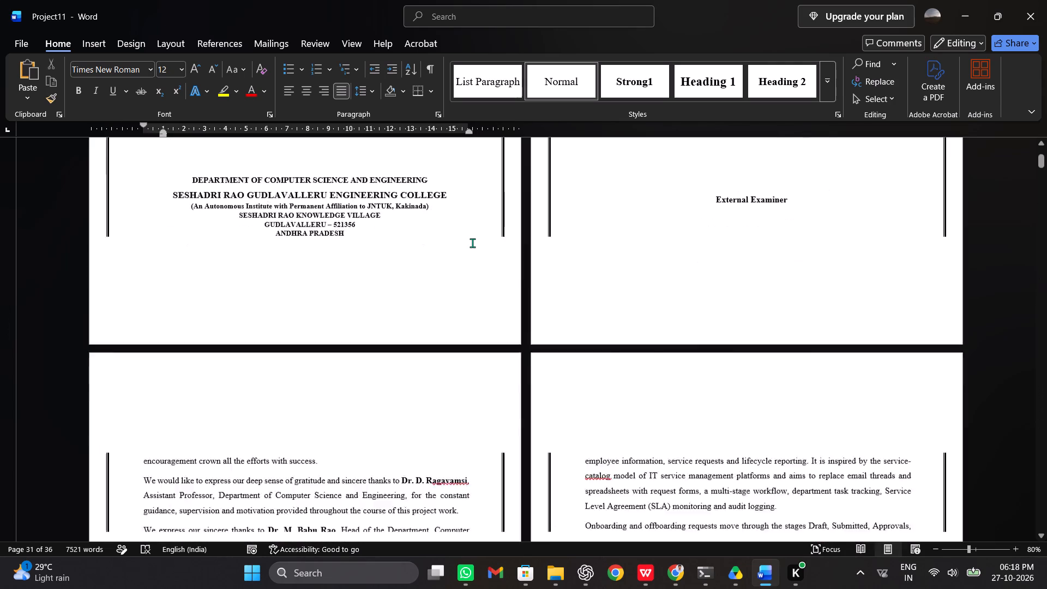
{"action": "scroll", "coordinate": [472, 243], "scroll_direction": "down", "scroll_amount": 7}
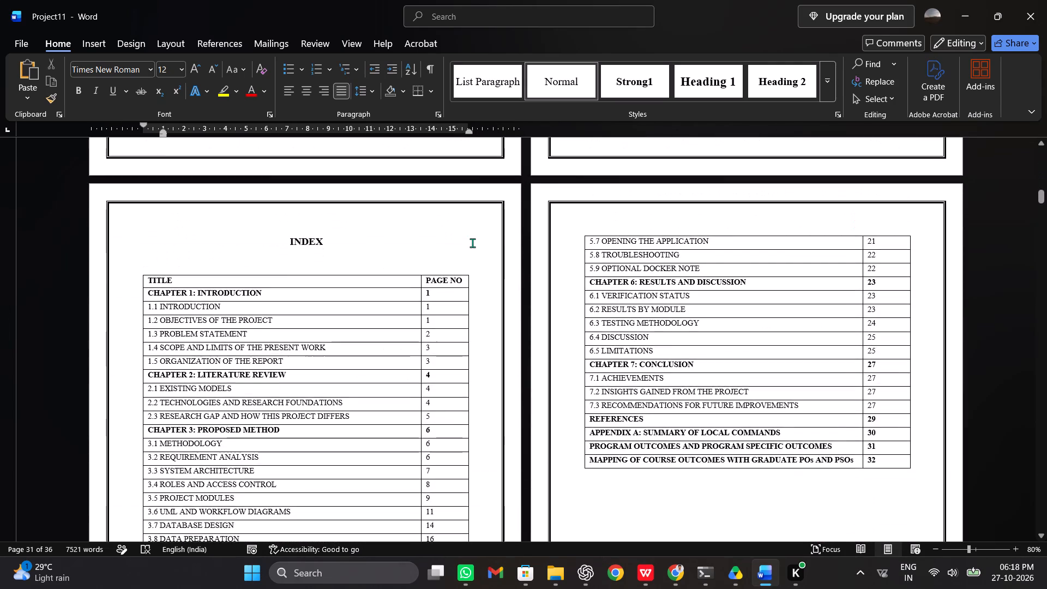
{"action": "scroll", "coordinate": [472, 243], "scroll_direction": "down", "scroll_amount": 5}
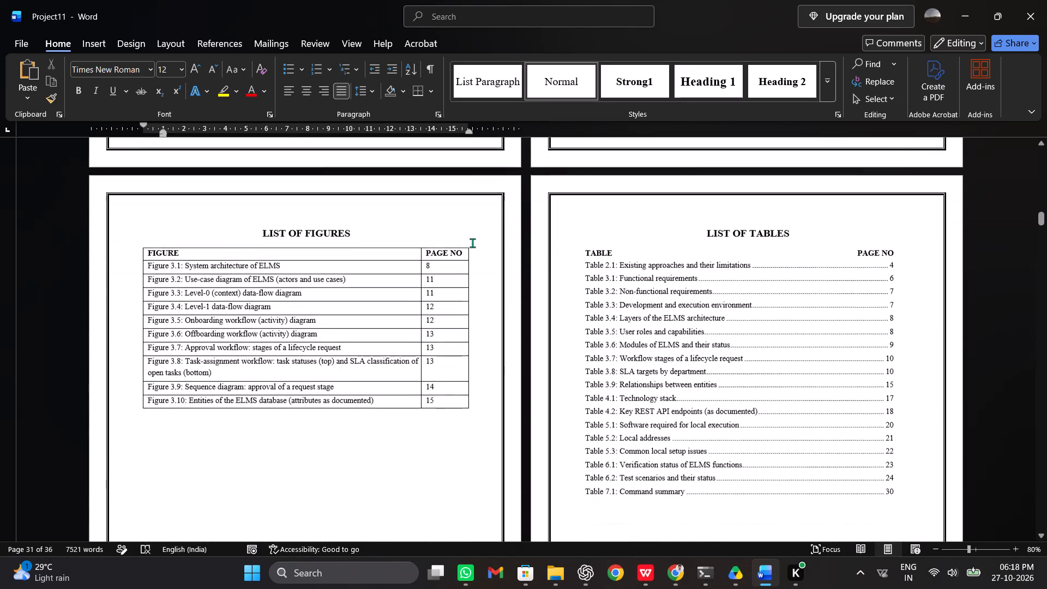
{"action": "scroll", "coordinate": [472, 243], "scroll_direction": "down", "scroll_amount": 3}
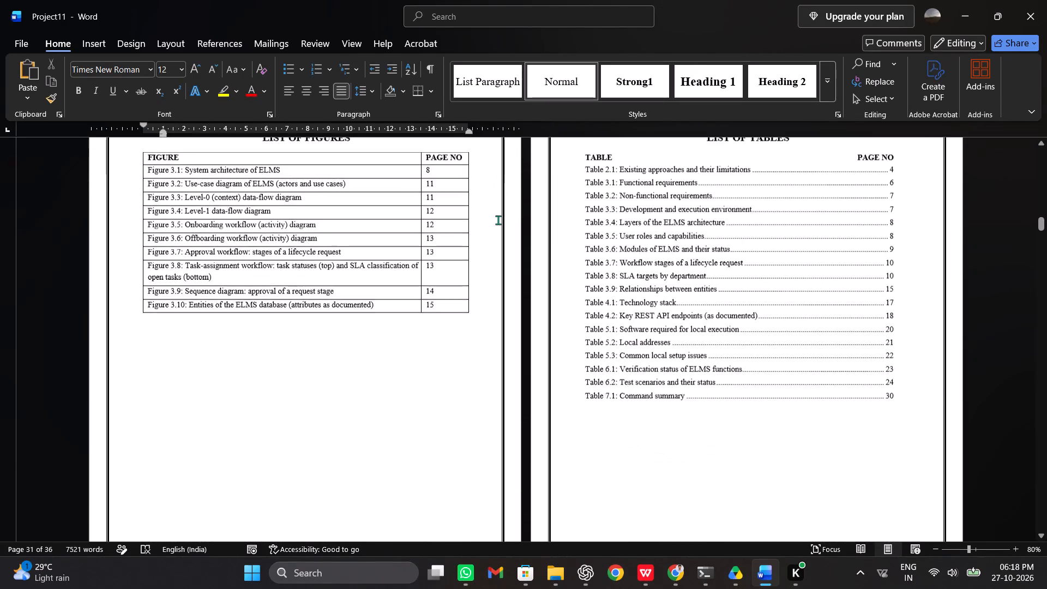
{"action": "scroll", "coordinate": [498, 220], "scroll_direction": "down", "scroll_amount": 1}
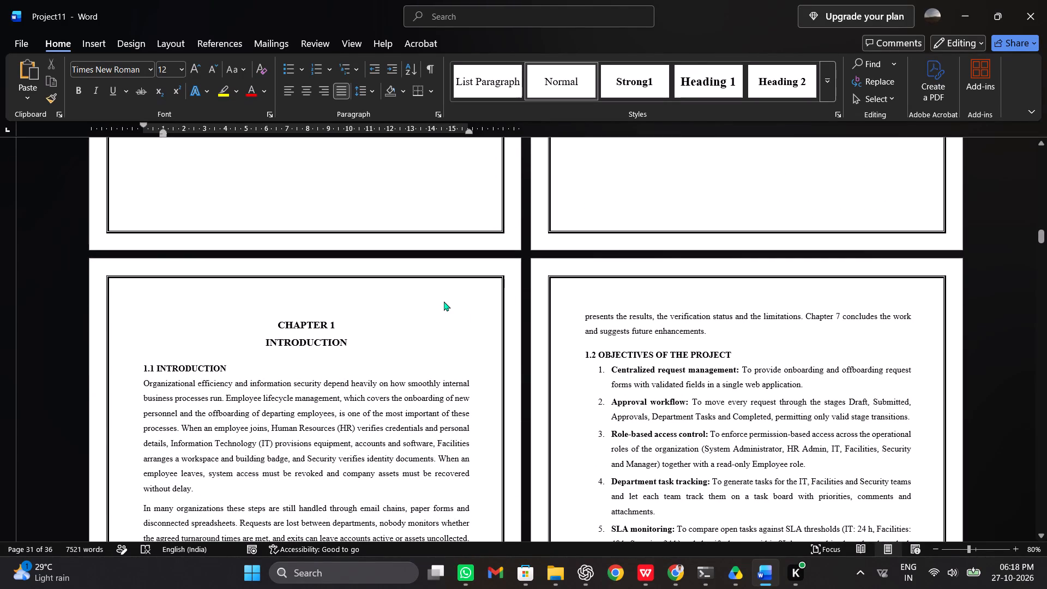
{"action": "double_click", "coordinate": [450, 291]}
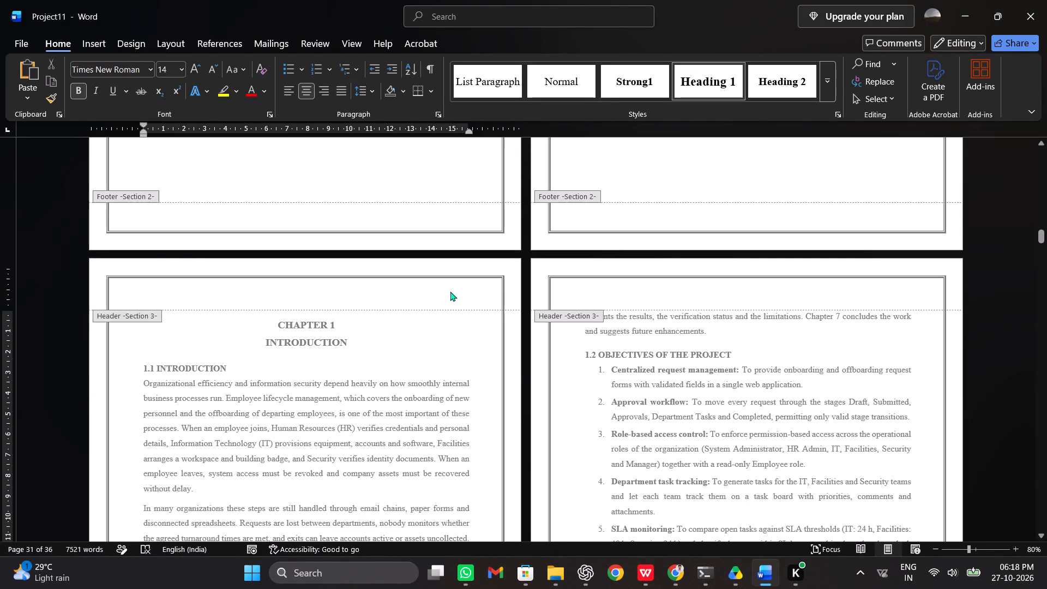
{"action": "left_click", "coordinate": [450, 291]}
{"action": "key", "text": "ctrl+v"}
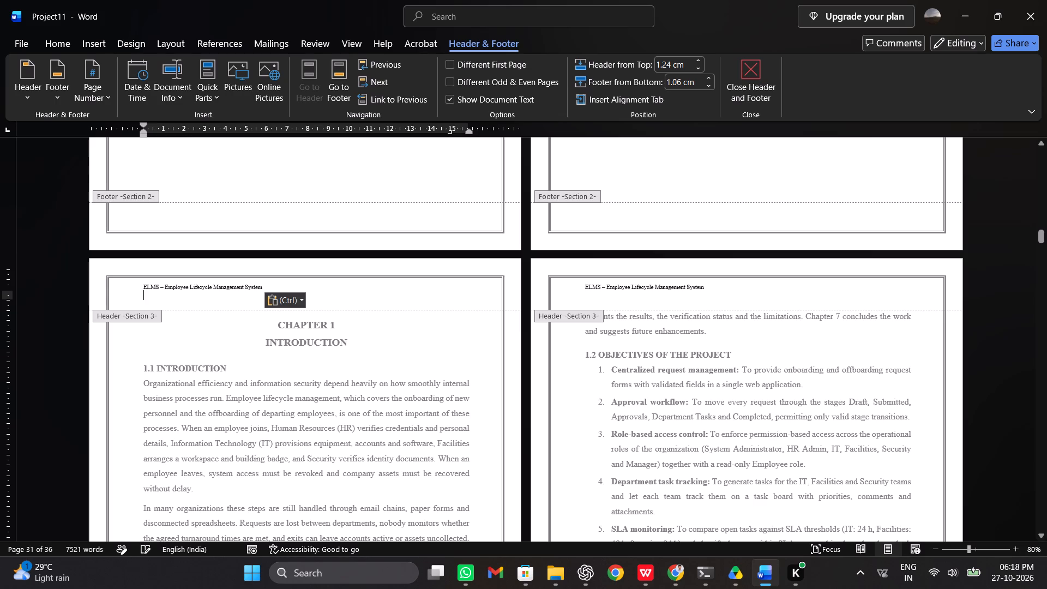
Shift the Section 3 header text "ELMS – Employee Lifecycle Management System" one tab stop toward the right margin and leave header editing.
{"action": "left_click", "coordinate": [143, 289]}
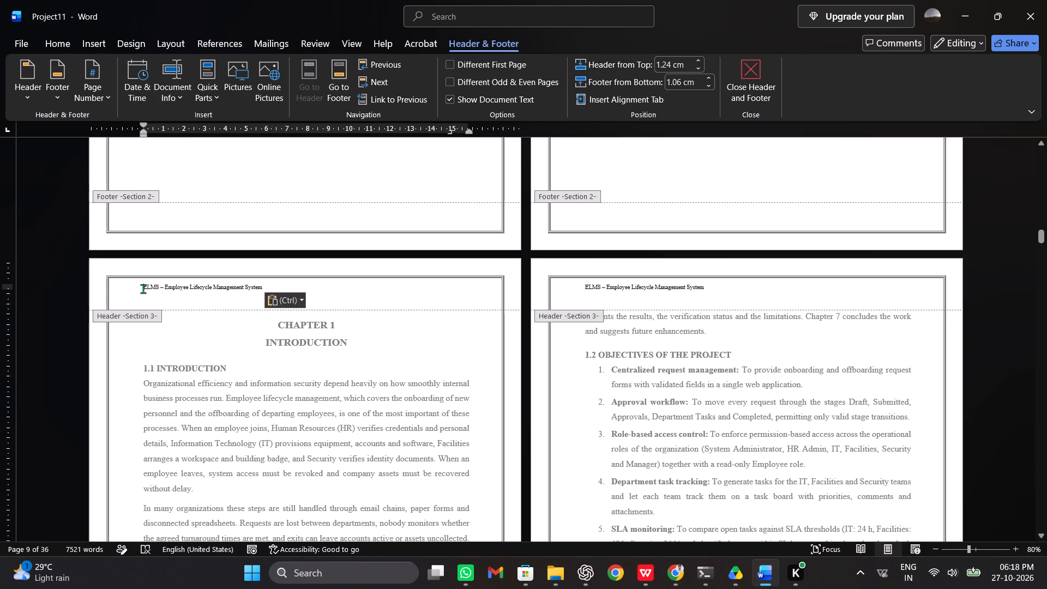
{"action": "key", "text": "Tab"}
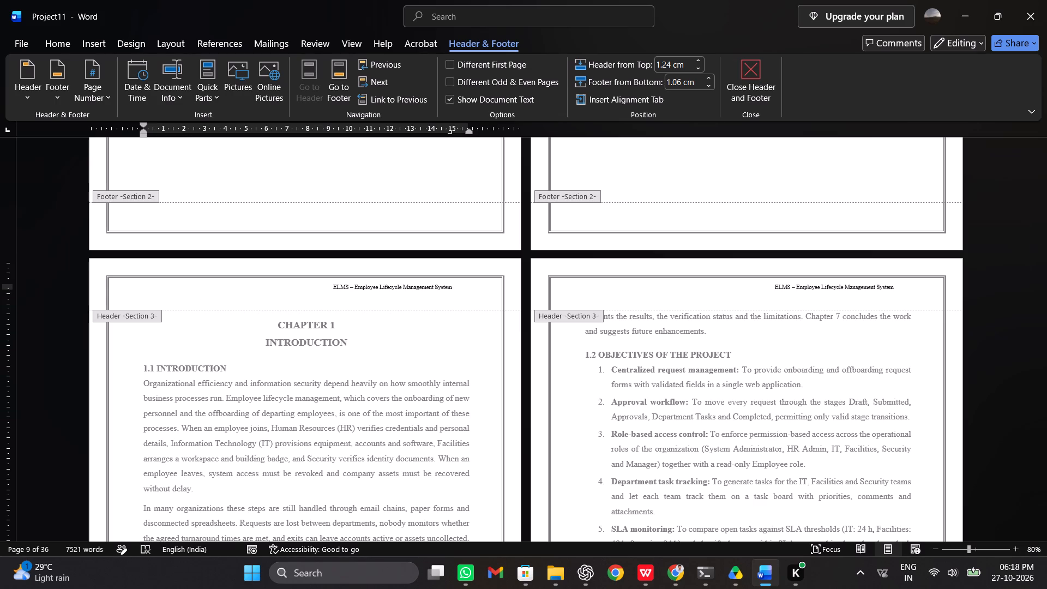
{"action": "double_click", "coordinate": [153, 395]}
Examine the headers and footers from the contents pages through the chapters to the closing Program Outcomes and mapping table pages.
{"action": "scroll", "coordinate": [153, 395], "scroll_direction": "up", "scroll_amount": 2}
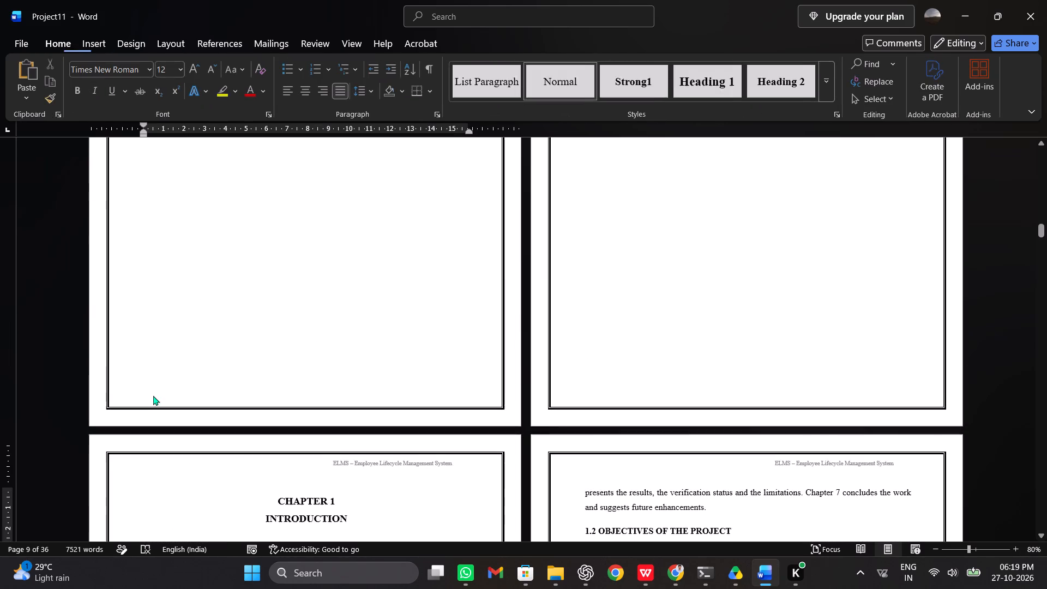
{"action": "scroll", "coordinate": [153, 395], "scroll_direction": "up", "scroll_amount": 2}
{"action": "scroll", "coordinate": [153, 395], "scroll_direction": "down", "scroll_amount": 1}
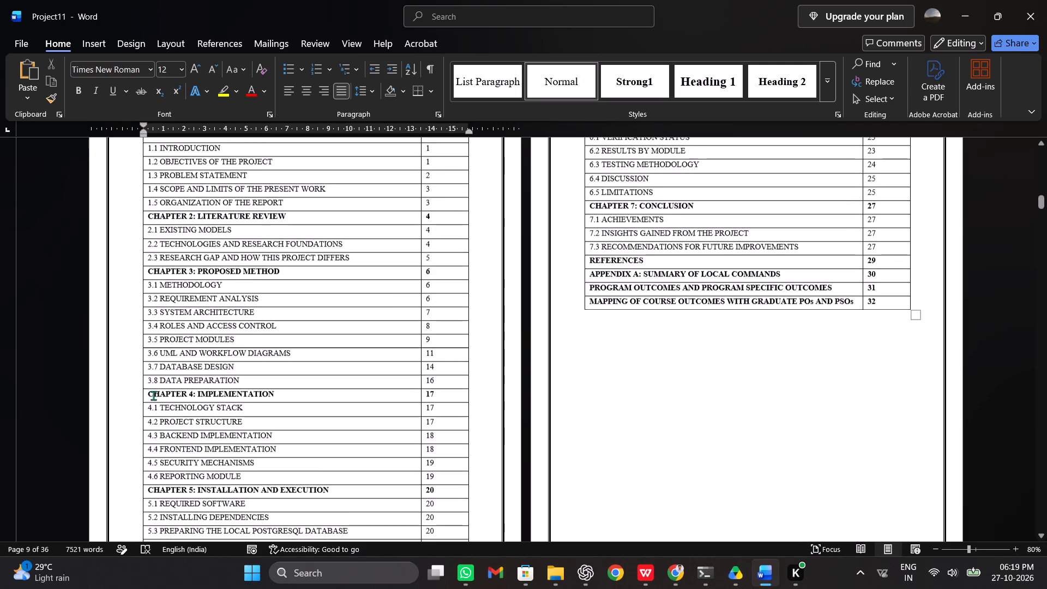
{"action": "scroll", "coordinate": [153, 395], "scroll_direction": "down", "scroll_amount": 5}
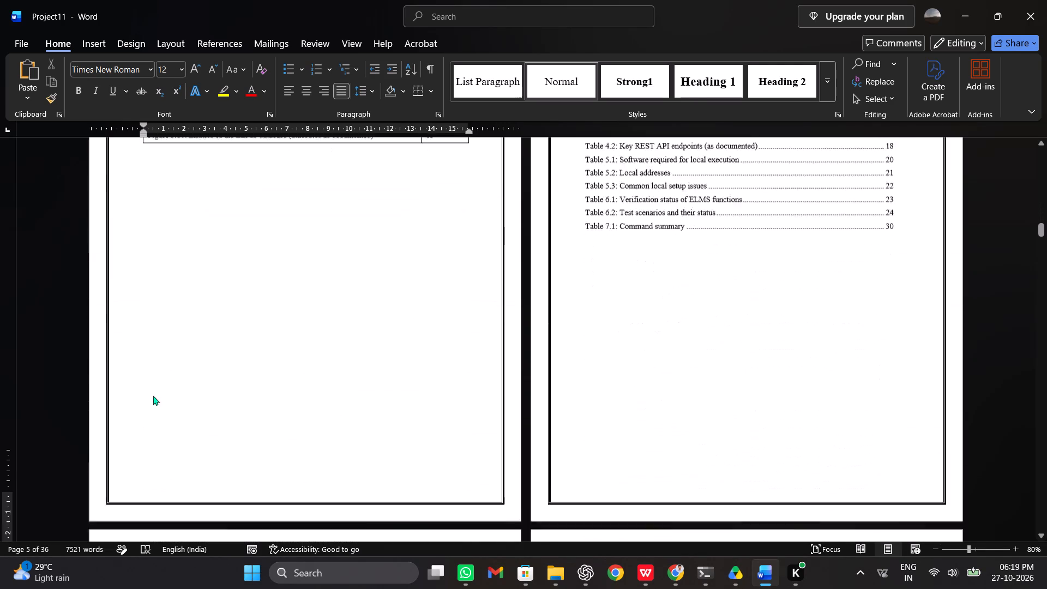
{"action": "scroll", "coordinate": [153, 395], "scroll_direction": "down", "scroll_amount": 7}
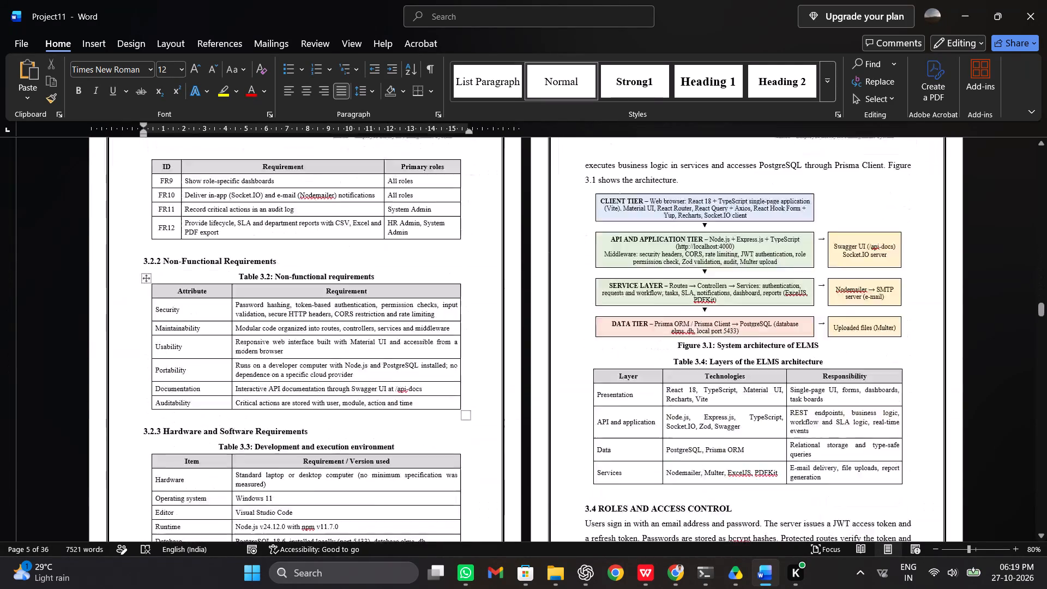
{"action": "scroll", "coordinate": [153, 395], "scroll_direction": "down", "scroll_amount": 5}
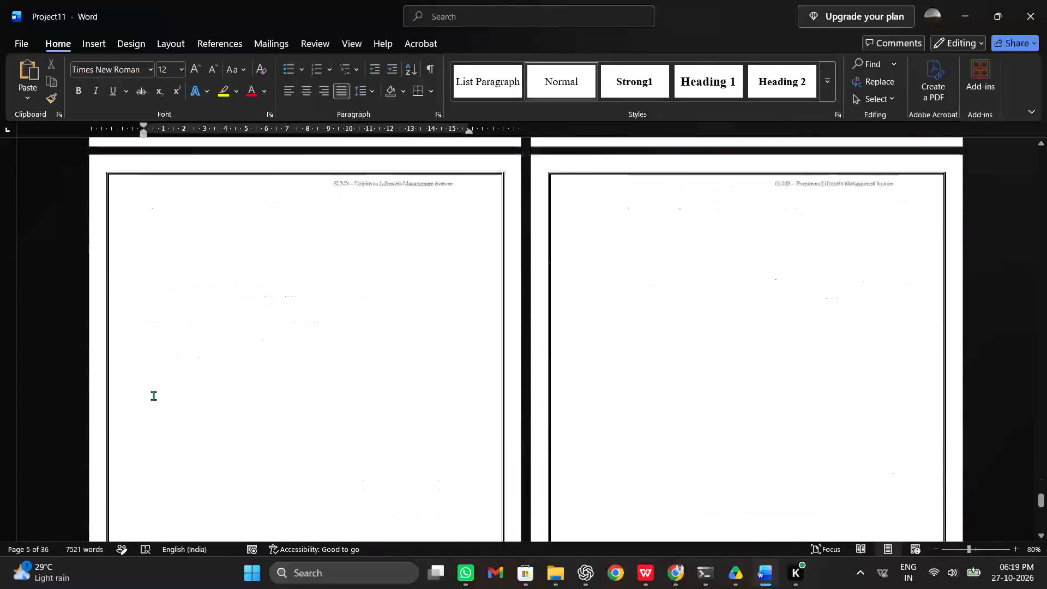
{"action": "scroll", "coordinate": [153, 395], "scroll_direction": "down", "scroll_amount": 1}
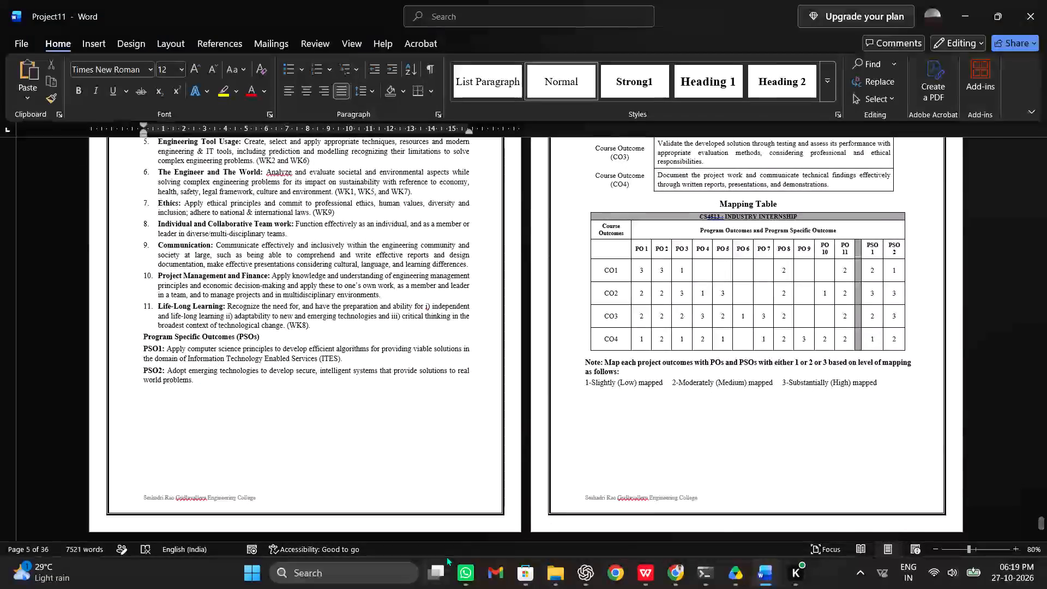
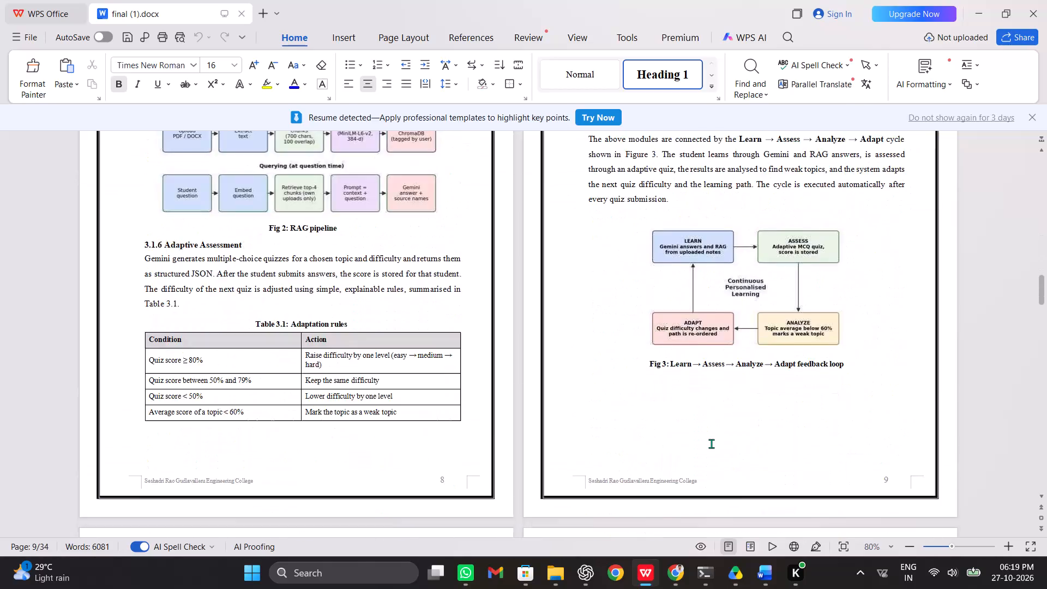
Examine the reference report's headers and footers from the adaptive assessment pages to the closing mapping table, and around the References–Program Outcomes boundary.
{"action": "scroll", "coordinate": [711, 443], "scroll_direction": "down", "scroll_amount": 7}
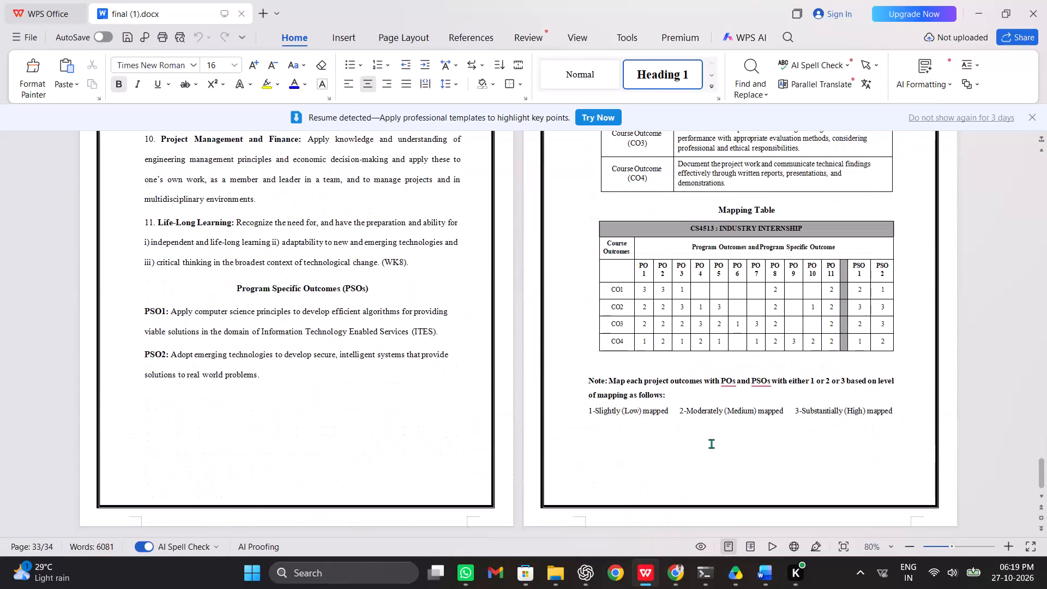
{"action": "scroll", "coordinate": [711, 443], "scroll_direction": "down", "scroll_amount": 1}
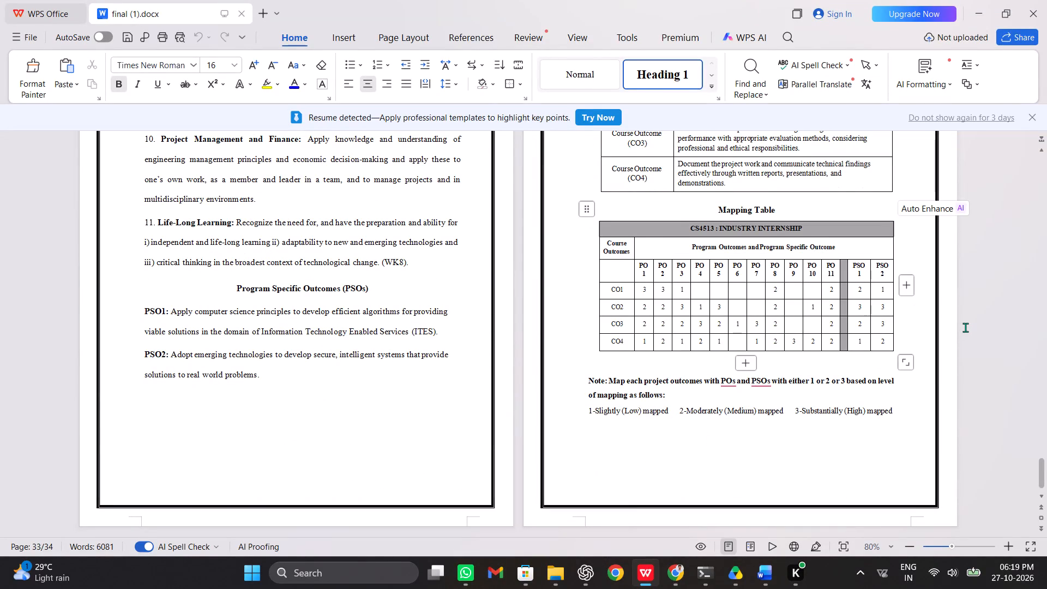
{"action": "left_click", "coordinate": [965, 327]}
{"action": "scroll", "coordinate": [965, 327], "scroll_direction": "up", "scroll_amount": 2}
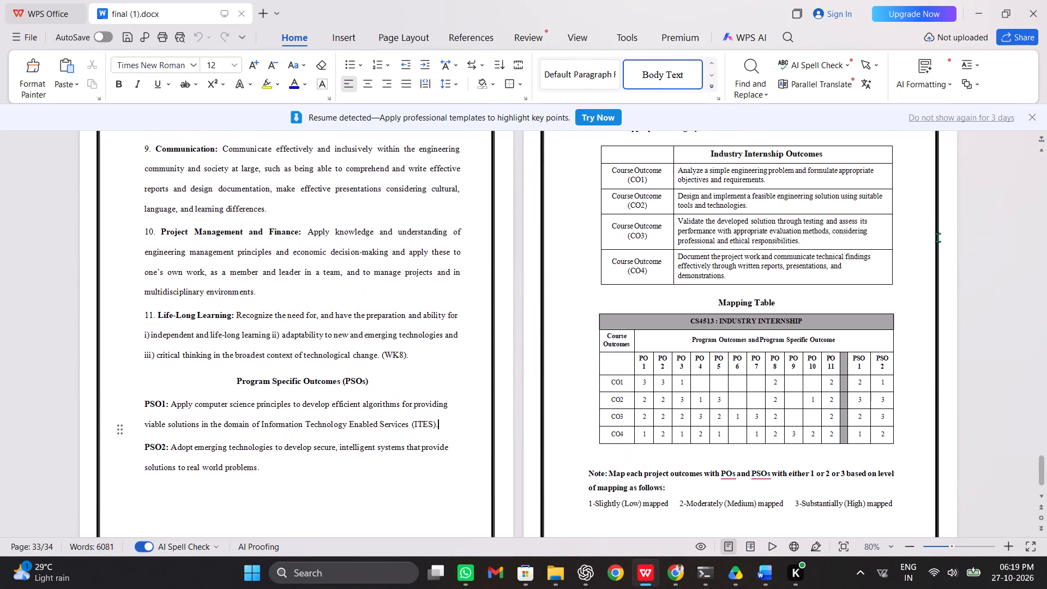
{"action": "scroll", "coordinate": [946, 253], "scroll_direction": "up", "scroll_amount": 2}
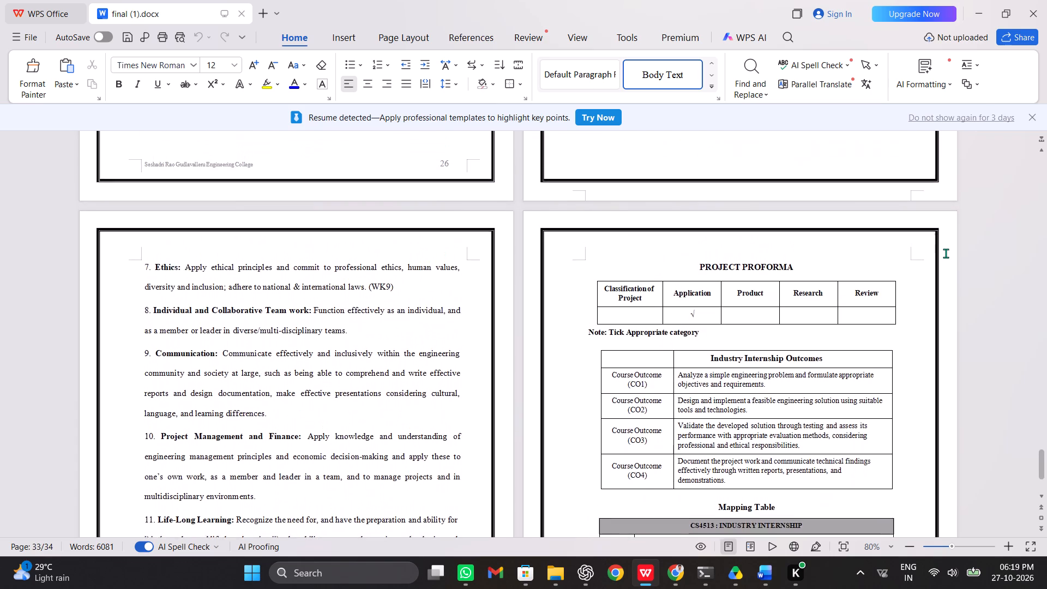
{"action": "scroll", "coordinate": [946, 253], "scroll_direction": "up", "scroll_amount": 2}
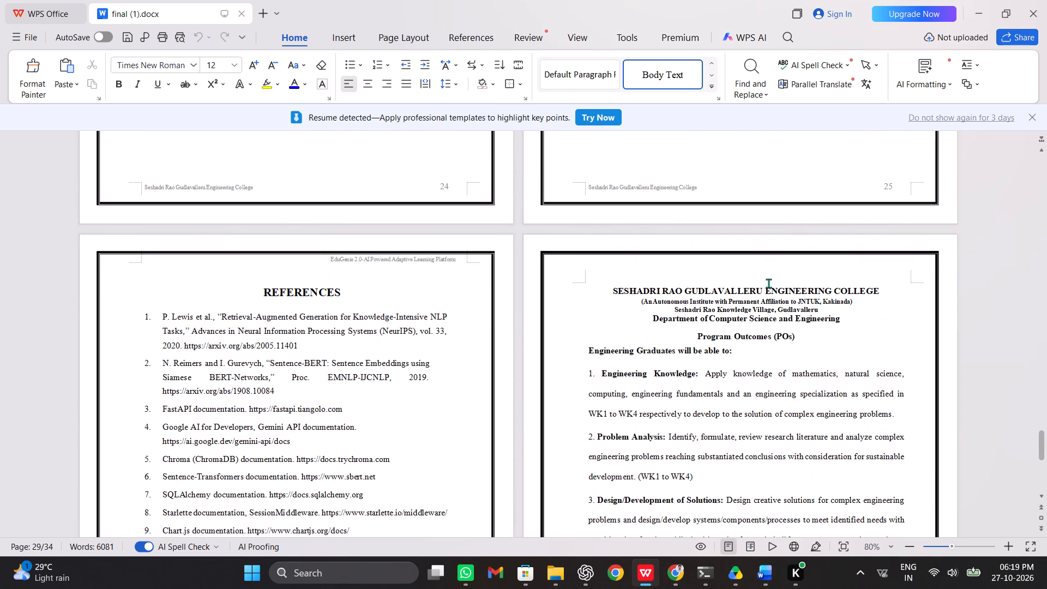
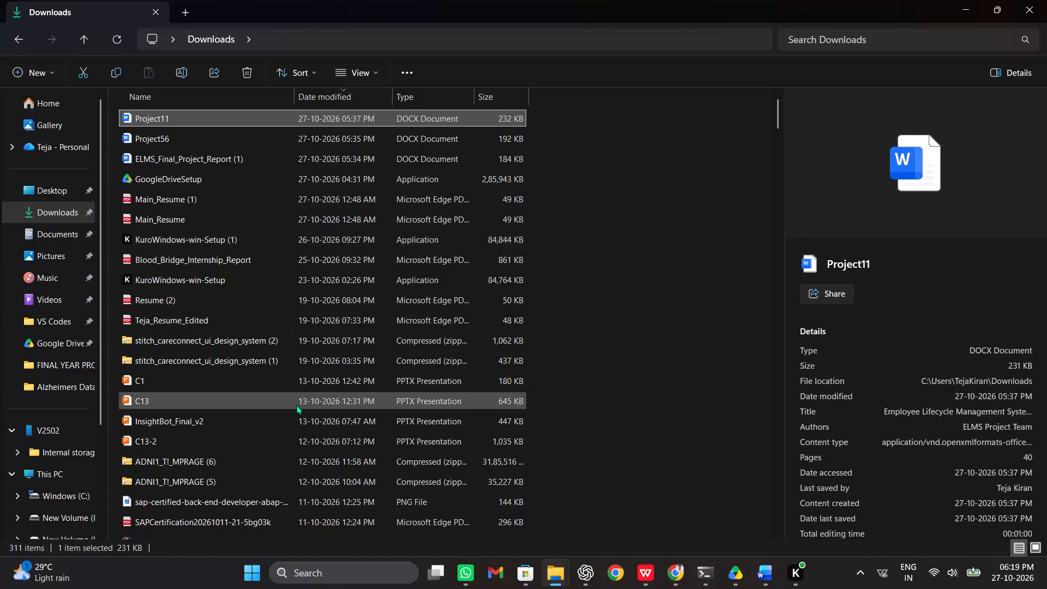
Look through the Desktop folder's files in File Explorer for the report document, checking the PE-2,3,4 Experiments 1 document's details.
{"action": "scroll", "coordinate": [297, 405], "scroll_direction": "down", "scroll_amount": 1}
{"action": "scroll", "coordinate": [297, 405], "scroll_direction": "up", "scroll_amount": 4}
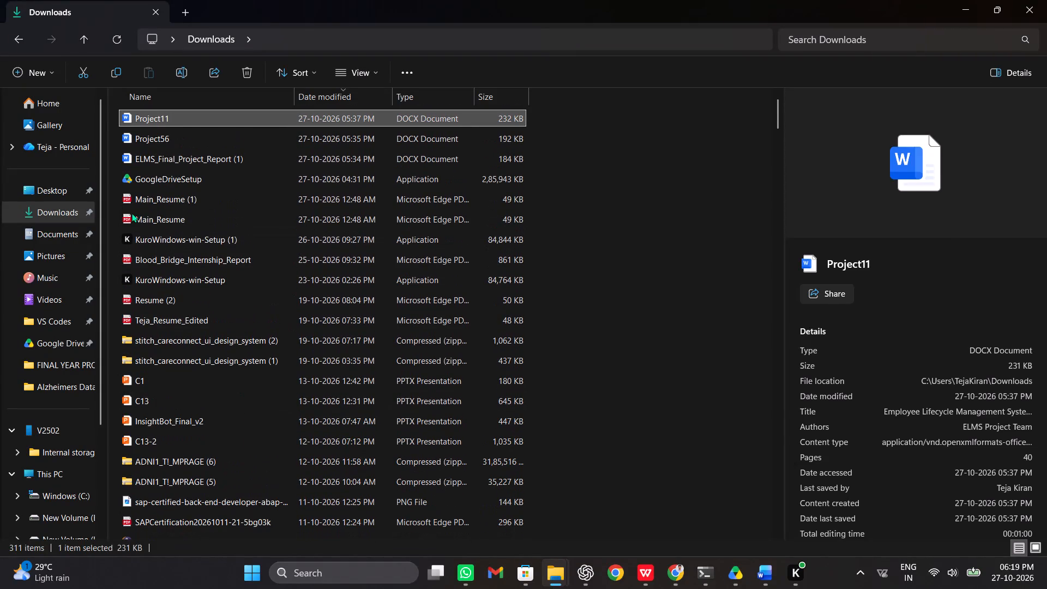
{"action": "left_click", "coordinate": [65, 203]}
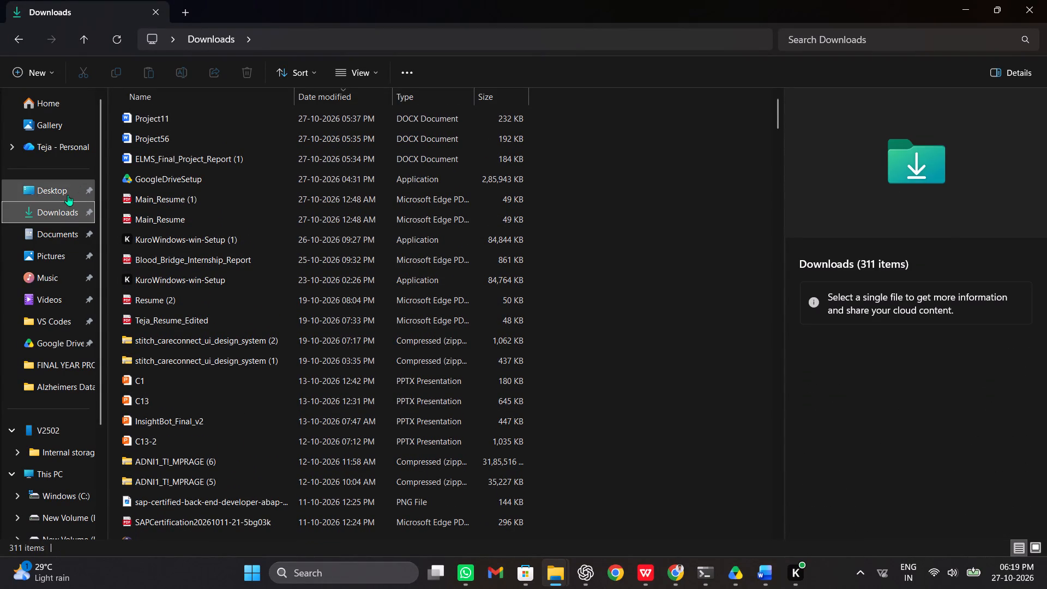
{"action": "left_click", "coordinate": [68, 195]}
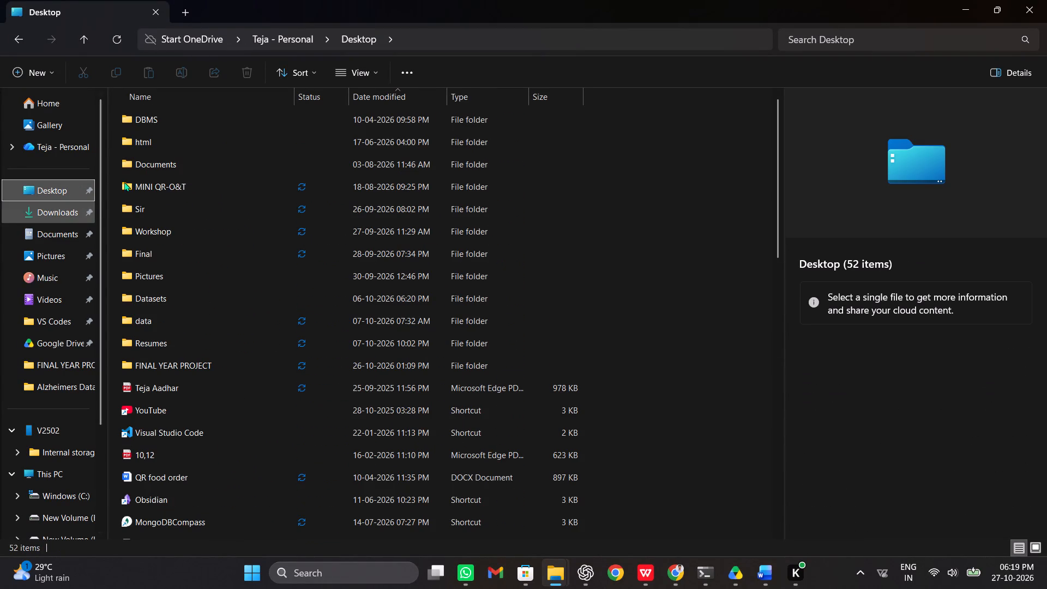
{"action": "scroll", "coordinate": [174, 158], "scroll_direction": "down", "scroll_amount": 3}
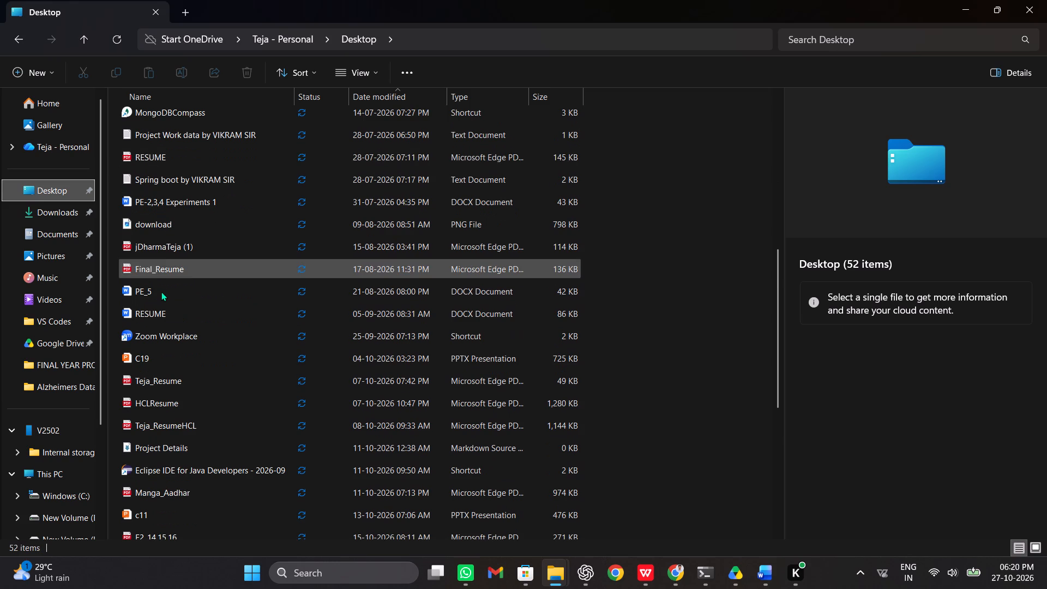
{"action": "scroll", "coordinate": [161, 291], "scroll_direction": "down", "scroll_amount": 1}
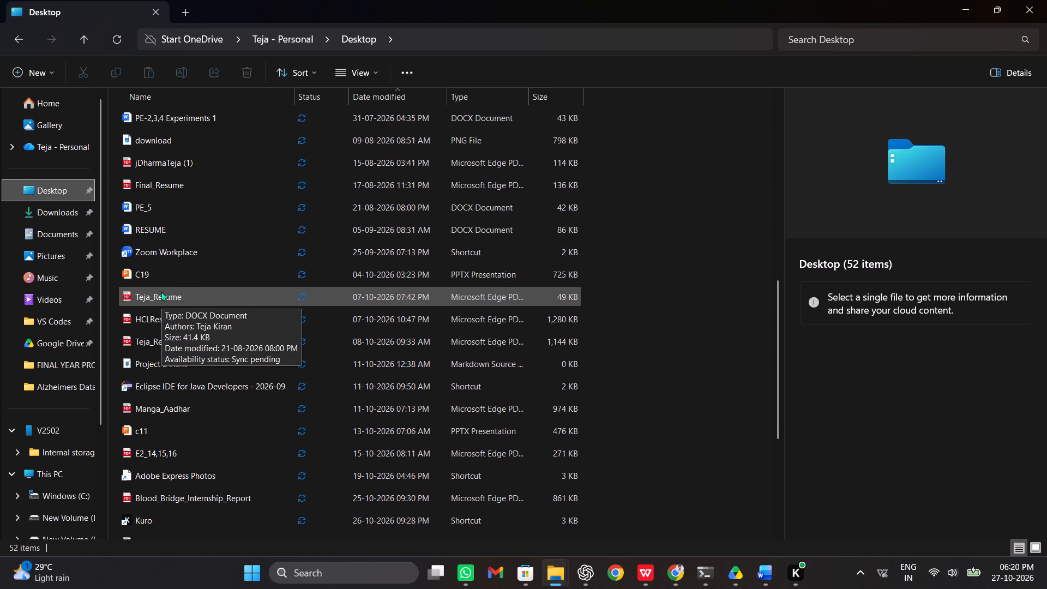
{"action": "left_click", "coordinate": [176, 112]}
{"action": "scroll", "coordinate": [176, 112], "scroll_direction": "up", "scroll_amount": 1}
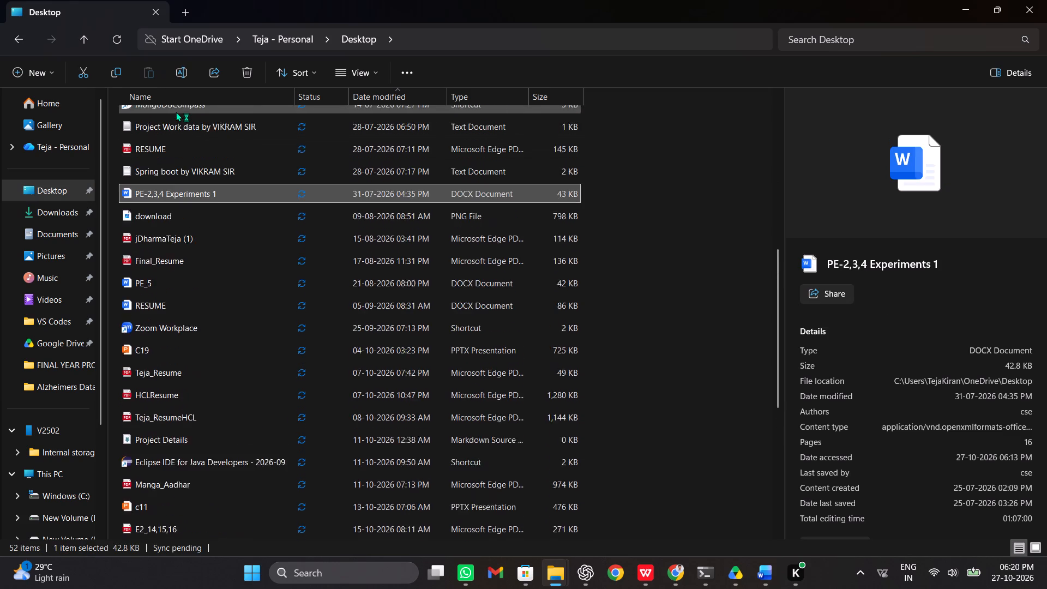
{"action": "scroll", "coordinate": [176, 112], "scroll_direction": "up", "scroll_amount": 1}
{"action": "scroll", "coordinate": [180, 158], "scroll_direction": "up", "scroll_amount": 2}
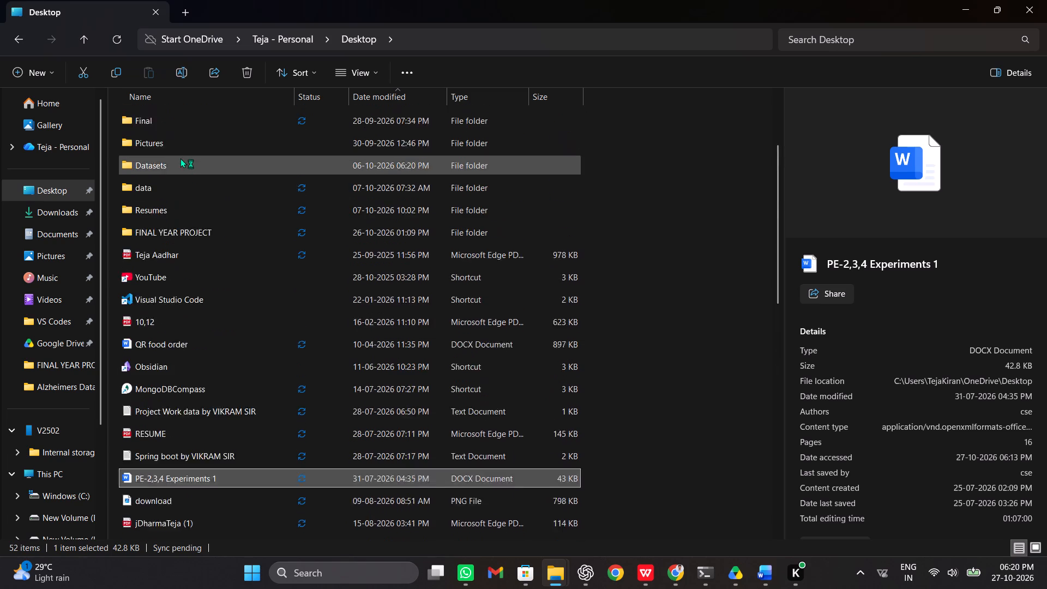
{"action": "scroll", "coordinate": [204, 318], "scroll_direction": "down", "scroll_amount": 1}
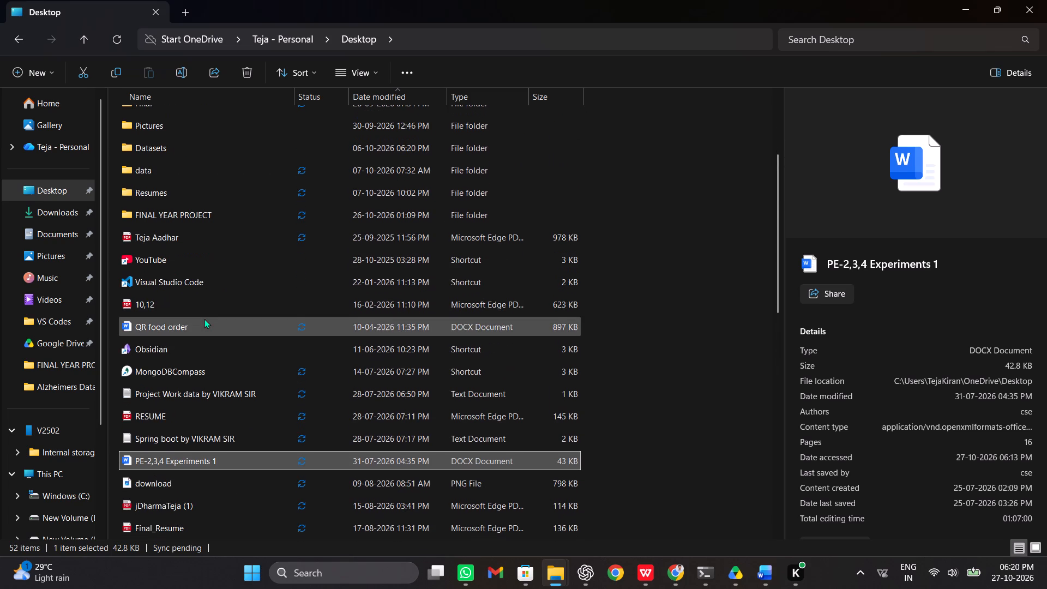
Return to the Downloads folder, check the details of ELMS_Final_Project_Report (1), and look through the older files.
{"action": "left_click", "coordinate": [55, 209]}
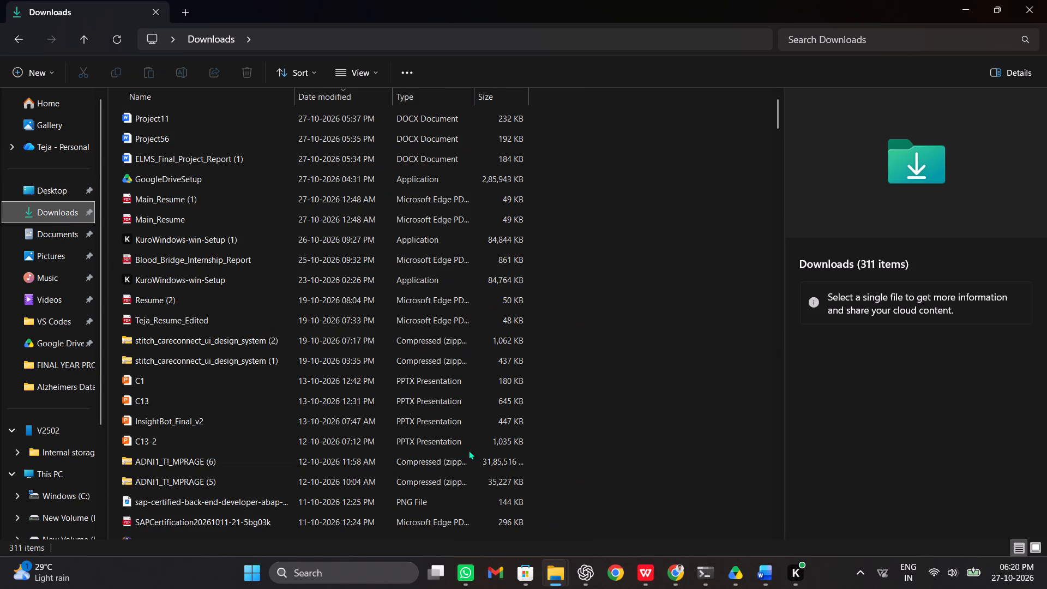
{"action": "left_click", "coordinate": [342, 164]}
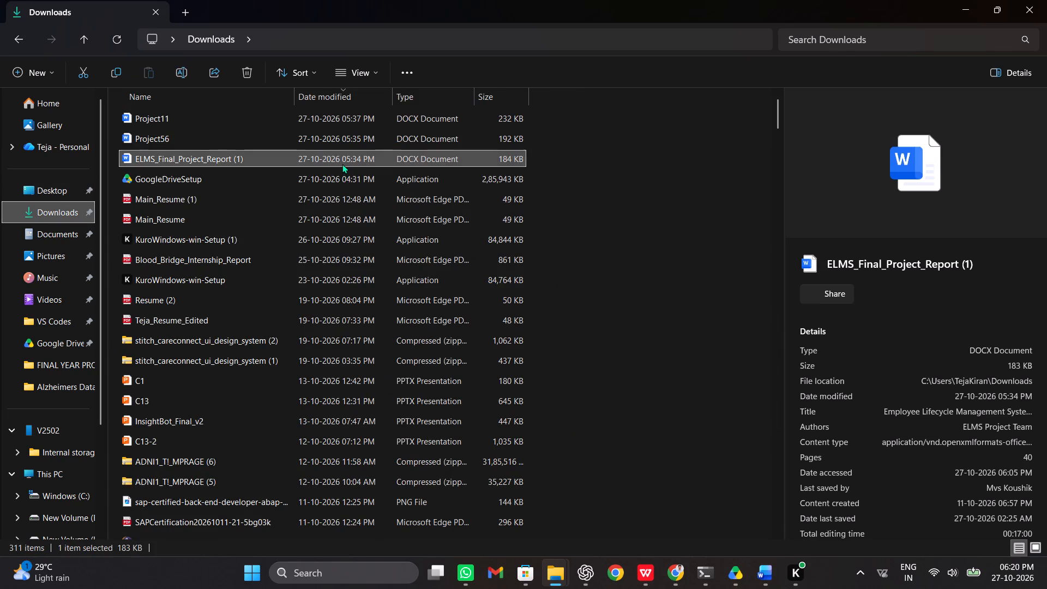
{"action": "scroll", "coordinate": [342, 164], "scroll_direction": "down", "scroll_amount": 4}
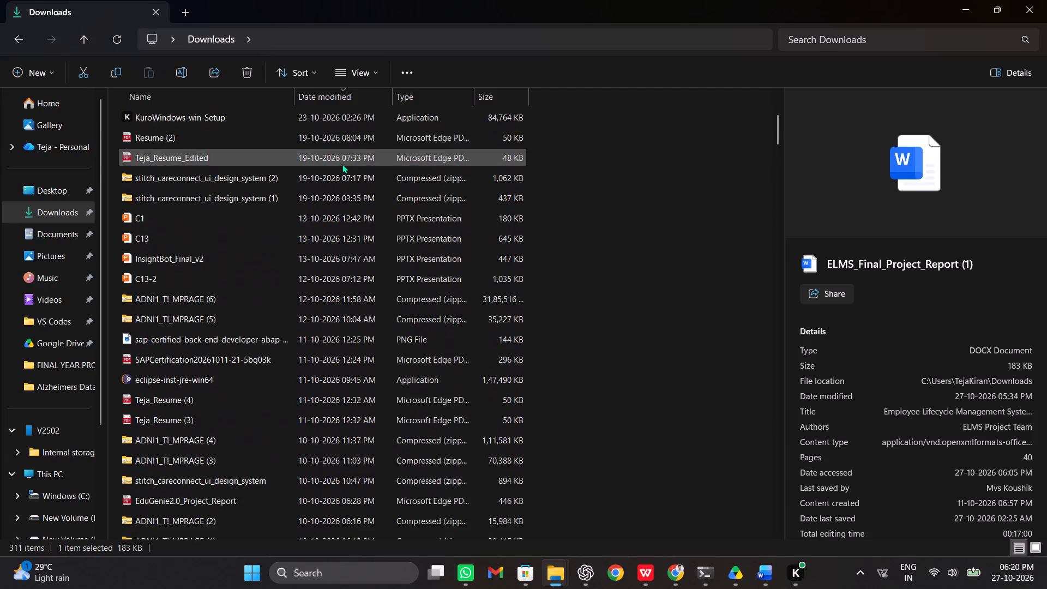
{"action": "scroll", "coordinate": [342, 164], "scroll_direction": "down", "scroll_amount": 1}
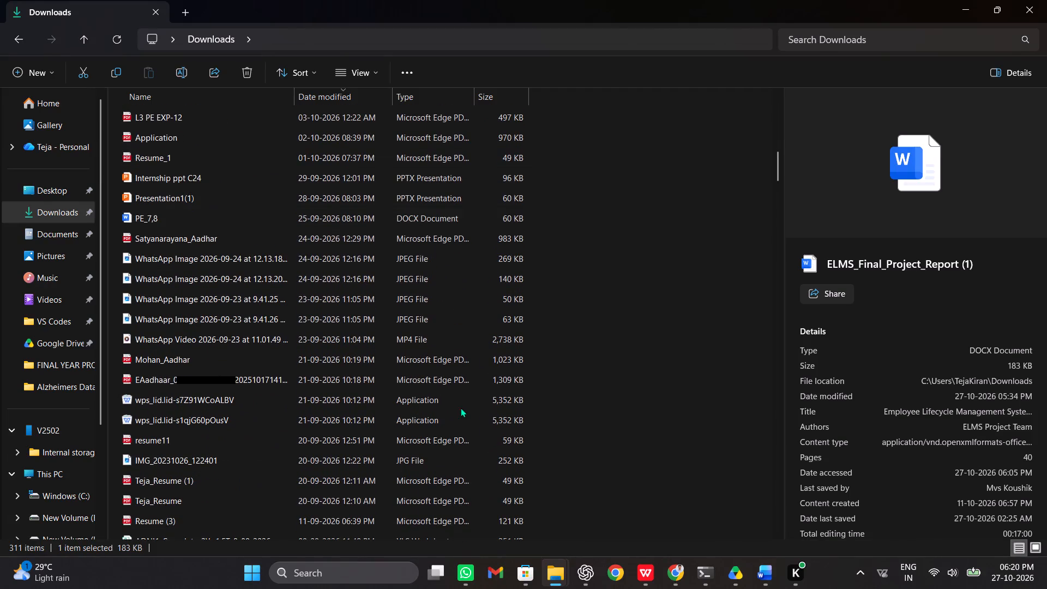
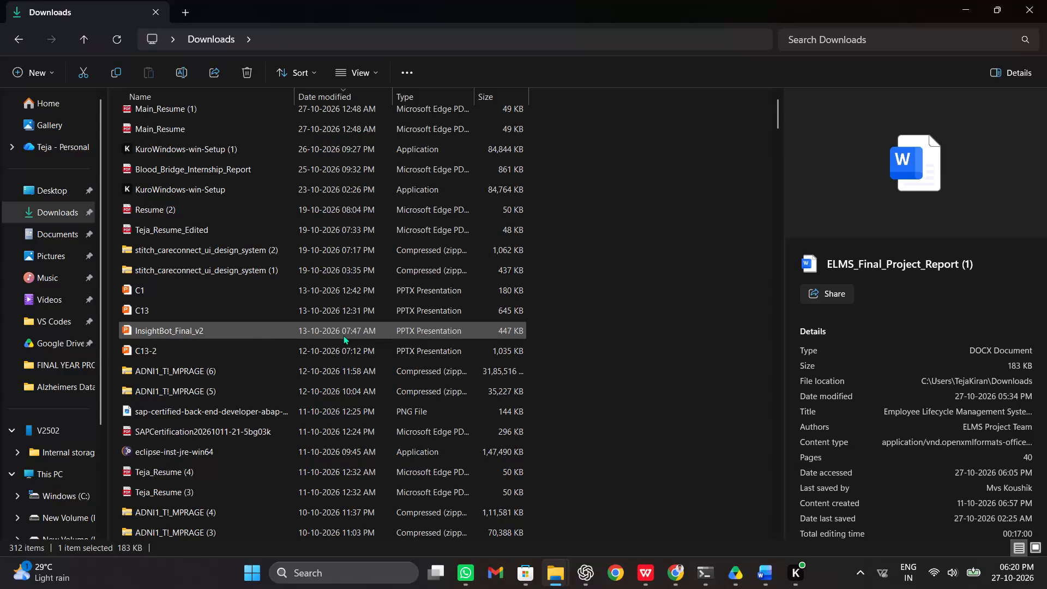
Refresh the Downloads folder and open the document named final in Word.
{"action": "left_click", "coordinate": [125, 45]}
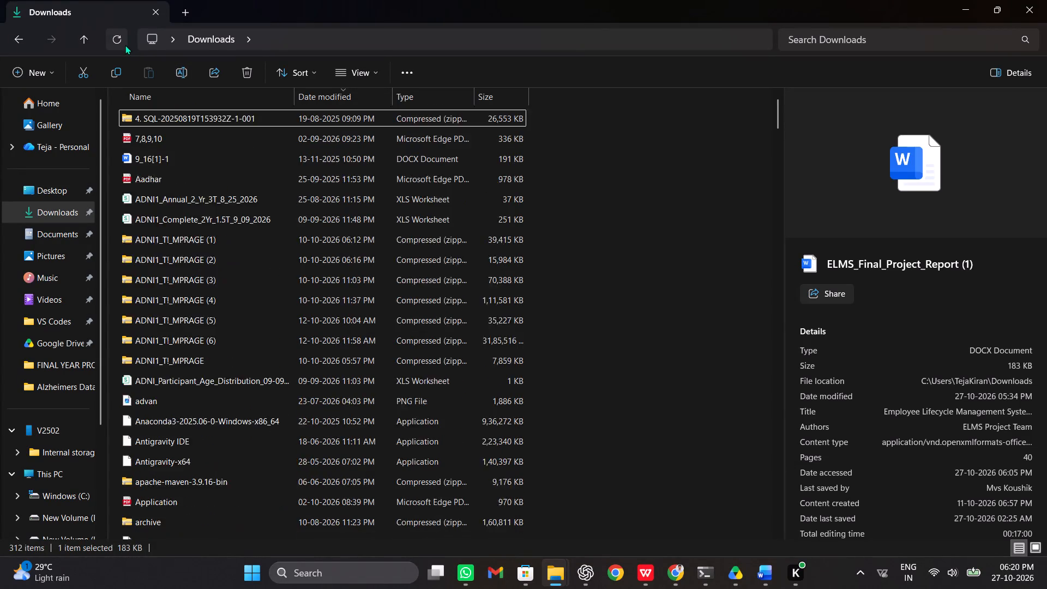
{"action": "left_click", "coordinate": [152, 113]}
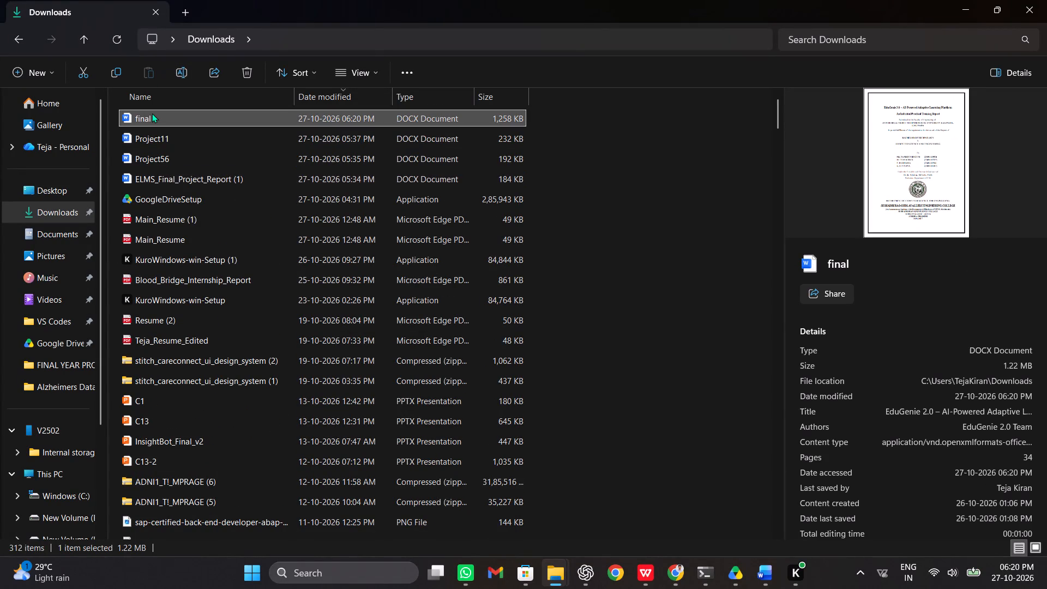
{"action": "right_click", "coordinate": [152, 113]}
{"action": "left_click", "coordinate": [212, 97]}
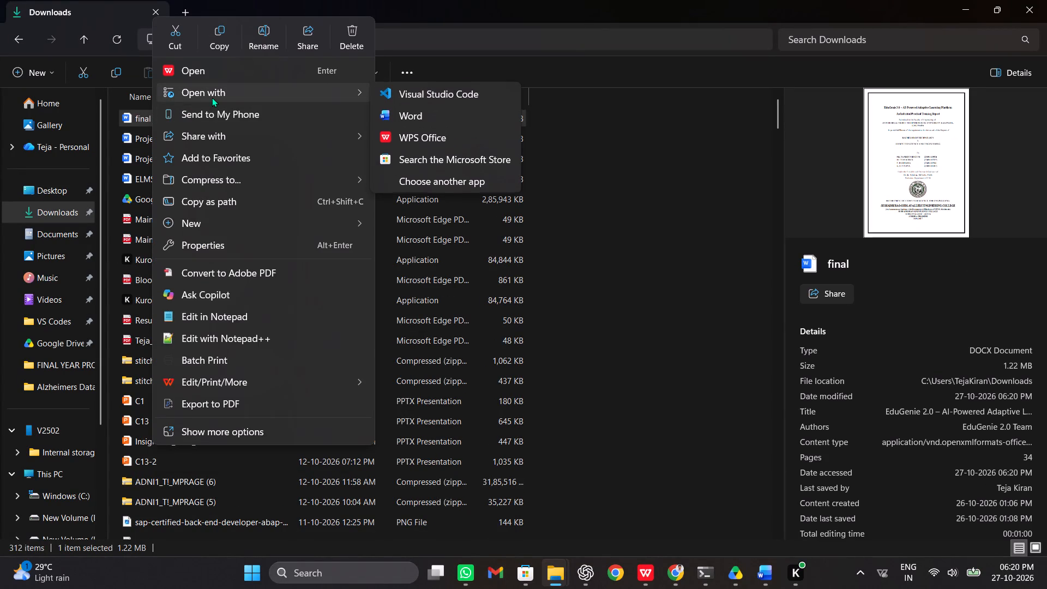
{"action": "left_click", "coordinate": [417, 118]}
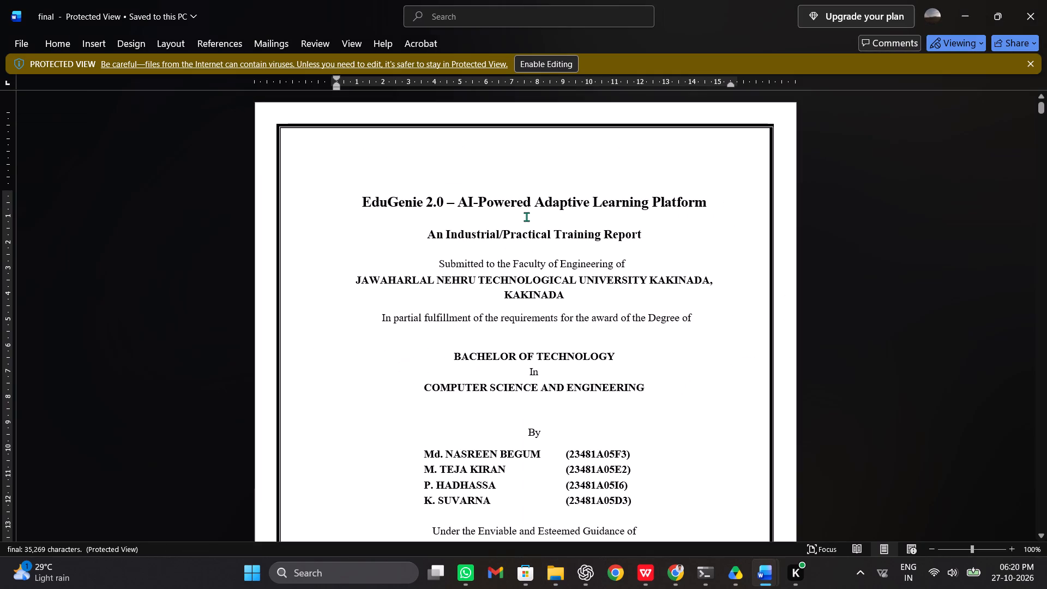
Copy the closing pages of the final document, from the Program Outcomes (POs) page to the end of the Mapping Table page.
{"action": "scroll", "coordinate": [526, 217], "scroll_direction": "down", "scroll_amount": 3}
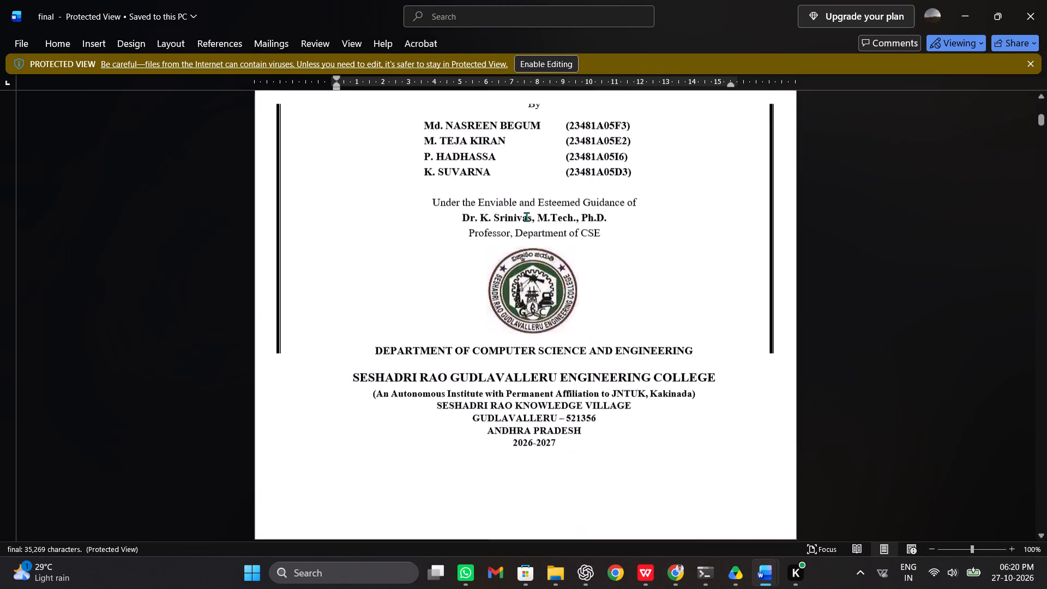
{"action": "scroll", "coordinate": [526, 217], "scroll_direction": "down", "scroll_amount": 17}
{"action": "scroll", "coordinate": [526, 217], "scroll_direction": "up", "scroll_amount": 6}
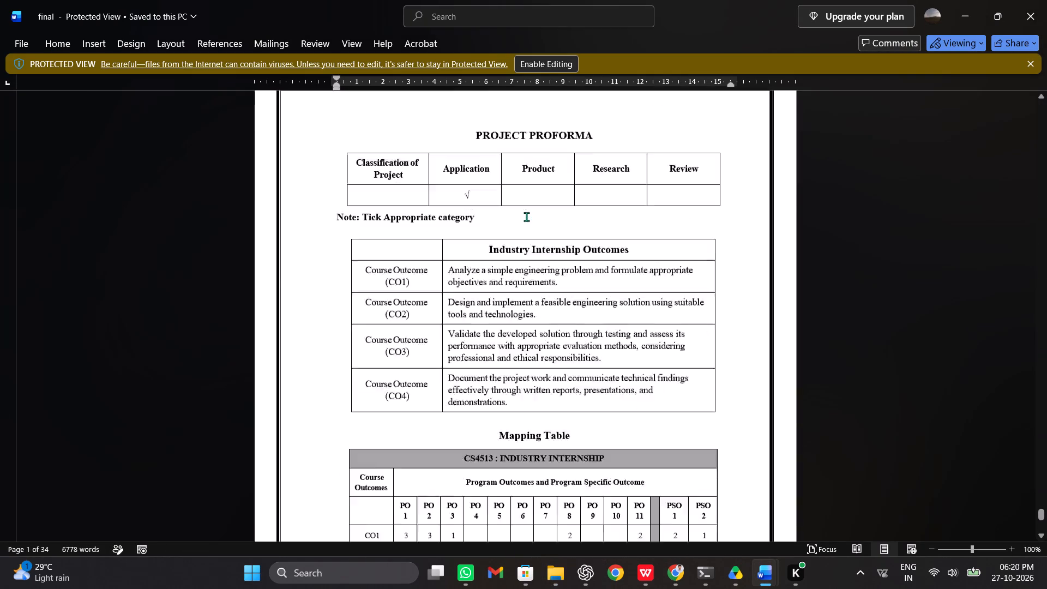
{"action": "scroll", "coordinate": [526, 217], "scroll_direction": "up", "scroll_amount": 4}
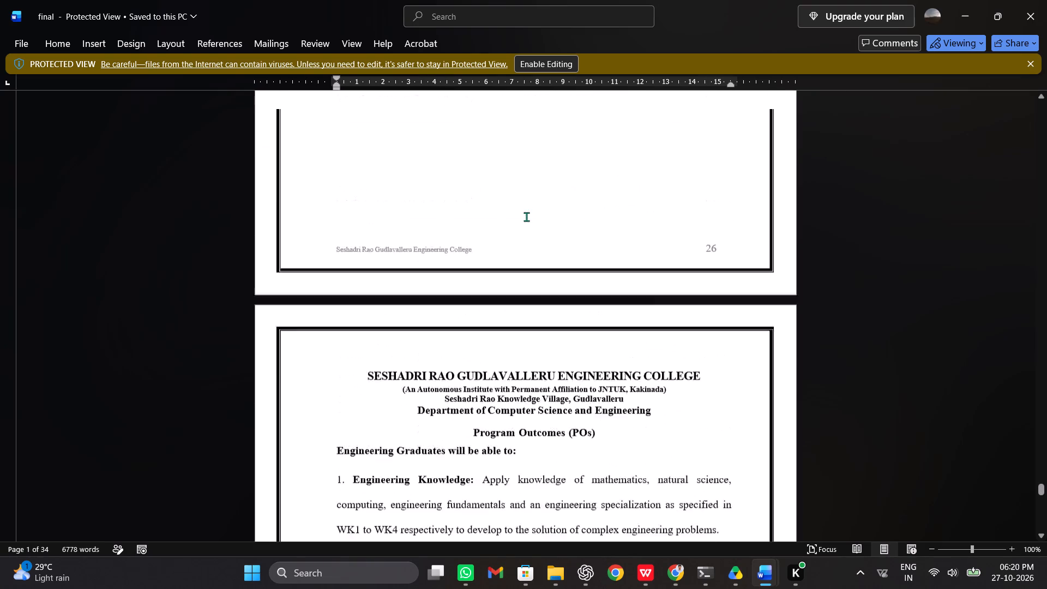
{"action": "scroll", "coordinate": [526, 217], "scroll_direction": "up", "scroll_amount": 1}
{"action": "scroll", "coordinate": [424, 308], "scroll_direction": "down", "scroll_amount": 2}
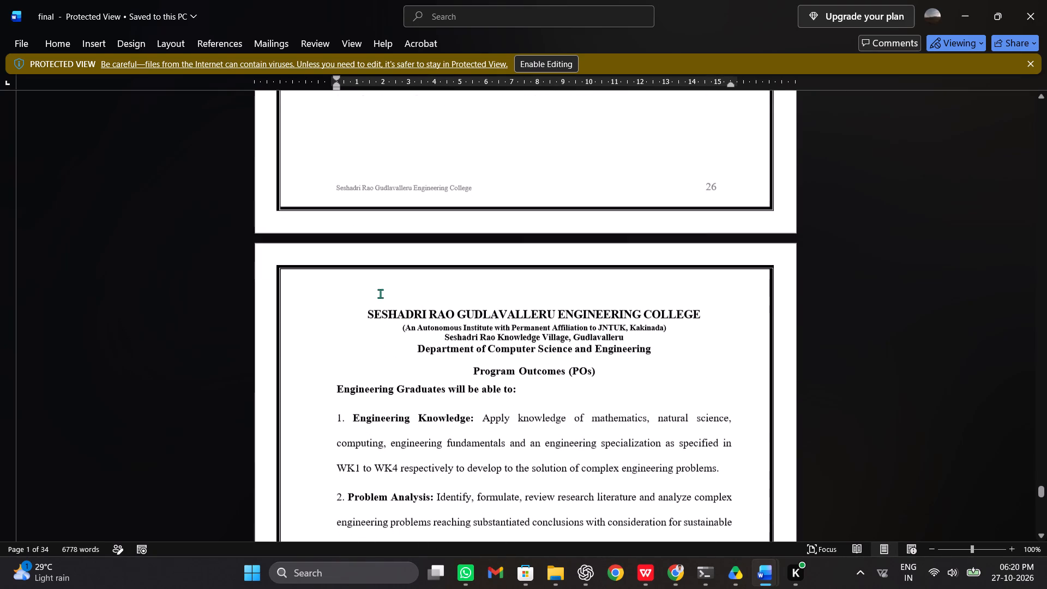
{"action": "left_click_drag", "start_coordinate": [276, 245], "coordinate": [392, 395]}
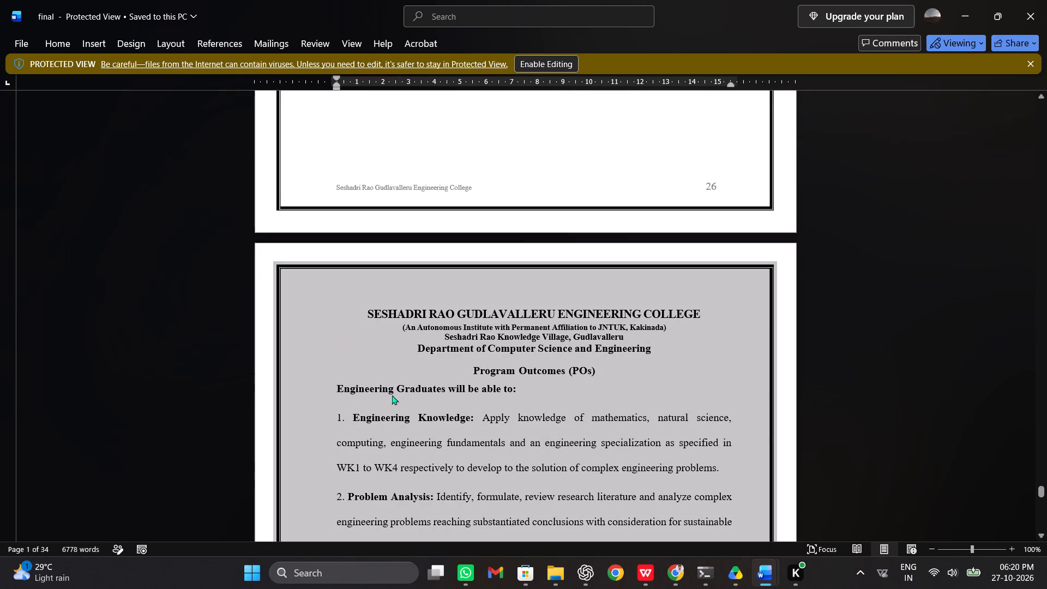
{"action": "left_click_drag", "start_coordinate": [392, 395], "coordinate": [435, 553]}
{"action": "scroll", "coordinate": [396, 402], "scroll_direction": "up", "scroll_amount": 1}
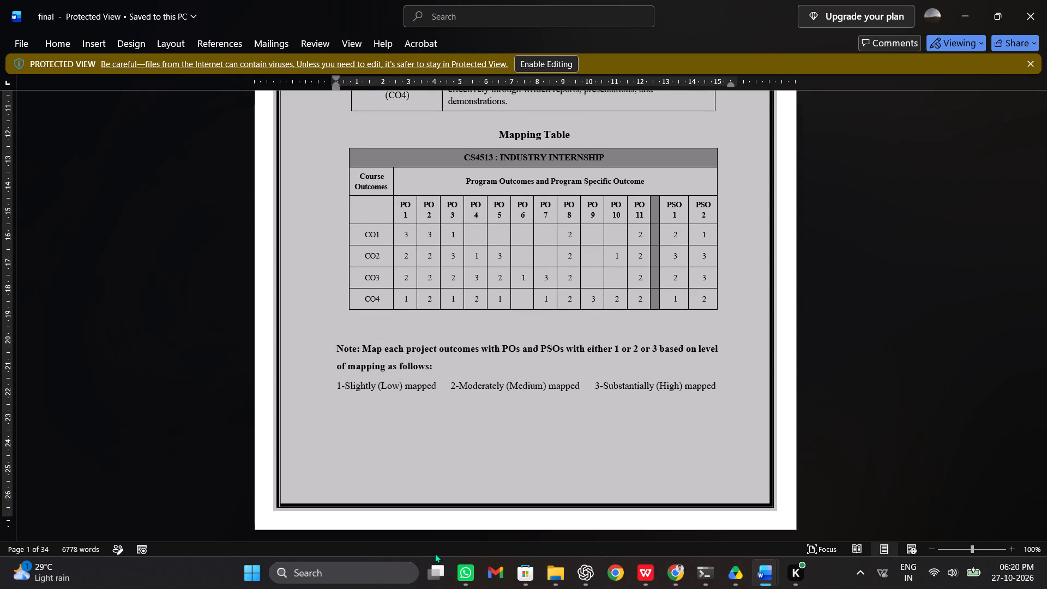
{"action": "key", "text": "ctrl+c"}
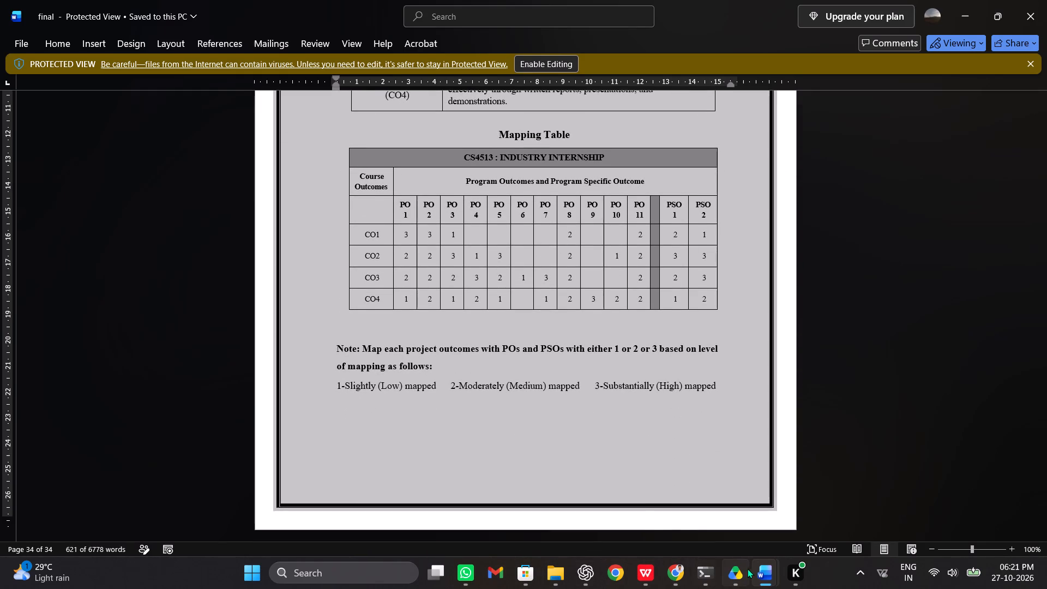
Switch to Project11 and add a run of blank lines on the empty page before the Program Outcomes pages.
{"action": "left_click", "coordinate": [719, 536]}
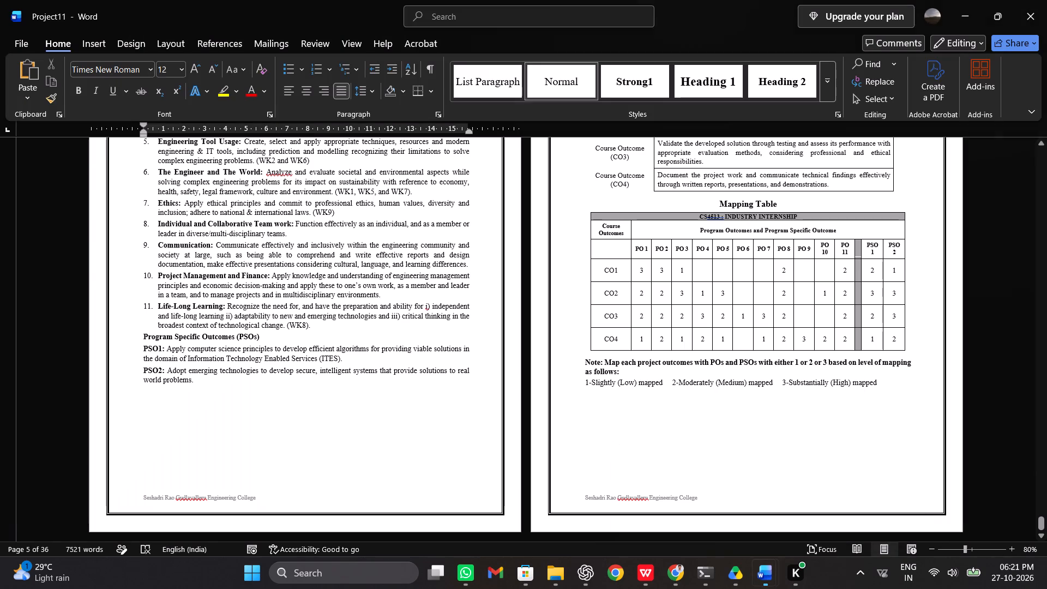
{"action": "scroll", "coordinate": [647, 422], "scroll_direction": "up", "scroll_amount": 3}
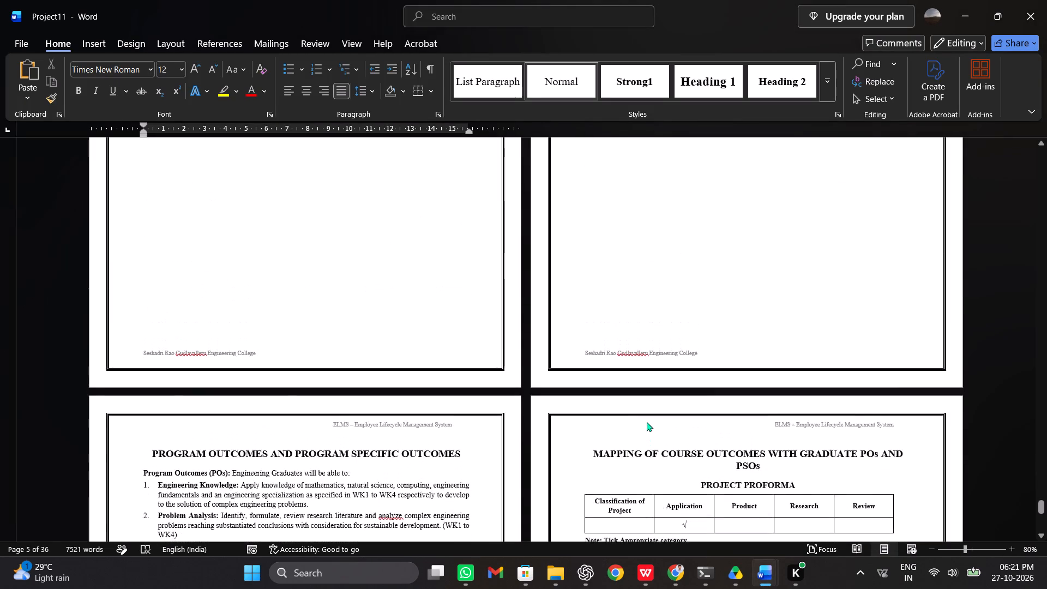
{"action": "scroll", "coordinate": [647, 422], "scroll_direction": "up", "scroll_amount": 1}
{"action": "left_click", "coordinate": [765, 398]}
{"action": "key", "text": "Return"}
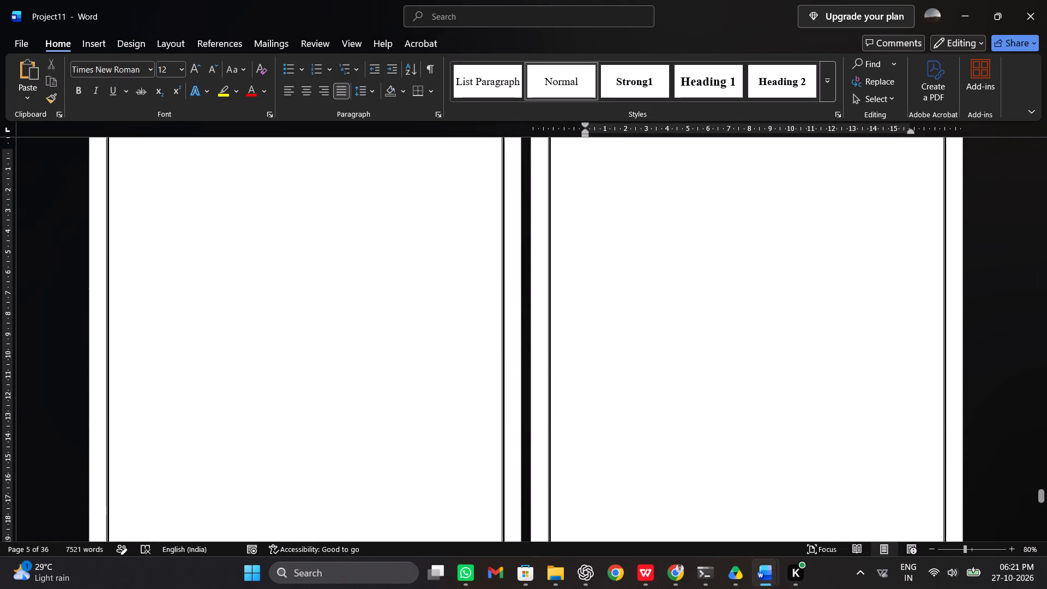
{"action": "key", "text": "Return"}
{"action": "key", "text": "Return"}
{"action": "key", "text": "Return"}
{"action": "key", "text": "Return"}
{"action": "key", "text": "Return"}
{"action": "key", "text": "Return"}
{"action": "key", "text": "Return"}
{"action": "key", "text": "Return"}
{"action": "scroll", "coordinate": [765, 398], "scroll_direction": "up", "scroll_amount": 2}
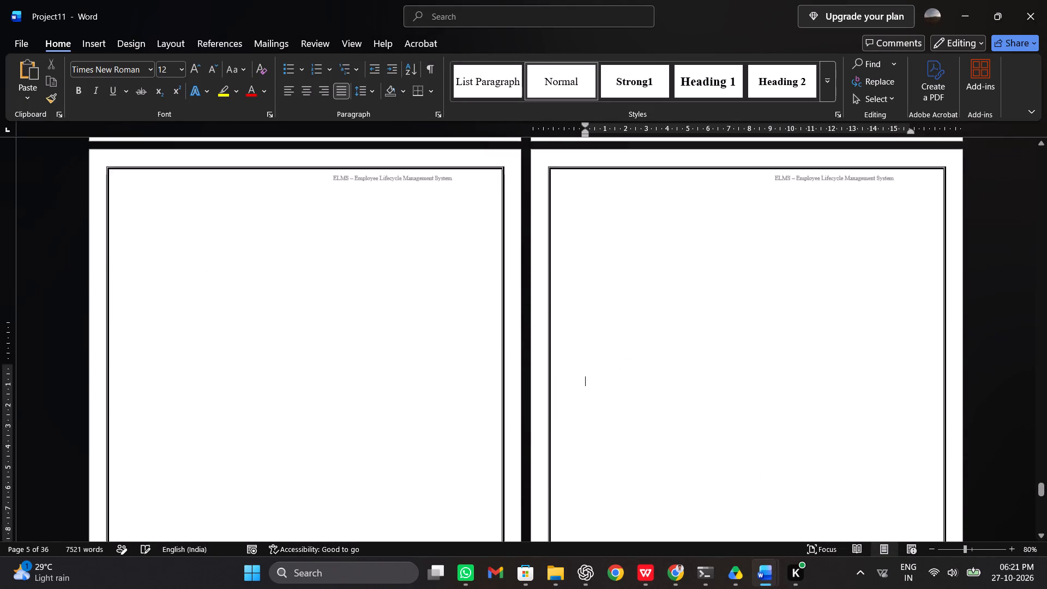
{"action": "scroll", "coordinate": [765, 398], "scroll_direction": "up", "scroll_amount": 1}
Delete the blank lines and empty page content back to the appendix text ending "No secret values appear in this".
{"action": "key", "text": "BackSpace"}
{"action": "key", "text": "BackSpace"}
{"action": "key", "text": "BackSpace"}
{"action": "key", "text": "BackSpace"}
{"action": "key", "text": "BackSpace"}
{"action": "key", "text": "BackSpace"}
{"action": "key", "text": "BackSpace"}
{"action": "key", "text": "BackSpace"}
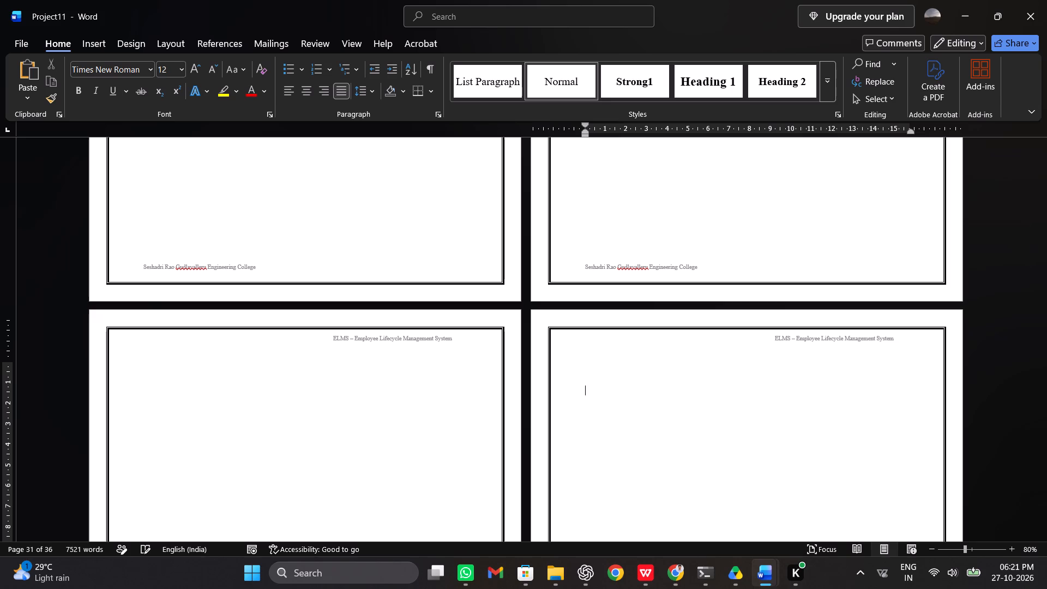
{"action": "key", "text": "BackSpace"}
{"action": "key", "text": "BackSpace"}
{"action": "key", "text": "BackSpace"}
{"action": "key", "text": "BackSpace"}
{"action": "key", "text": "BackSpace"}
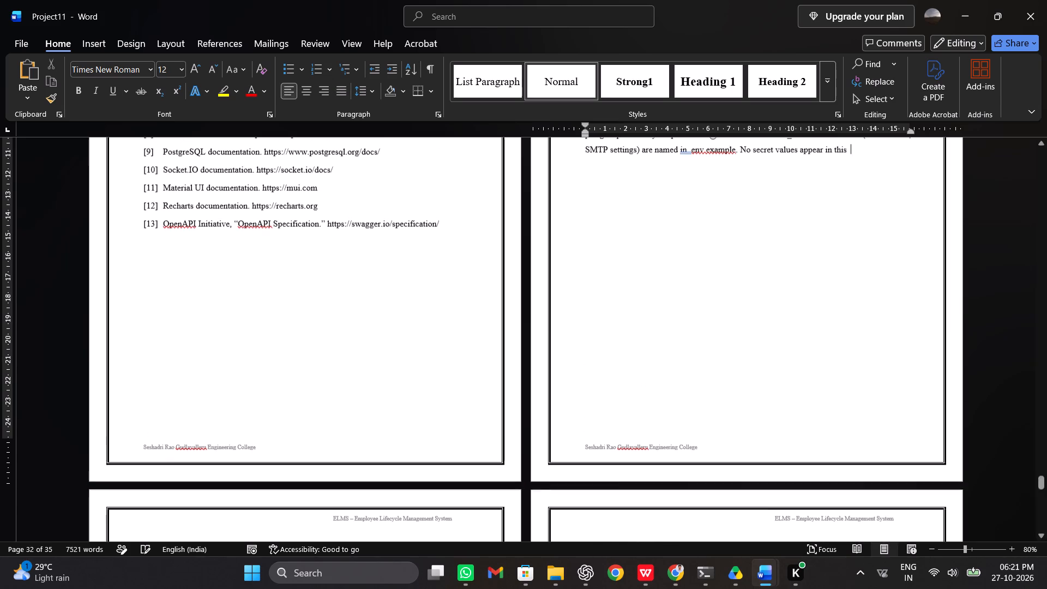
{"action": "key", "text": "BackSpace"}
{"action": "key", "text": "BackSpace"}
{"action": "key", "text": "ctrl+z"}
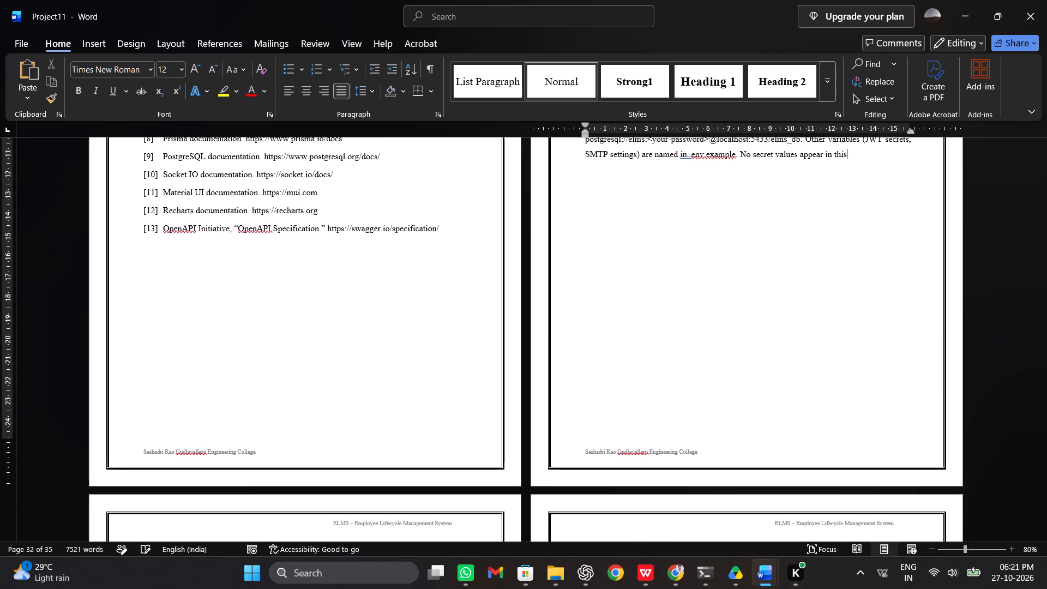
{"action": "key", "text": "z"}
{"action": "key", "text": "BackSpace"}
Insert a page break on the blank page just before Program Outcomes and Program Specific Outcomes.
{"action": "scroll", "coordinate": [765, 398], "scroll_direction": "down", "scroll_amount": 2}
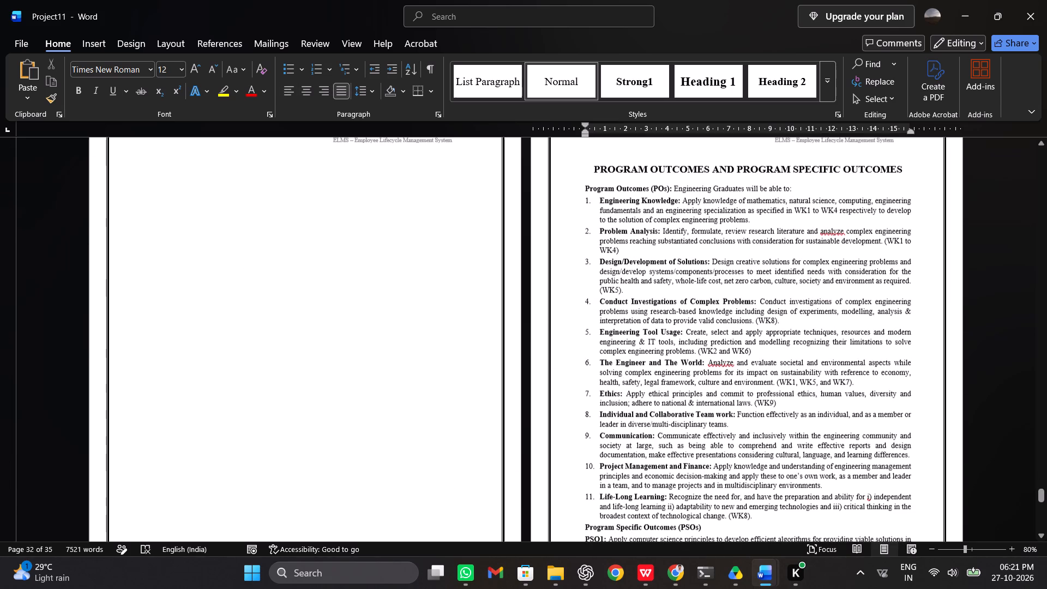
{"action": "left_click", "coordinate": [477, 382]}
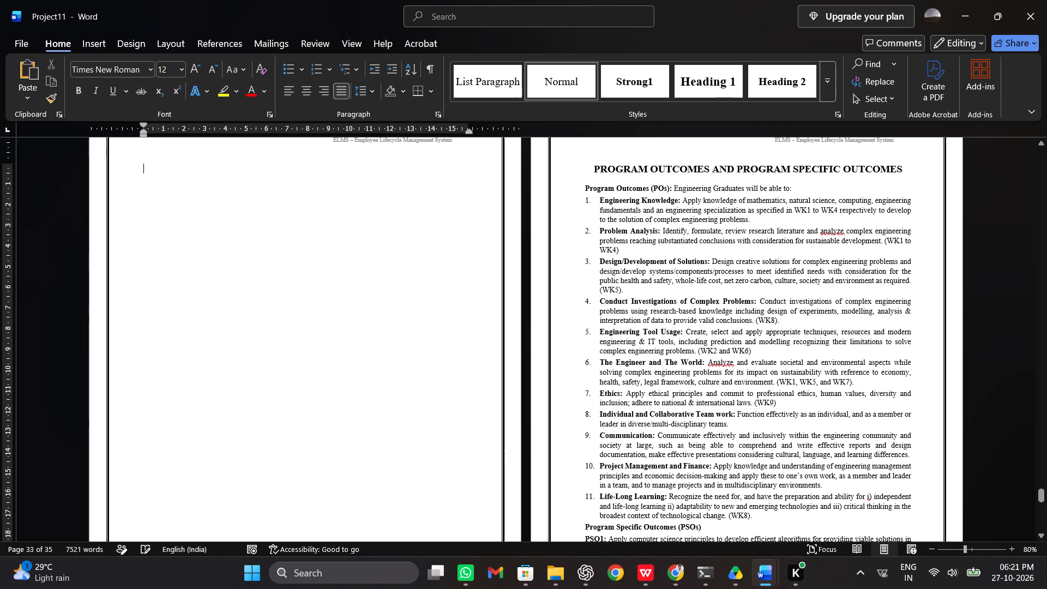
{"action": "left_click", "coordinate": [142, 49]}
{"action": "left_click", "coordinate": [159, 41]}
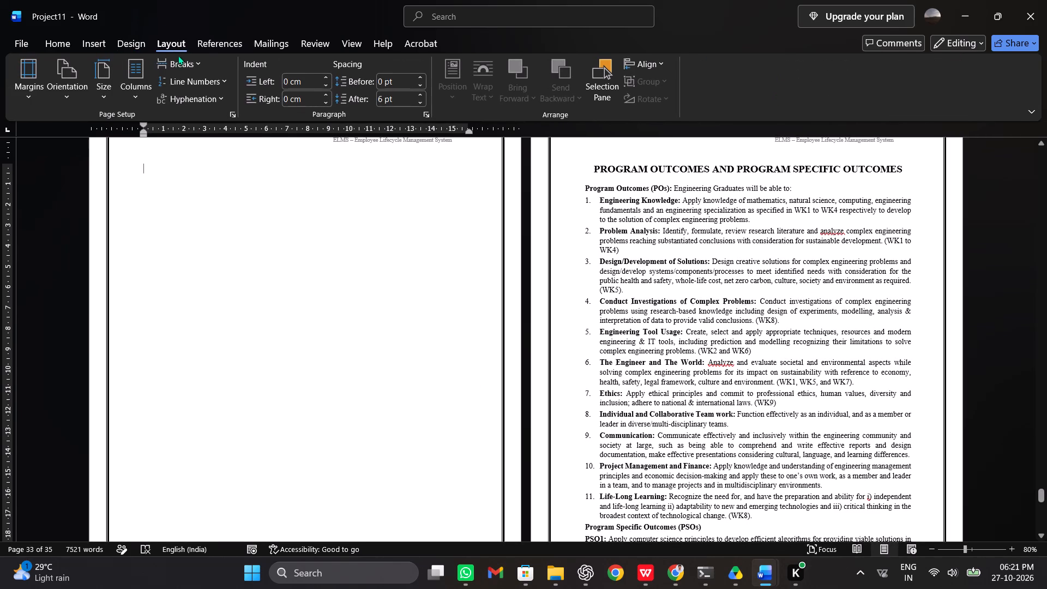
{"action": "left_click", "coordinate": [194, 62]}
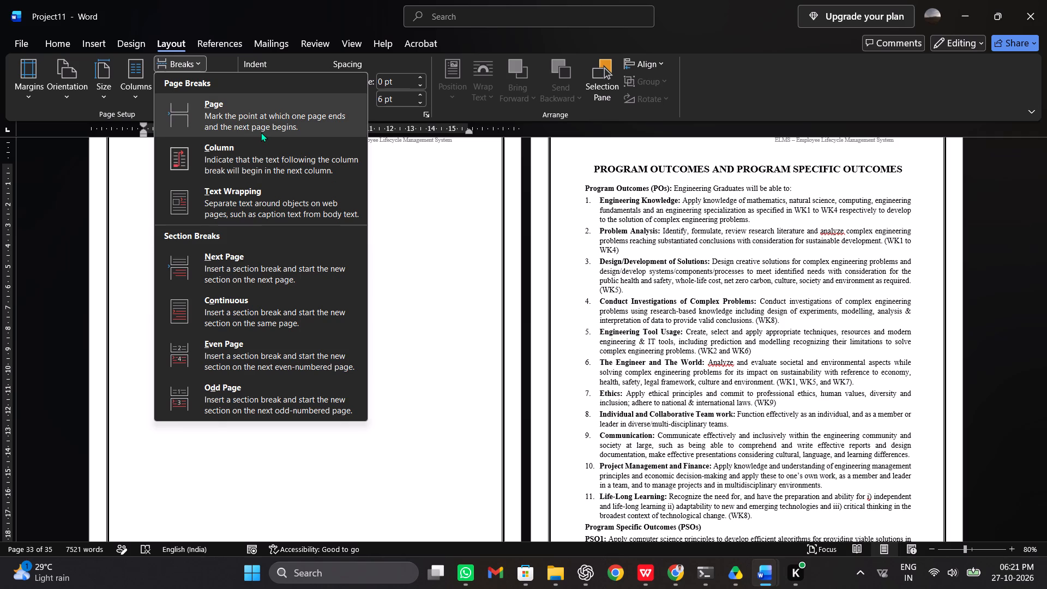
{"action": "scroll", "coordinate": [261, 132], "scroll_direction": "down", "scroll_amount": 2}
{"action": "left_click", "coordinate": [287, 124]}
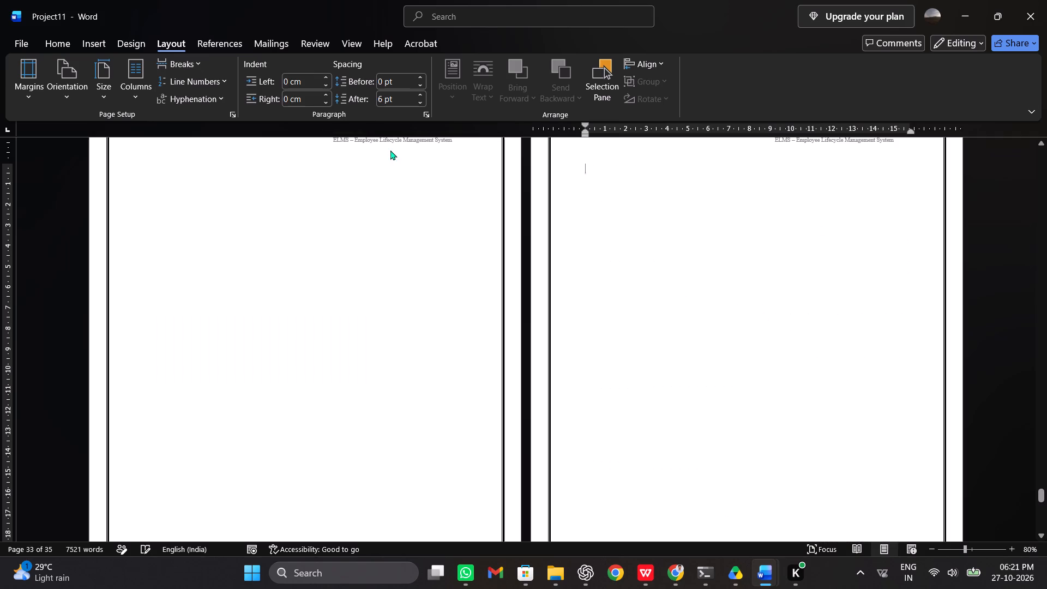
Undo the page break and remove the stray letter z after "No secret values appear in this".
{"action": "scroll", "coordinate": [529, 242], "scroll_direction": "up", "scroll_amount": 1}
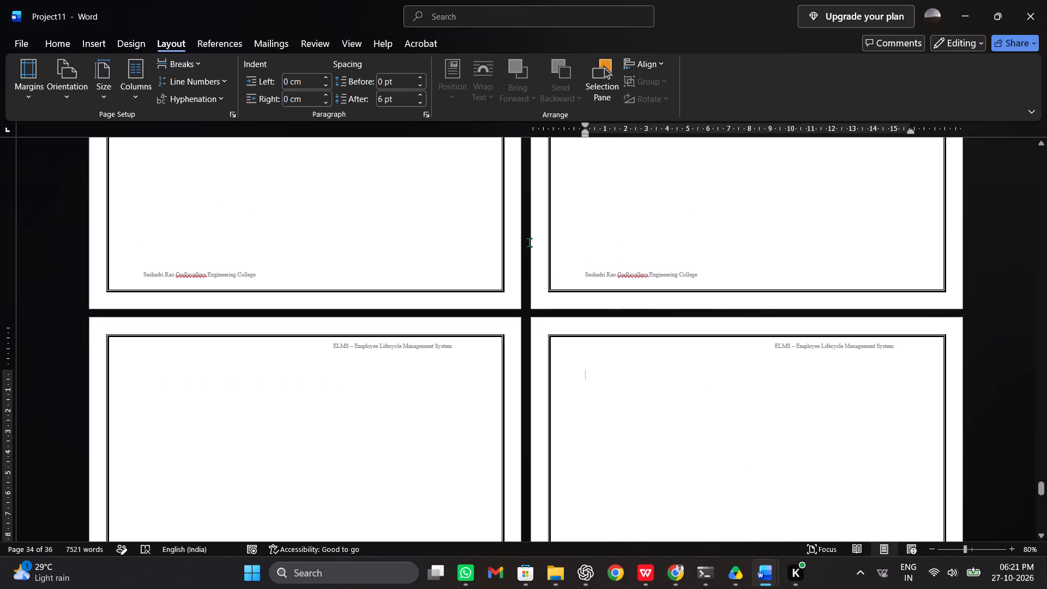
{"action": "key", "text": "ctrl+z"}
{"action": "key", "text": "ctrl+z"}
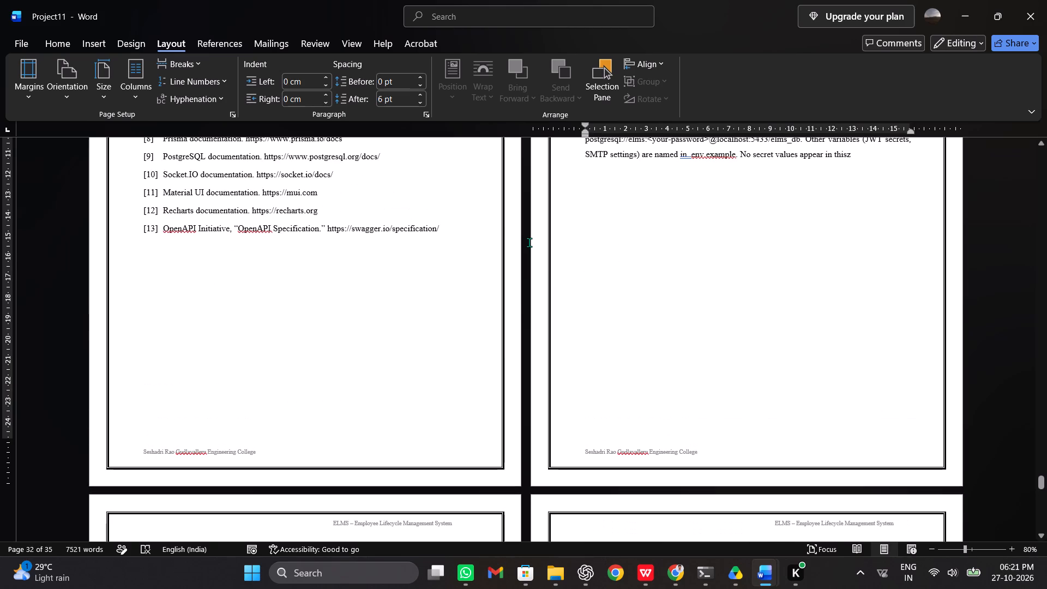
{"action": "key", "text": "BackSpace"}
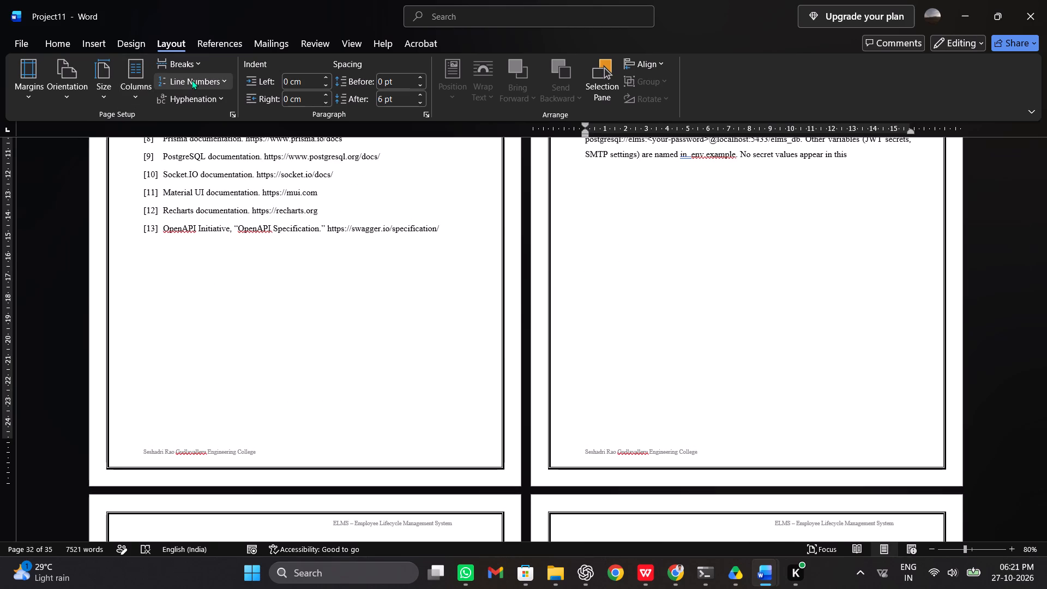
Insert a page break after the appendix's last line, "No secret values appear in this".
{"action": "left_click", "coordinate": [192, 80]}
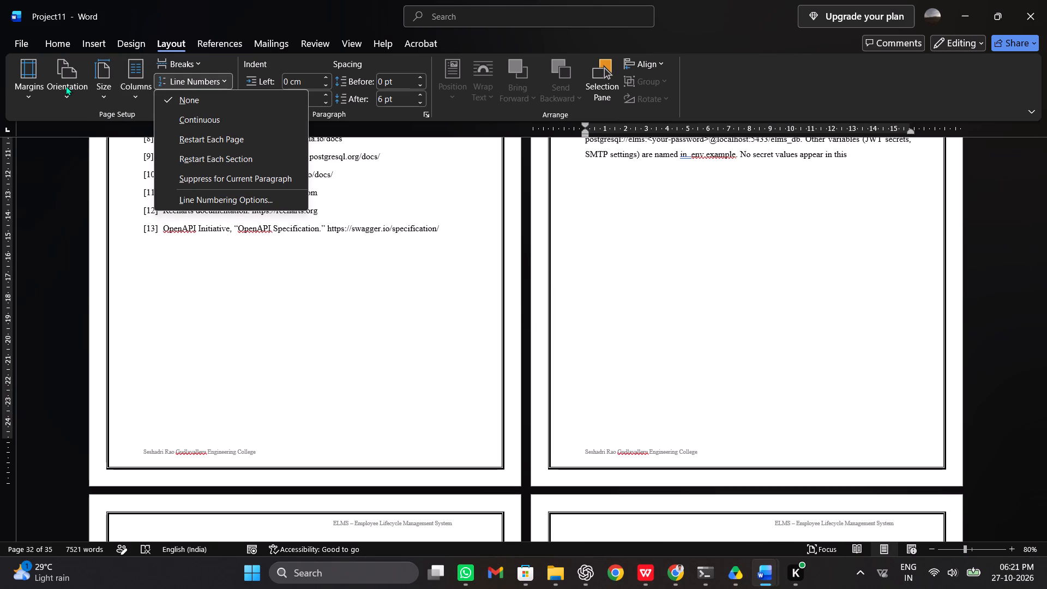
{"action": "left_click", "coordinate": [119, 98]}
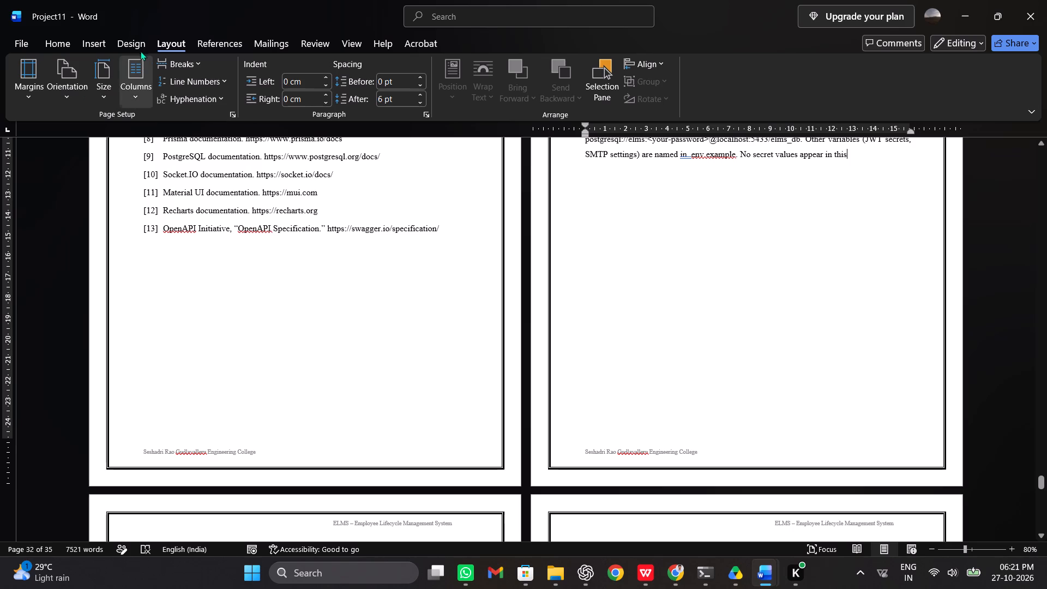
{"action": "left_click", "coordinate": [135, 49]}
{"action": "left_click", "coordinate": [86, 45]}
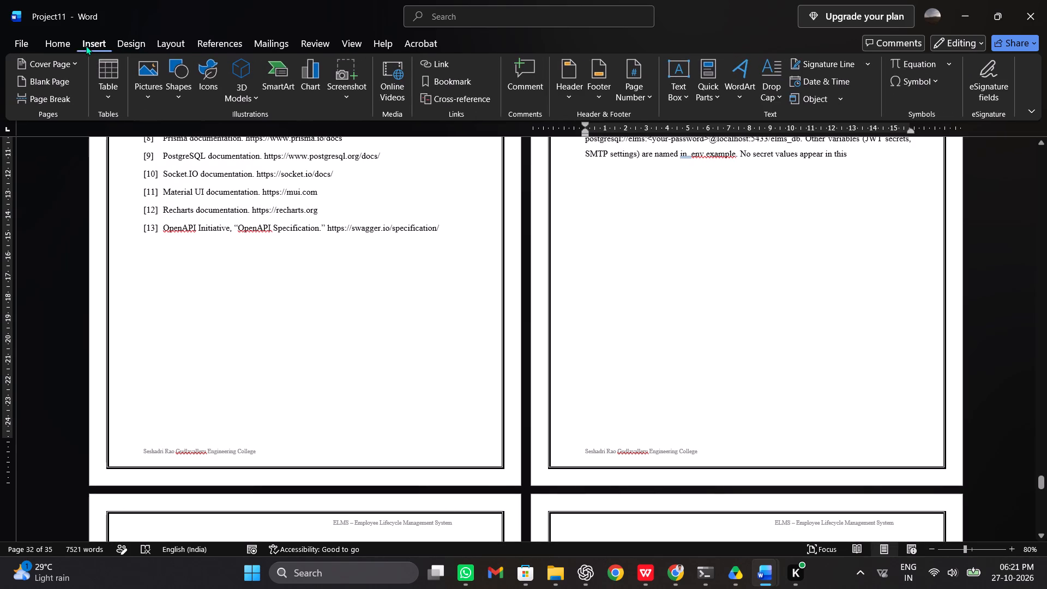
{"action": "left_click", "coordinate": [59, 77]}
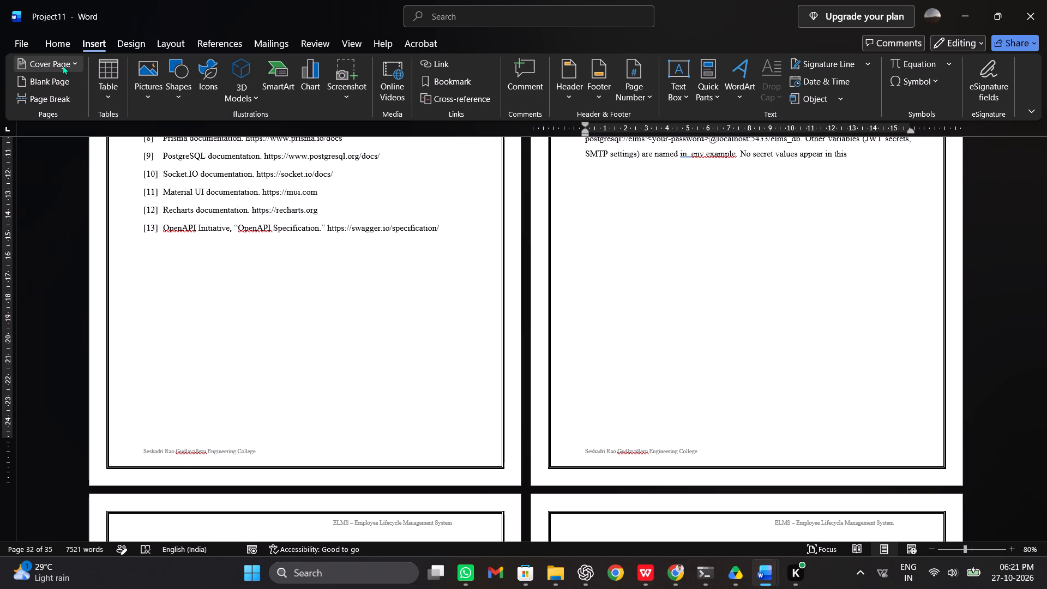
{"action": "left_click", "coordinate": [67, 65]}
{"action": "left_click", "coordinate": [67, 65]}
{"action": "left_click", "coordinate": [65, 99]}
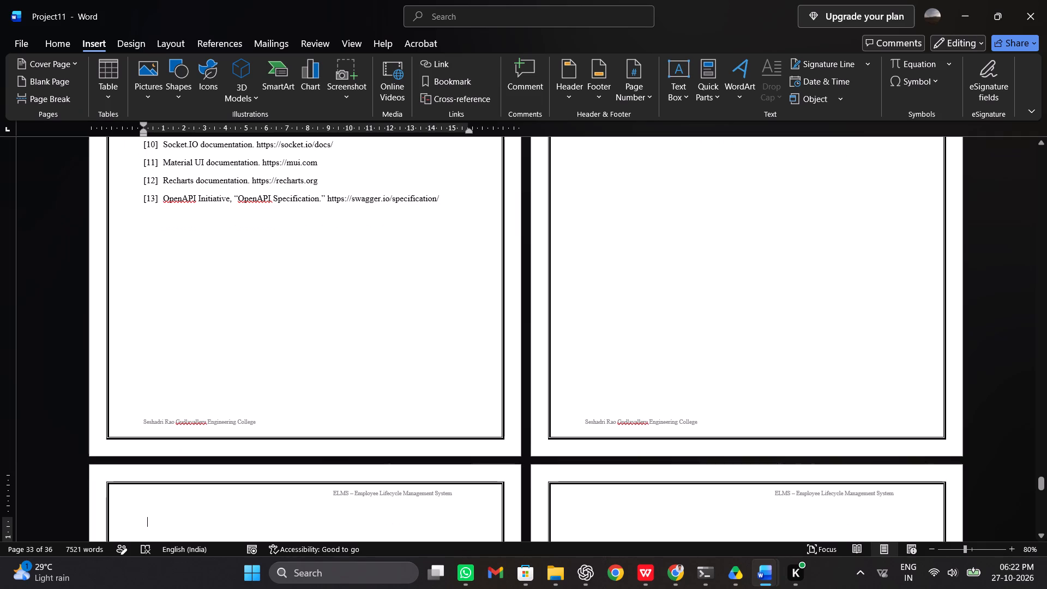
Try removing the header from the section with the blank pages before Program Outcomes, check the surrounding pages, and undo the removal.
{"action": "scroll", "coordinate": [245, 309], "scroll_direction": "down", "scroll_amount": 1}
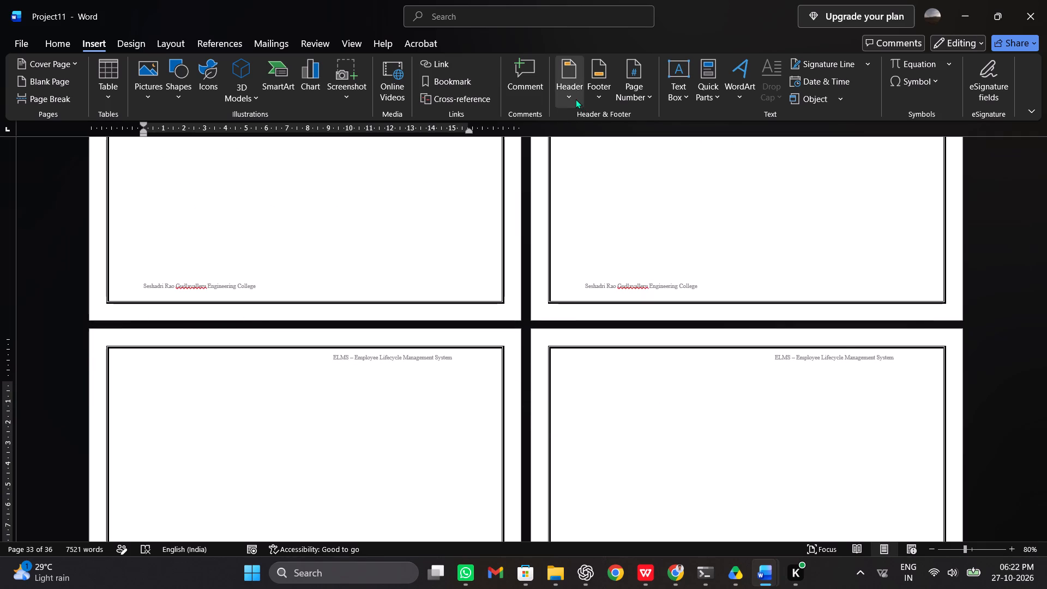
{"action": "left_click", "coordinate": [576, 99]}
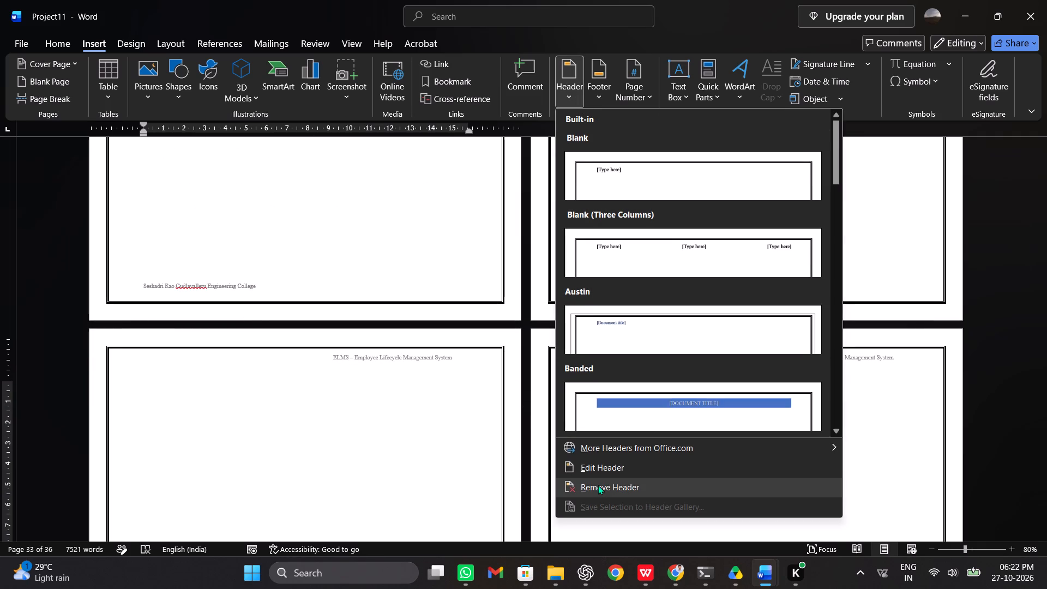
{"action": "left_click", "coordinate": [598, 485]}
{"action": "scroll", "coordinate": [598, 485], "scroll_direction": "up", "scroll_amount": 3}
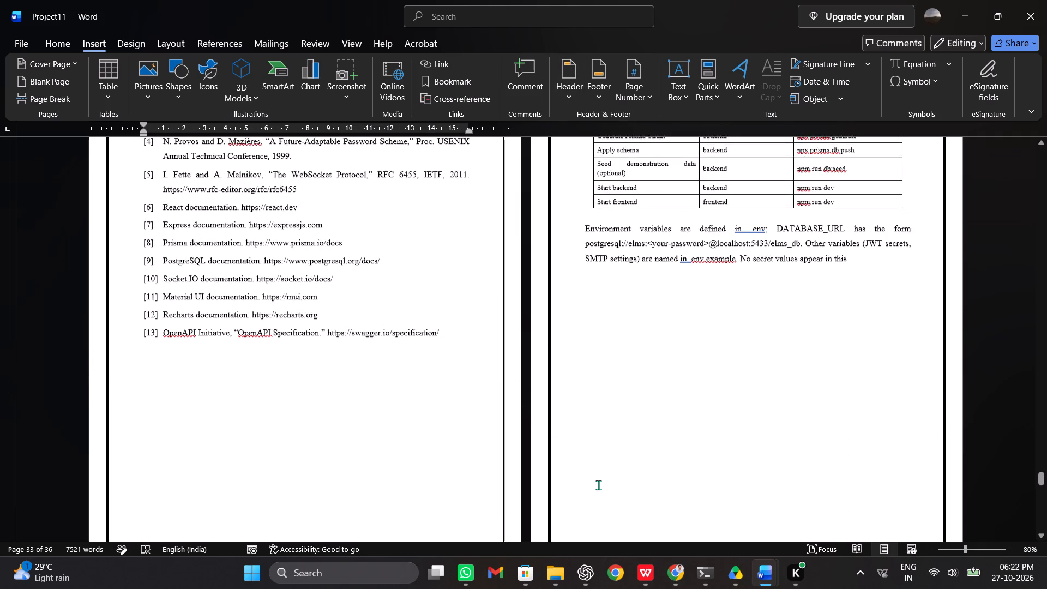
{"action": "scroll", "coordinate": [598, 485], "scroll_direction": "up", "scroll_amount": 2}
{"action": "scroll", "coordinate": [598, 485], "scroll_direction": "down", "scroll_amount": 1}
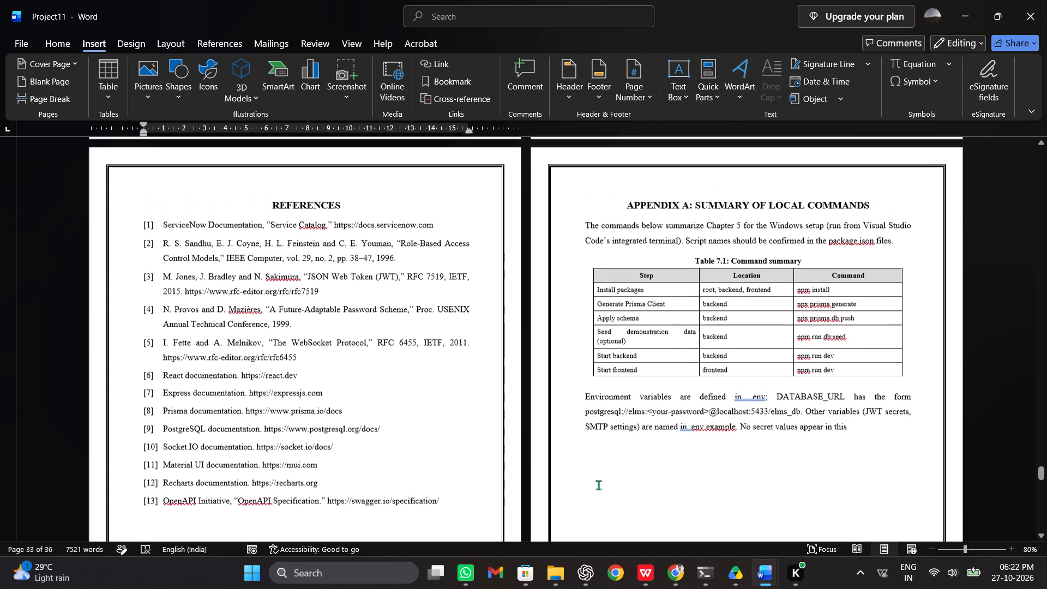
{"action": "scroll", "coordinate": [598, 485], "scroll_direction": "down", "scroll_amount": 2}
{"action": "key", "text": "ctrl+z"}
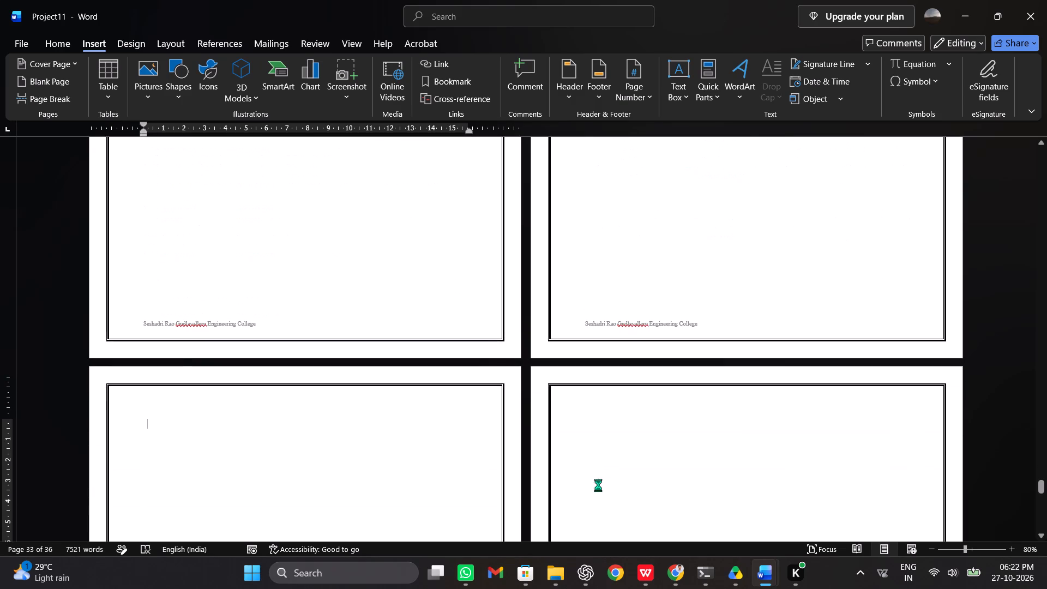
Delete the blank lines and page breaks before Program Outcomes, back to the appendix text "No secret values appear in this".
{"action": "left_click", "coordinate": [401, 429]}
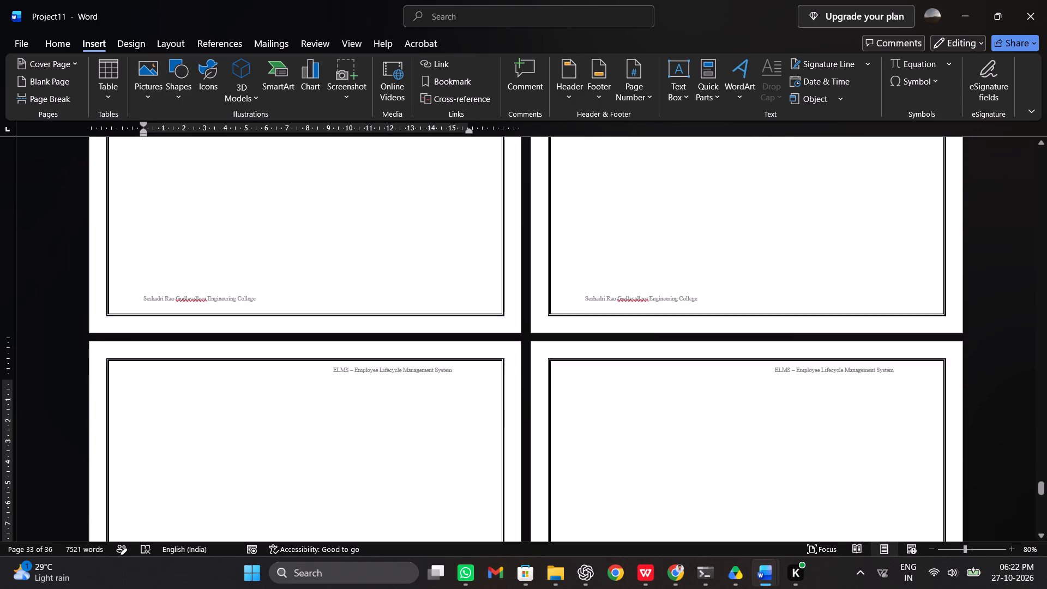
{"action": "key", "text": "BackSpace"}
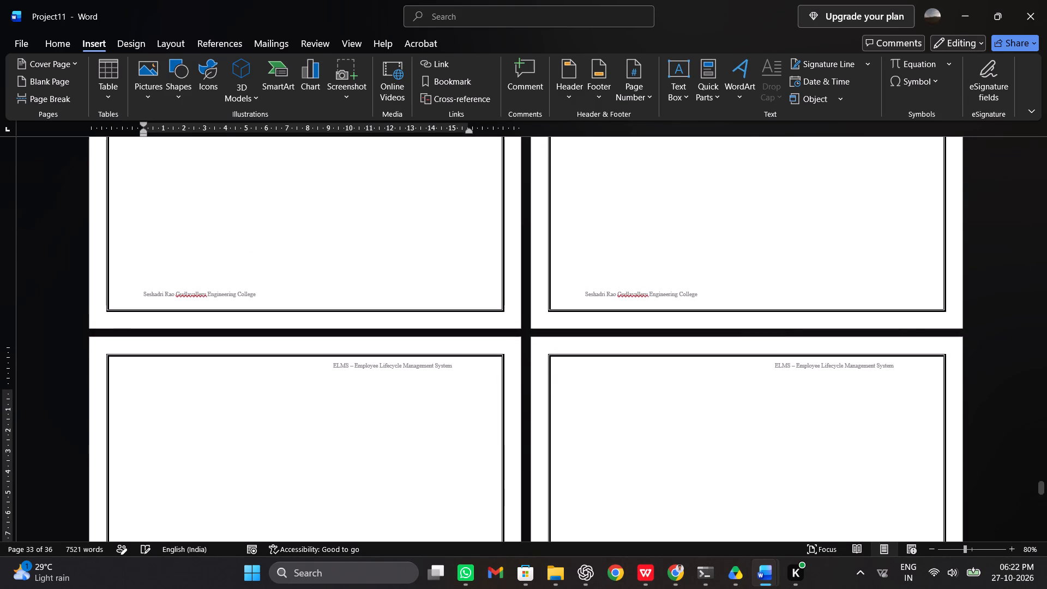
{"action": "key", "text": "BackSpace"}
{"action": "key", "text": "BackSpace"}
{"action": "scroll", "coordinate": [344, 464], "scroll_direction": "down", "scroll_amount": 2}
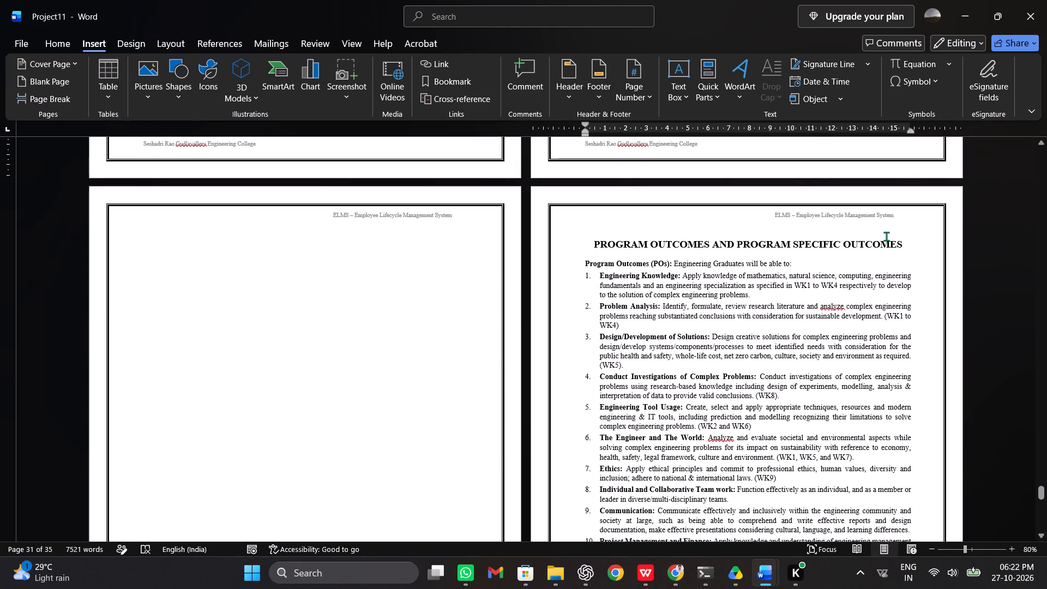
{"action": "left_click", "coordinate": [305, 248]}
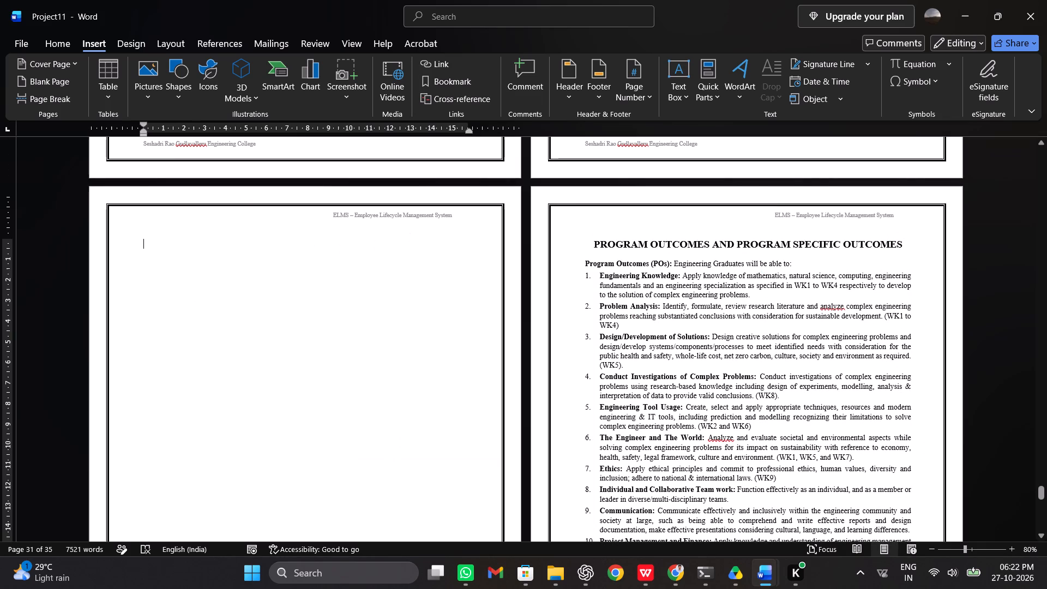
{"action": "key", "text": "BackSpace"}
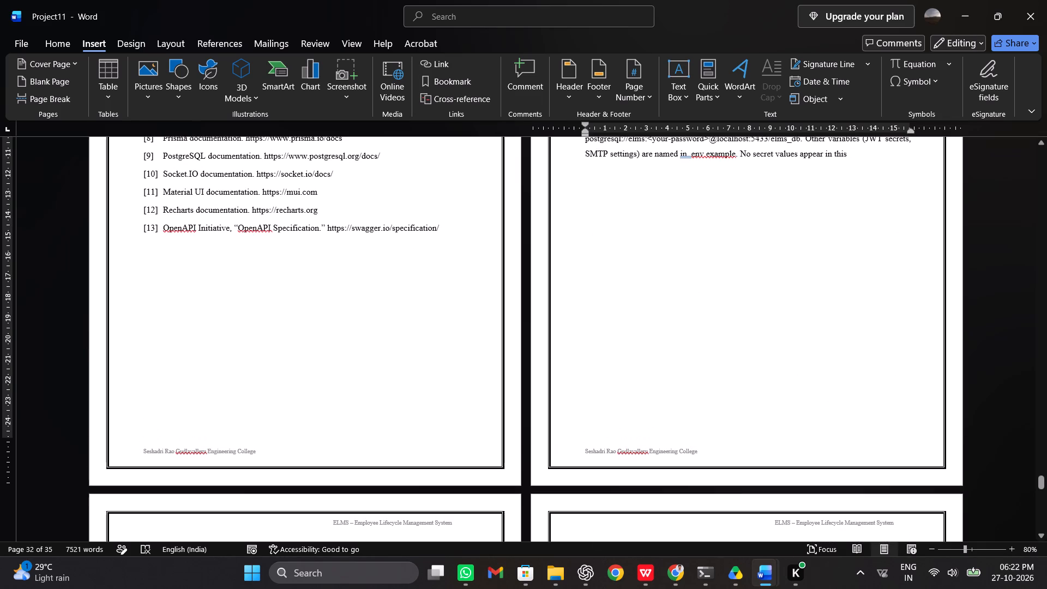
{"action": "key", "text": "BackSpace"}
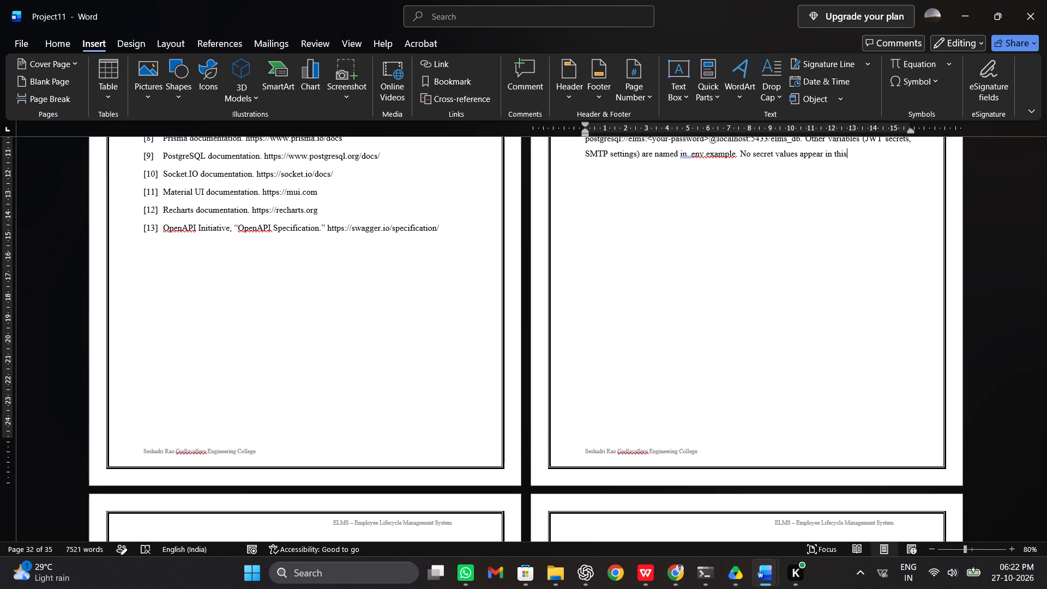
Delete the entire Program Outcomes and Program Specific Outcomes content, from its heading to the end of the document.
{"action": "scroll", "coordinate": [305, 248], "scroll_direction": "down", "scroll_amount": 3}
{"action": "scroll", "coordinate": [388, 274], "scroll_direction": "down", "scroll_amount": 1}
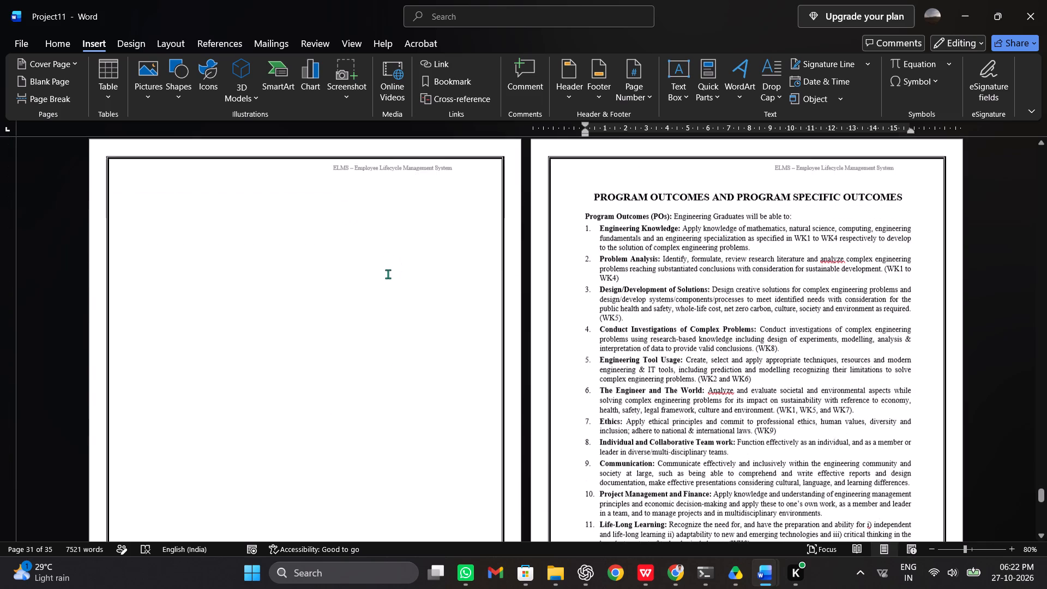
{"action": "scroll", "coordinate": [388, 274], "scroll_direction": "down", "scroll_amount": 1}
{"action": "scroll", "coordinate": [388, 274], "scroll_direction": "up", "scroll_amount": 2}
{"action": "left_click_drag", "start_coordinate": [237, 262], "coordinate": [976, 449]}
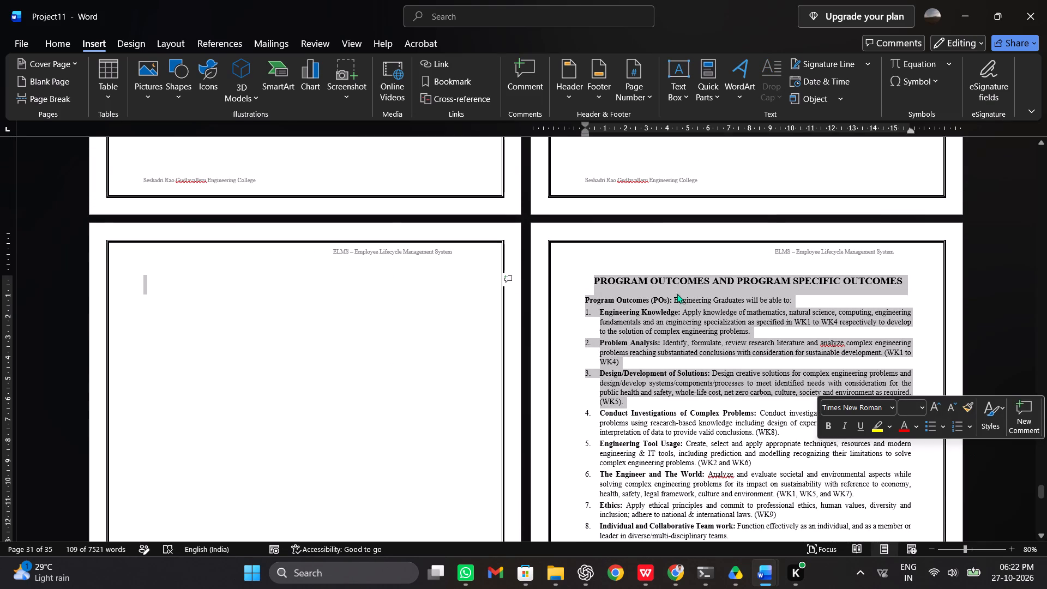
{"action": "left_click", "coordinate": [616, 262]}
{"action": "left_click_drag", "start_coordinate": [594, 275], "coordinate": [707, 451]}
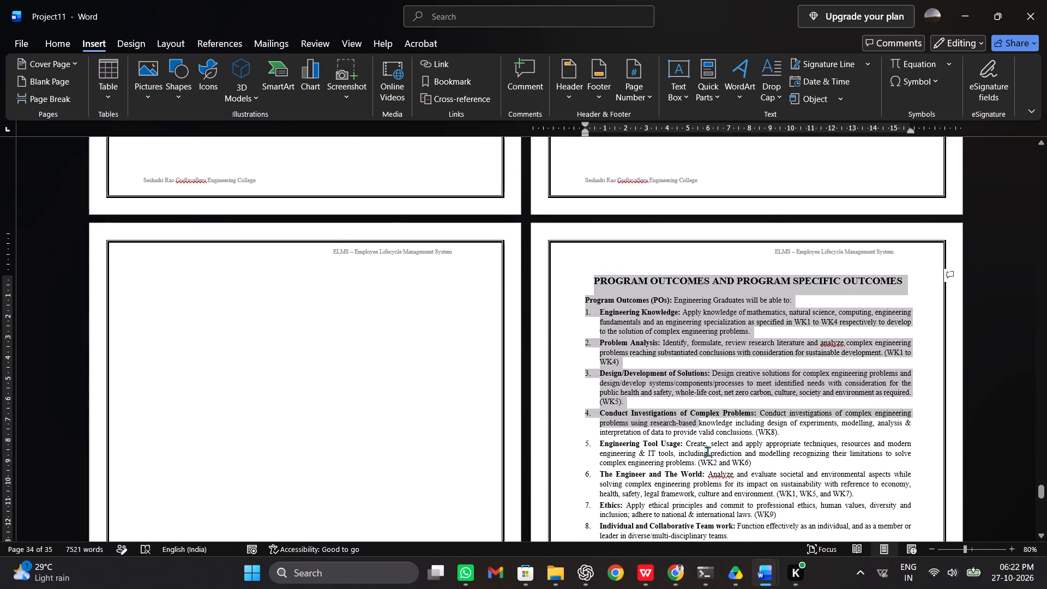
{"action": "left_click_drag", "start_coordinate": [707, 451], "coordinate": [749, 588]}
{"action": "key", "text": "BackSpace"}
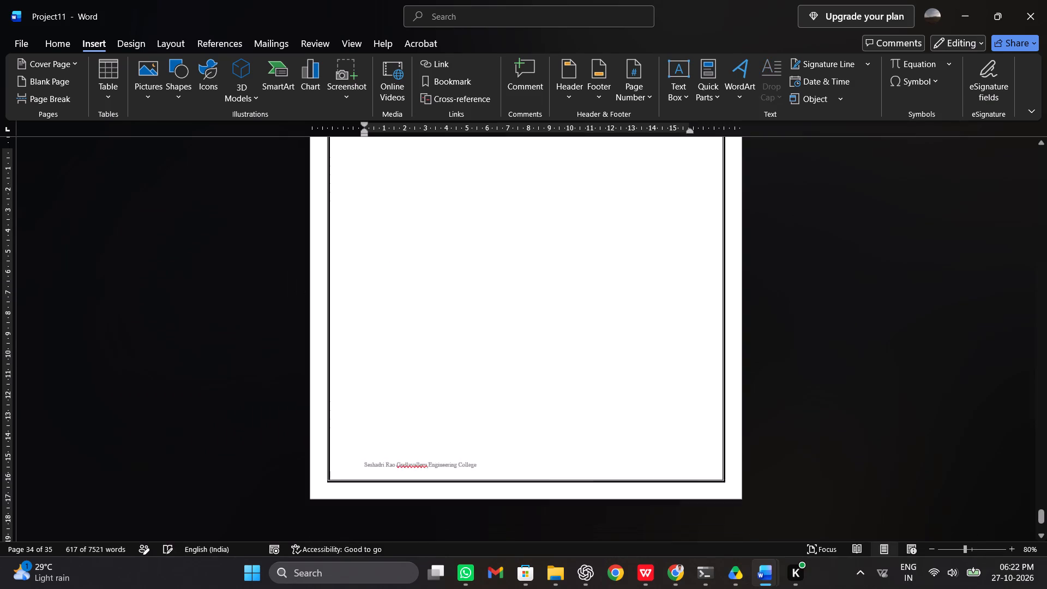
Delete the leftover blank page after the appendix, undoing deletions of its closing word so it ends "No secret values appear in this".
{"action": "scroll", "coordinate": [749, 588], "scroll_direction": "up", "scroll_amount": 5}
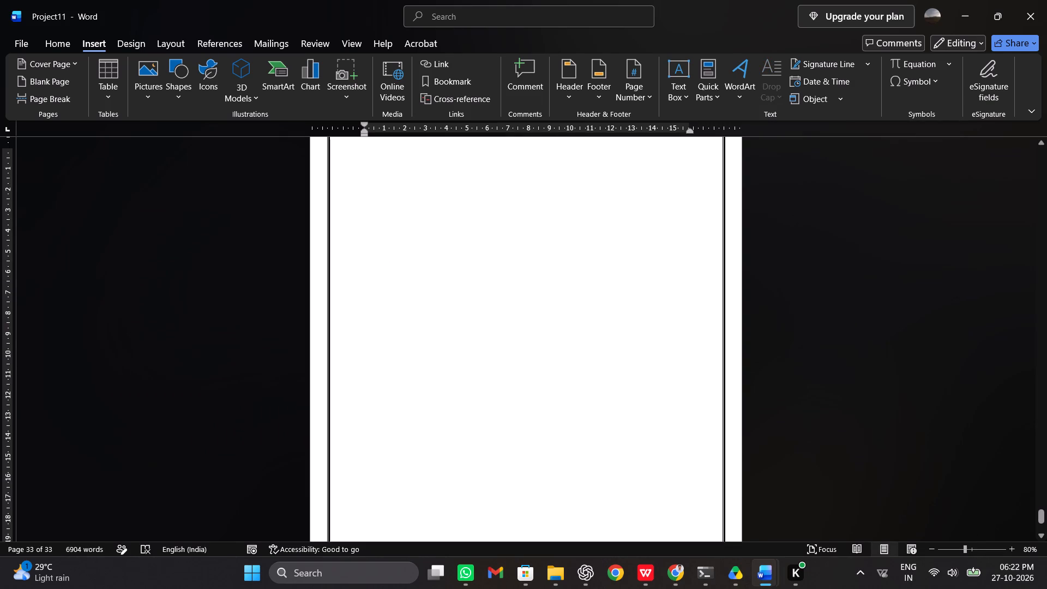
{"action": "scroll", "coordinate": [570, 359], "scroll_direction": "up", "scroll_amount": 4}
{"action": "key", "text": "BackSpace"}
{"action": "key", "text": "BackSpace"}
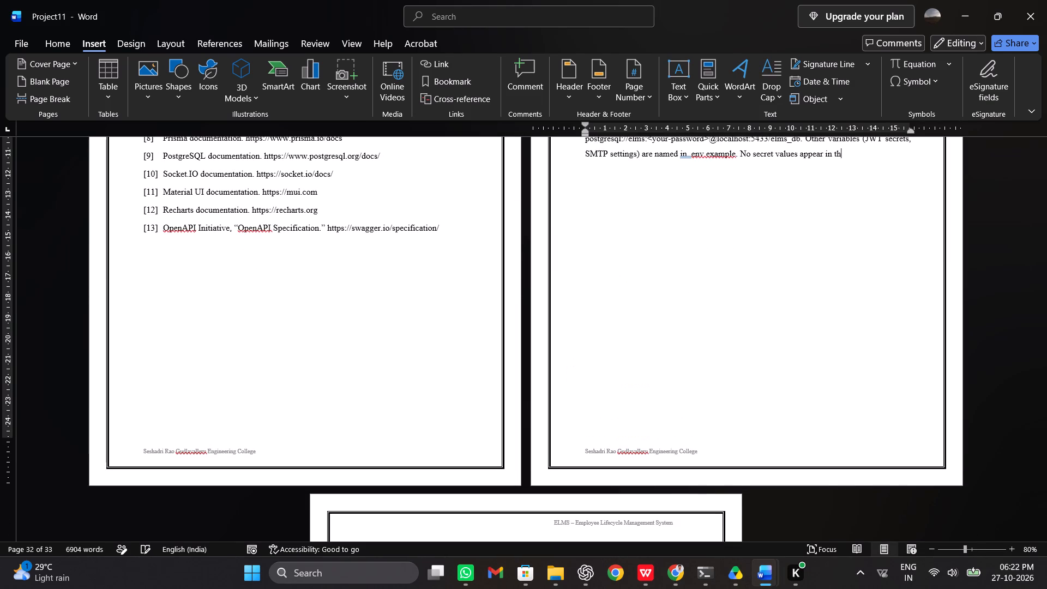
{"action": "key", "text": "ctrl+BackSpace"}
{"action": "key", "text": "ctrl+z"}
{"action": "key", "text": "ctrl+z"}
{"action": "key", "text": "ctrl+z"}
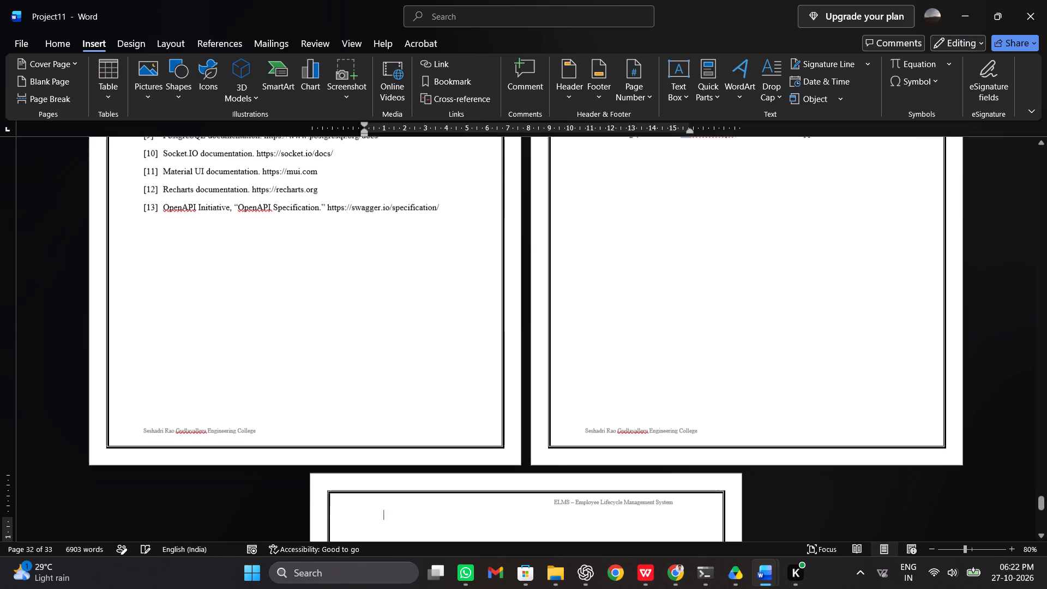
{"action": "key", "text": "ctrl+BackSpace"}
{"action": "key", "text": "ctrl+BackSpace"}
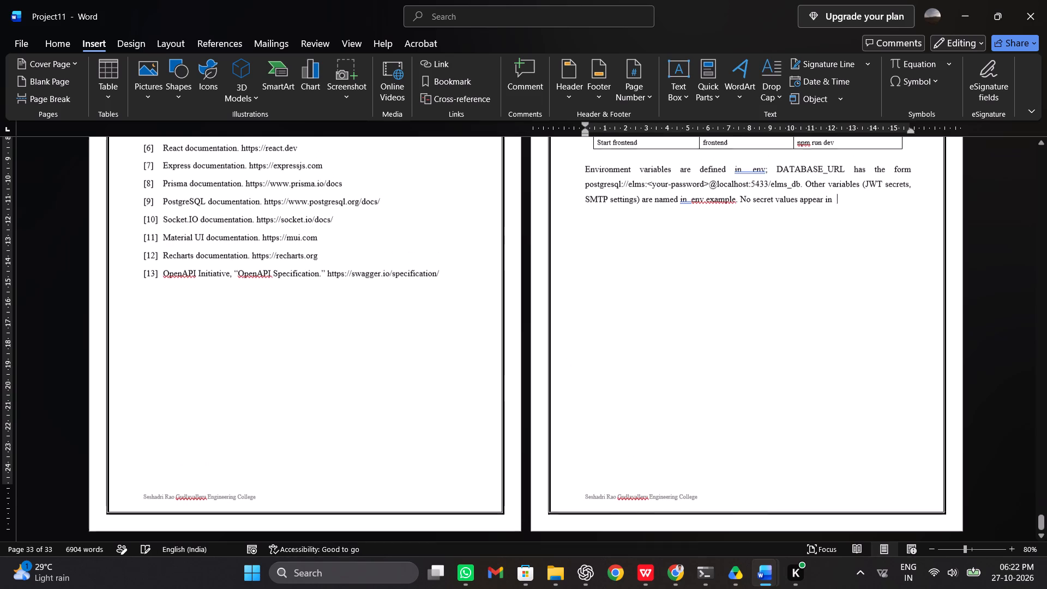
{"action": "key", "text": "ctrl+z"}
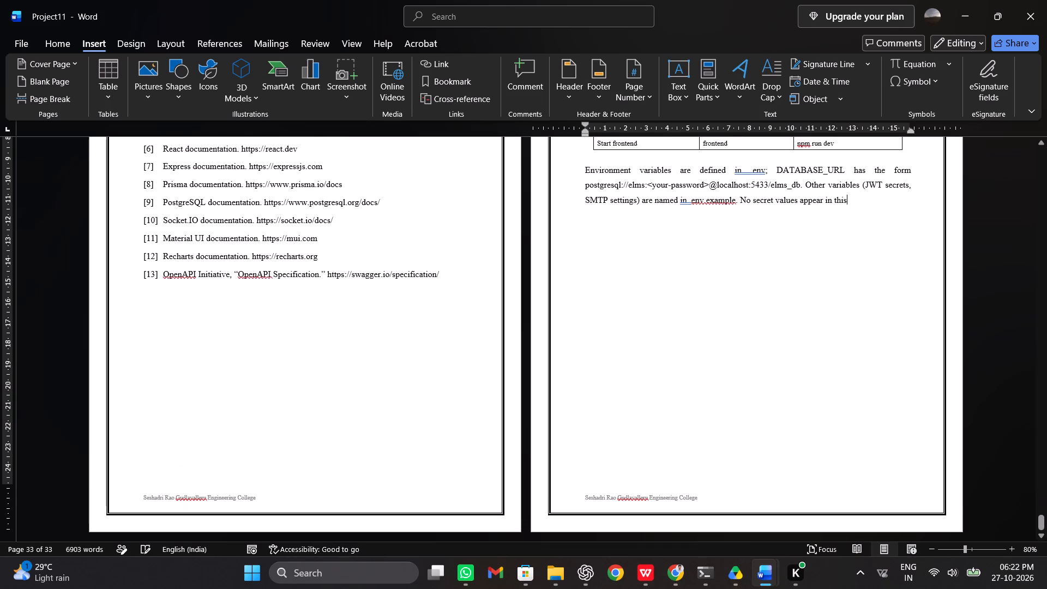
Review the pages from the conclusion back to Chapter 1, examining the chapter headers and footers.
{"action": "scroll", "coordinate": [515, 373], "scroll_direction": "up", "scroll_amount": 5}
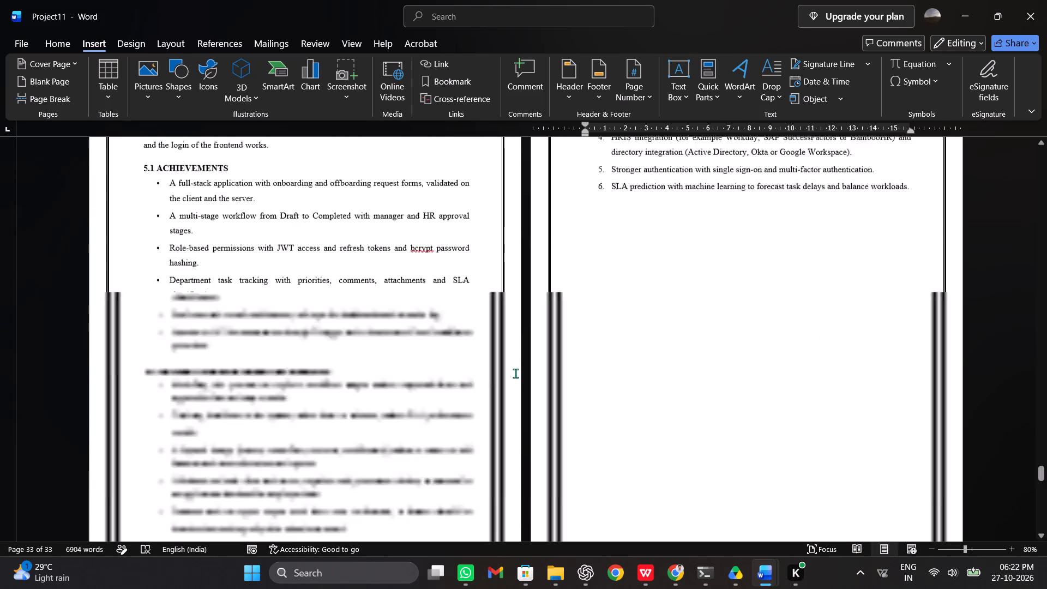
{"action": "scroll", "coordinate": [557, 330], "scroll_direction": "down", "scroll_amount": 2}
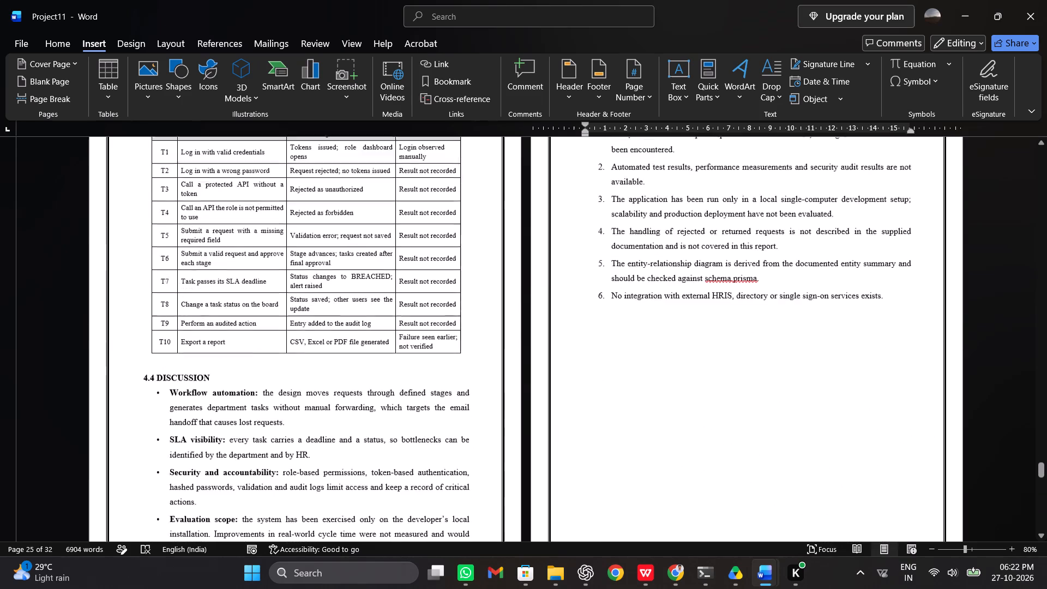
{"action": "scroll", "coordinate": [557, 330], "scroll_direction": "down", "scroll_amount": 5}
{"action": "scroll", "coordinate": [557, 330], "scroll_direction": "up", "scroll_amount": 9}
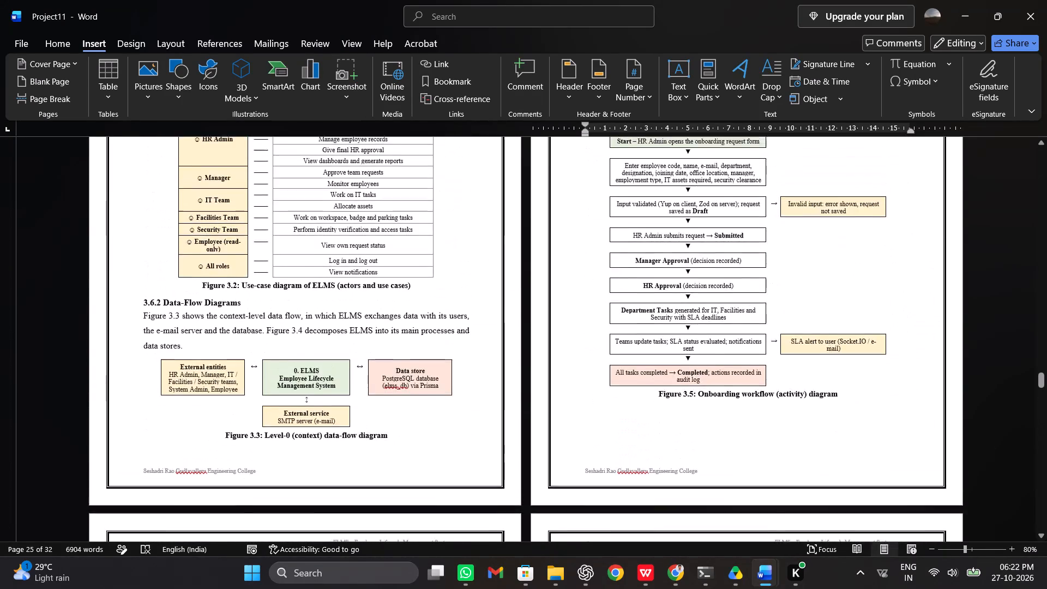
{"action": "scroll", "coordinate": [557, 330], "scroll_direction": "up", "scroll_amount": 7}
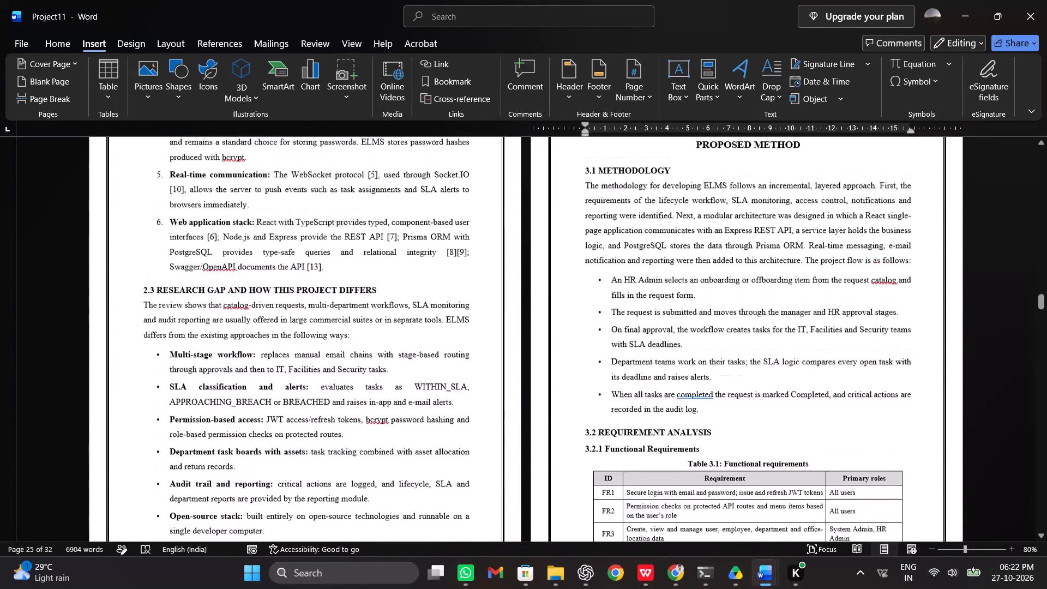
{"action": "scroll", "coordinate": [557, 330], "scroll_direction": "up", "scroll_amount": 2}
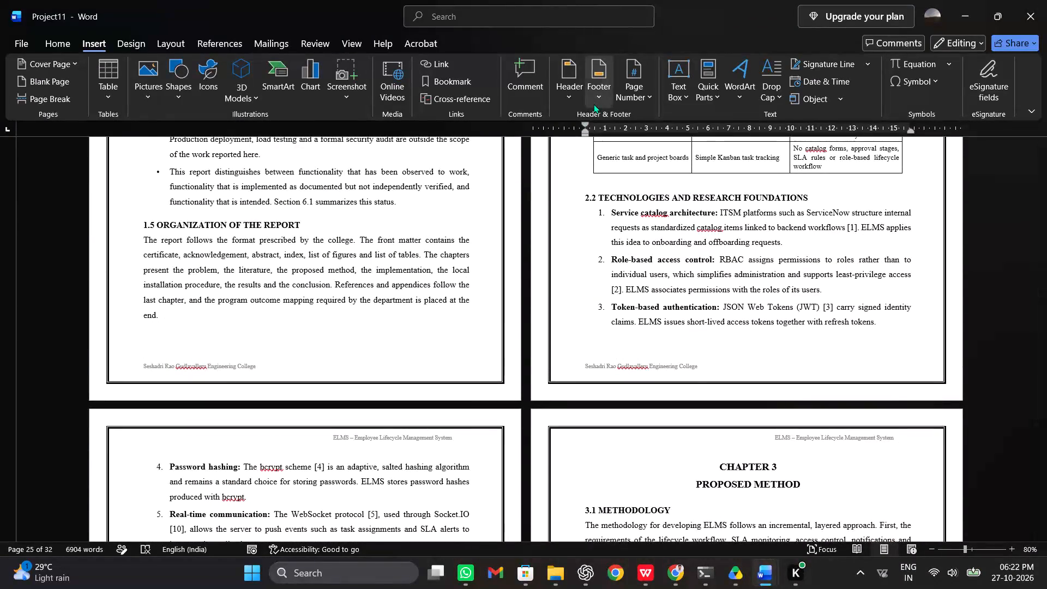
{"action": "scroll", "coordinate": [583, 233], "scroll_direction": "up", "scroll_amount": 5}
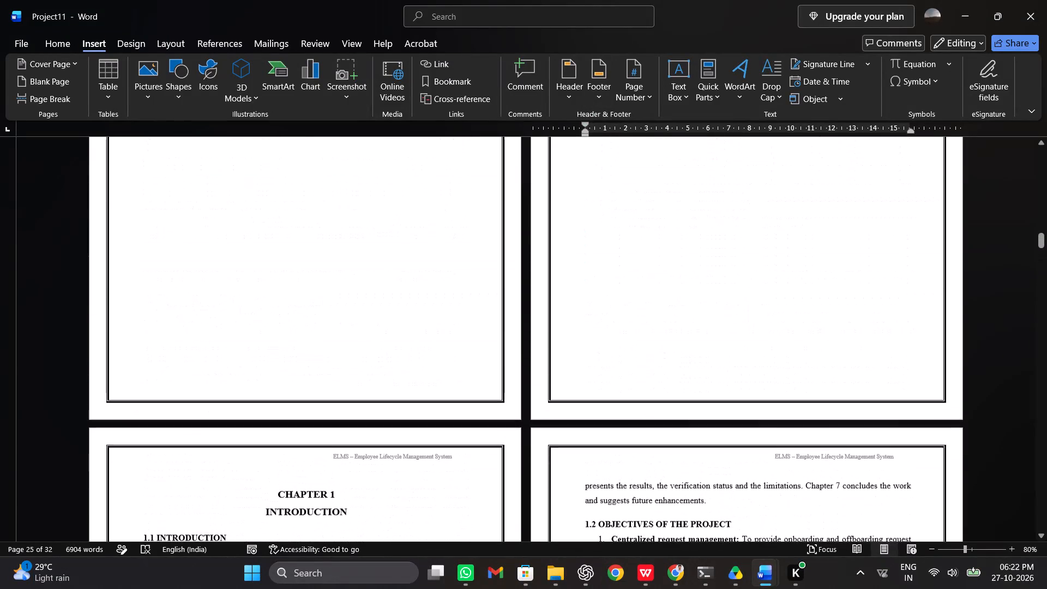
Add a bottom-of-page number in the Plain Number 3 style to the Chapter 1 section and exit footer editing.
{"action": "scroll", "coordinate": [583, 233], "scroll_direction": "down", "scroll_amount": 4}
{"action": "left_click", "coordinate": [411, 440]}
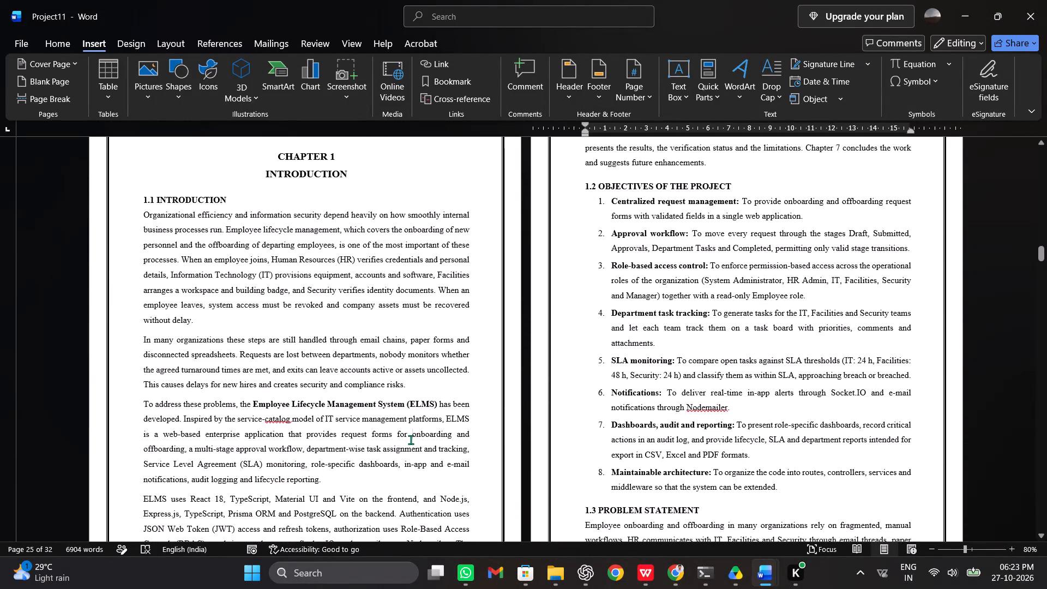
{"action": "scroll", "coordinate": [411, 440], "scroll_direction": "down", "scroll_amount": 1}
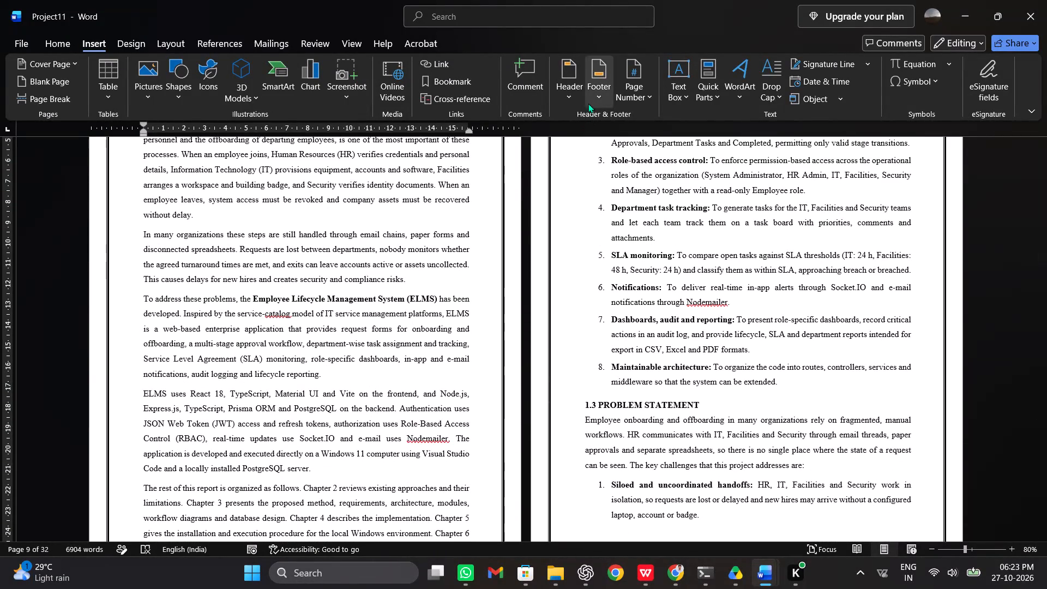
{"action": "left_click", "coordinate": [622, 94]}
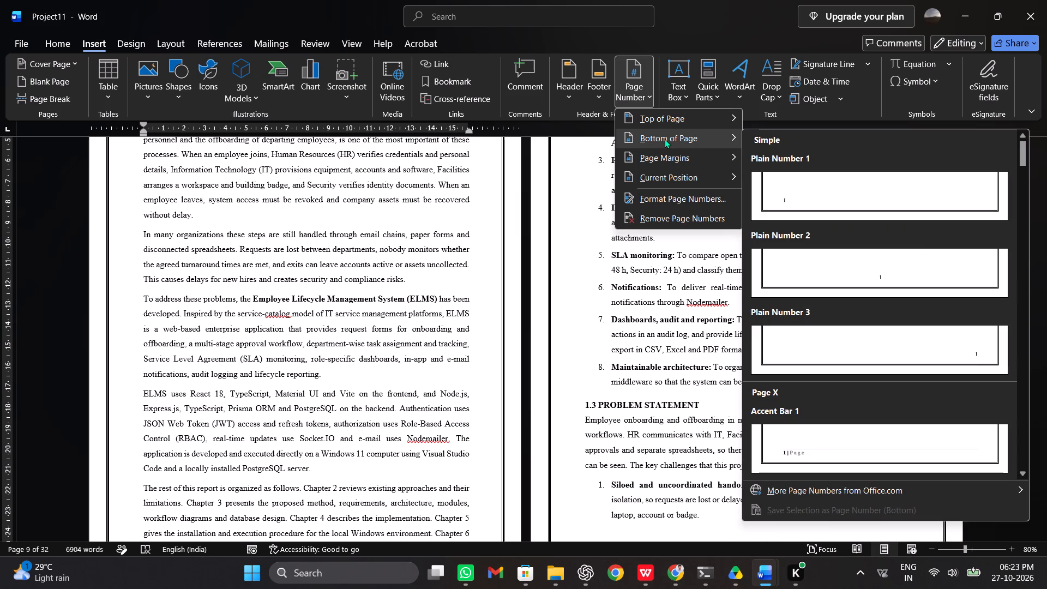
{"action": "left_click", "coordinate": [665, 139]}
{"action": "left_click", "coordinate": [837, 353]}
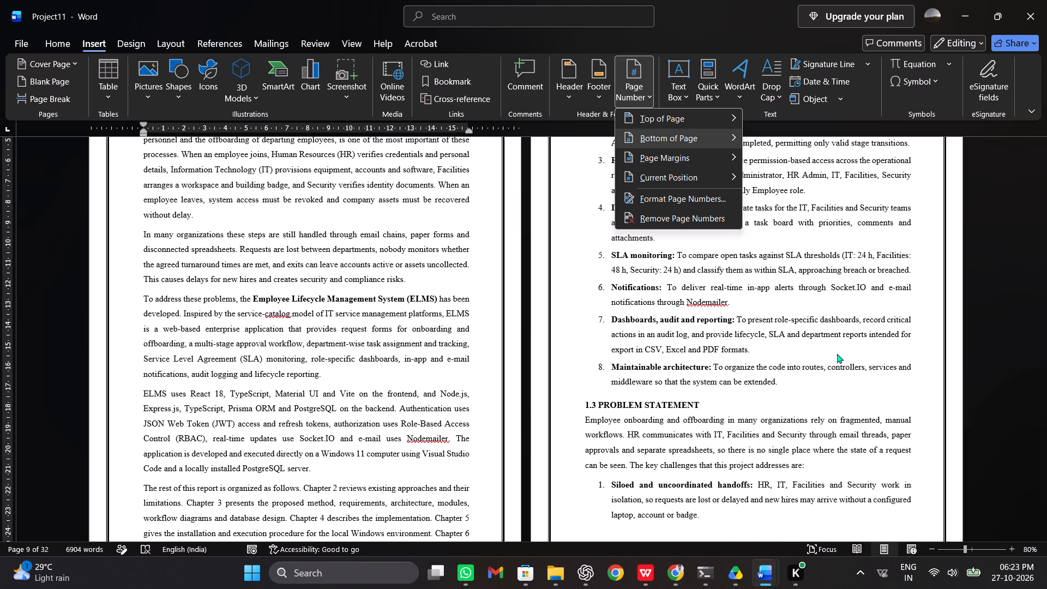
{"action": "scroll", "coordinate": [633, 416], "scroll_direction": "up", "scroll_amount": 3}
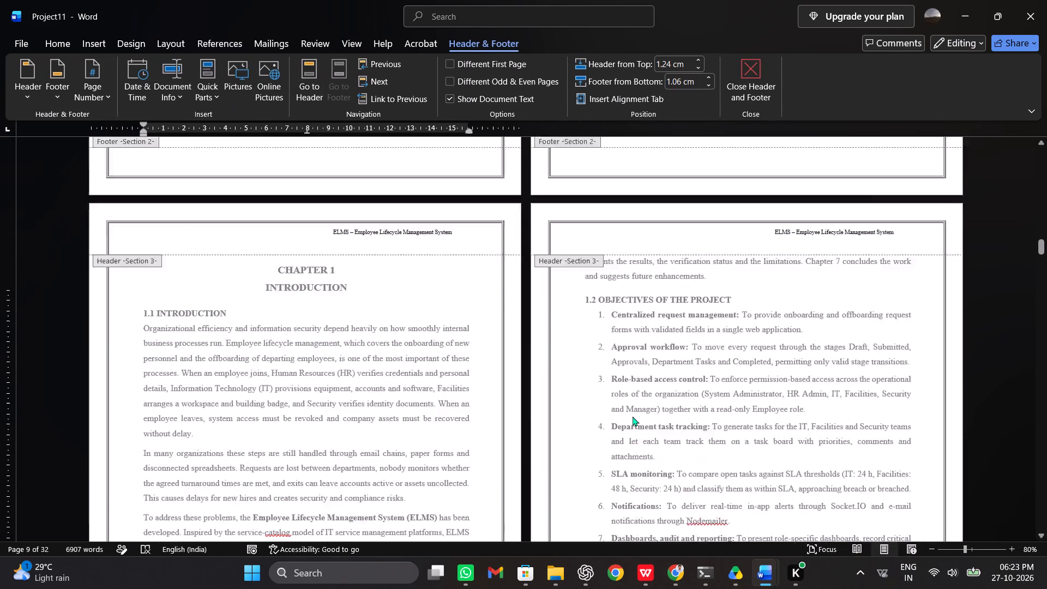
{"action": "scroll", "coordinate": [633, 416], "scroll_direction": "up", "scroll_amount": 2}
{"action": "double_click", "coordinate": [645, 408]}
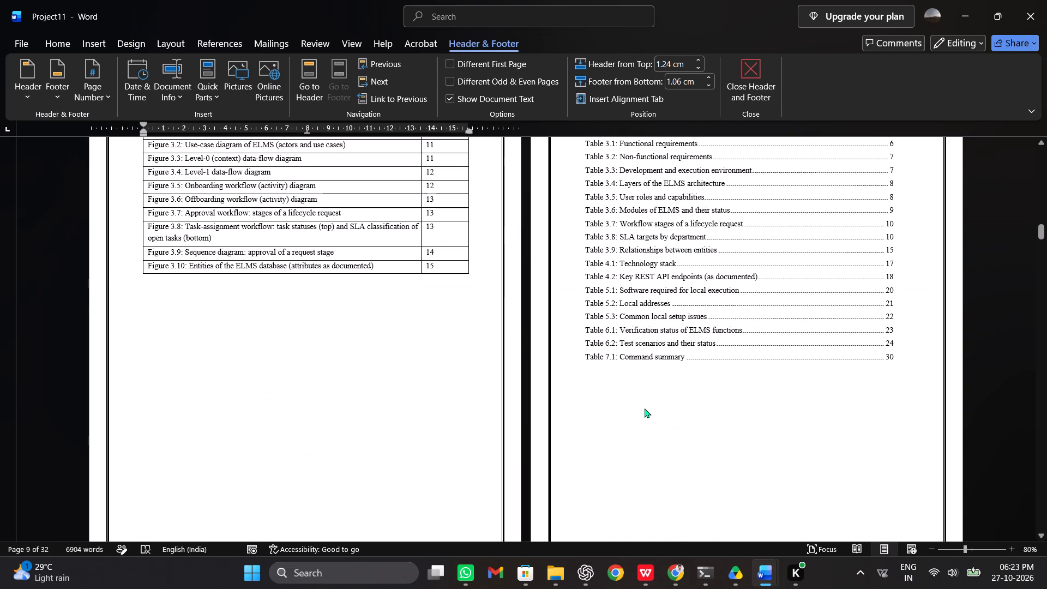
Review the report from the list of tables to the appendix and back to Chapter 1, examining the headers and page numbers.
{"action": "scroll", "coordinate": [645, 408], "scroll_direction": "down", "scroll_amount": 5}
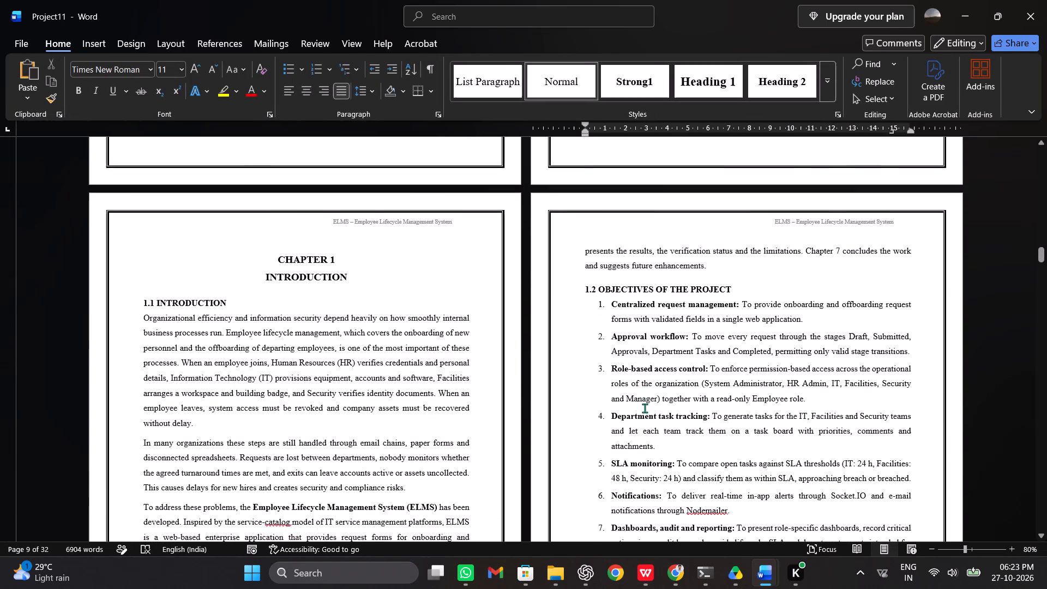
{"action": "scroll", "coordinate": [645, 408], "scroll_direction": "down", "scroll_amount": 1}
{"action": "scroll", "coordinate": [645, 408], "scroll_direction": "down", "scroll_amount": 20}
{"action": "scroll", "coordinate": [645, 408], "scroll_direction": "down", "scroll_amount": 20}
{"action": "scroll", "coordinate": [645, 408], "scroll_direction": "down", "scroll_amount": 20}
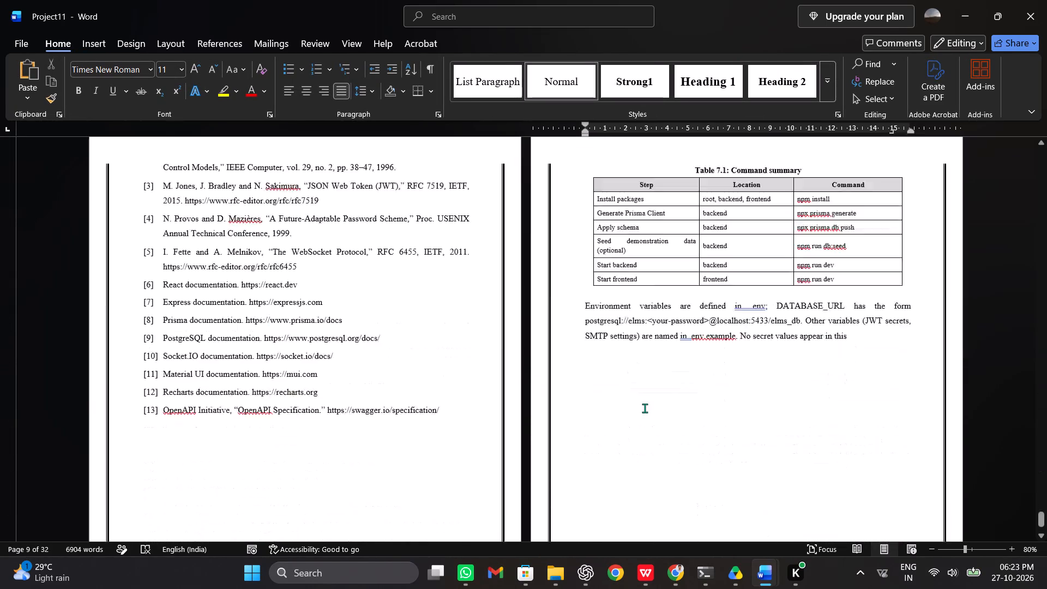
{"action": "scroll", "coordinate": [645, 408], "scroll_direction": "down", "scroll_amount": 3}
{"action": "scroll", "coordinate": [645, 408], "scroll_direction": "up", "scroll_amount": 4}
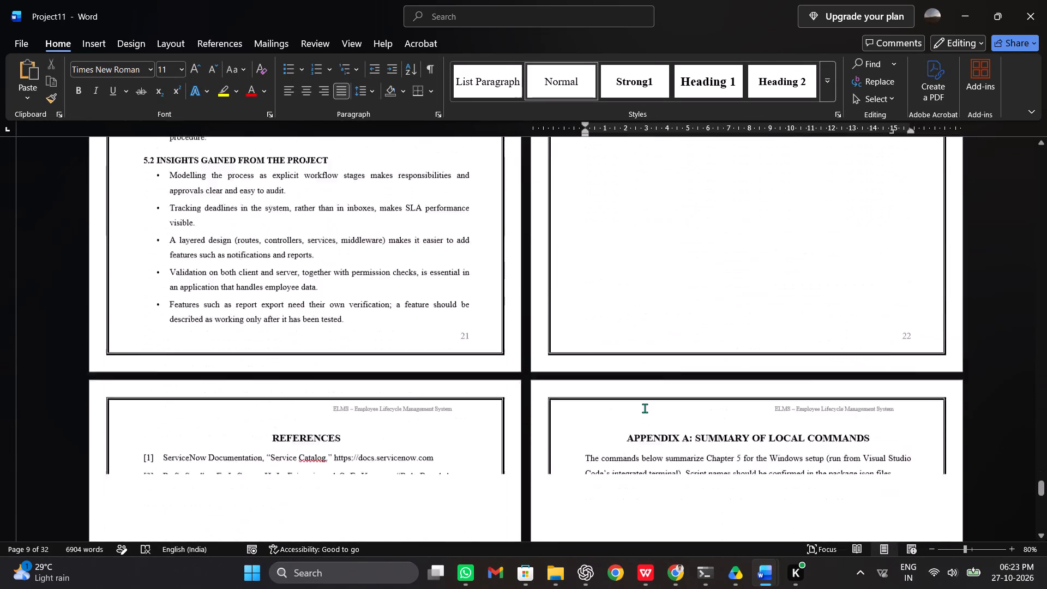
{"action": "scroll", "coordinate": [645, 408], "scroll_direction": "up", "scroll_amount": 20}
{"action": "scroll", "coordinate": [645, 408], "scroll_direction": "up", "scroll_amount": 20}
{"action": "scroll", "coordinate": [645, 408], "scroll_direction": "up", "scroll_amount": 11}
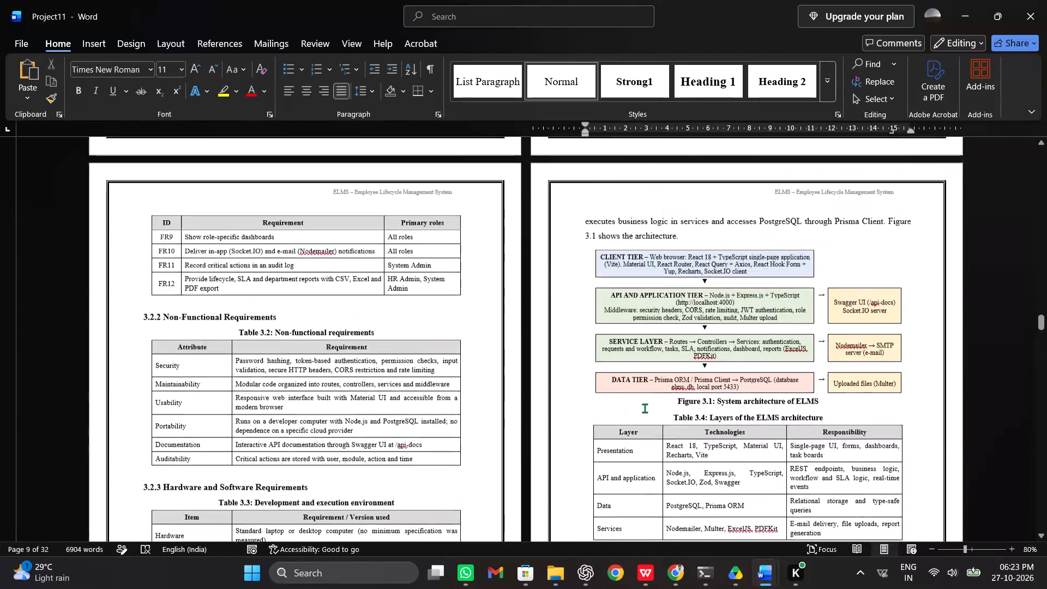
{"action": "scroll", "coordinate": [645, 408], "scroll_direction": "up", "scroll_amount": 4}
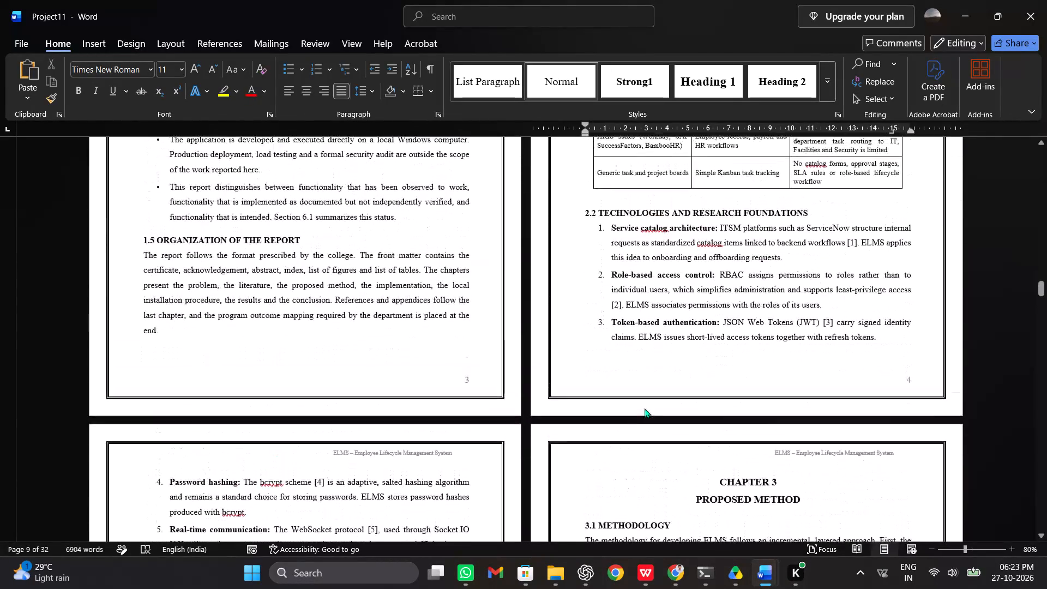
{"action": "scroll", "coordinate": [645, 408], "scroll_direction": "up", "scroll_amount": 1}
{"action": "scroll", "coordinate": [418, 386], "scroll_direction": "up", "scroll_amount": 3}
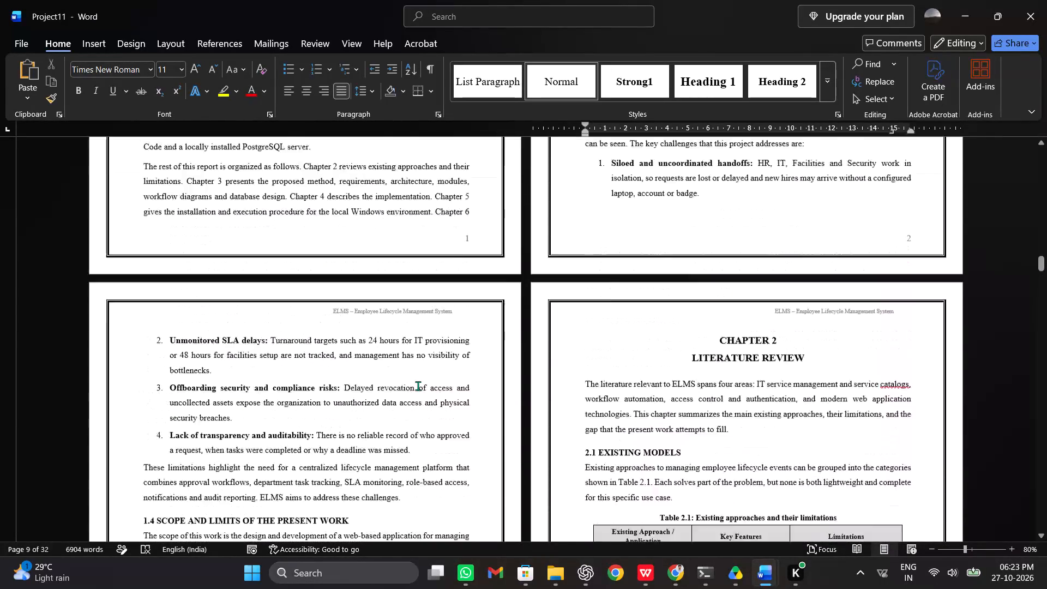
{"action": "scroll", "coordinate": [418, 386], "scroll_direction": "up", "scroll_amount": 2}
{"action": "scroll", "coordinate": [418, 386], "scroll_direction": "down", "scroll_amount": 2}
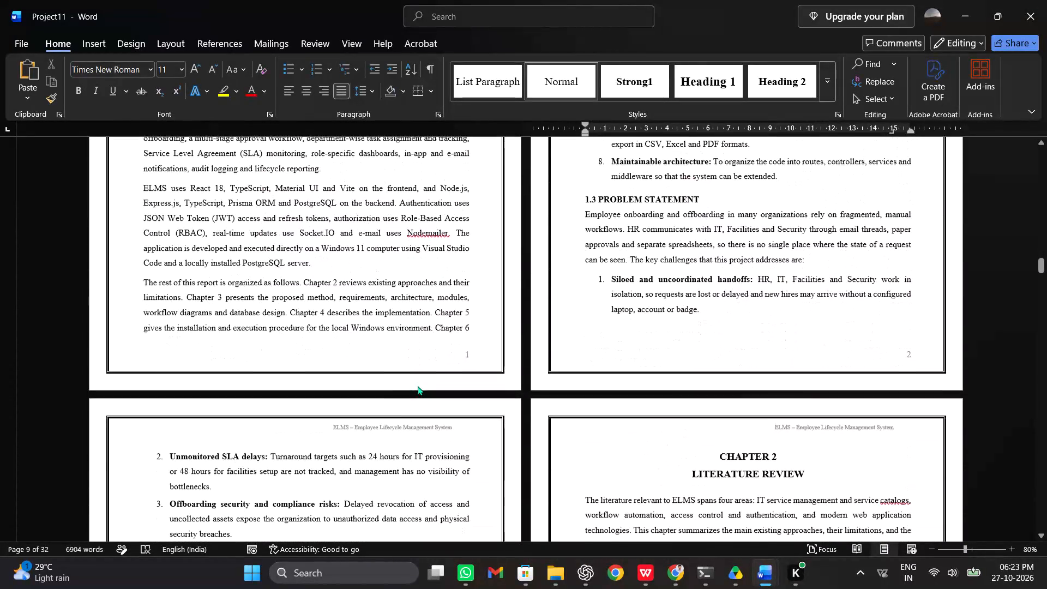
Add "Seshadri Rao Gudlavalleru Engineering College" before the page number in the Chapter 1 section's footer, separated from the number by a tab.
{"action": "double_click", "coordinate": [446, 354]}
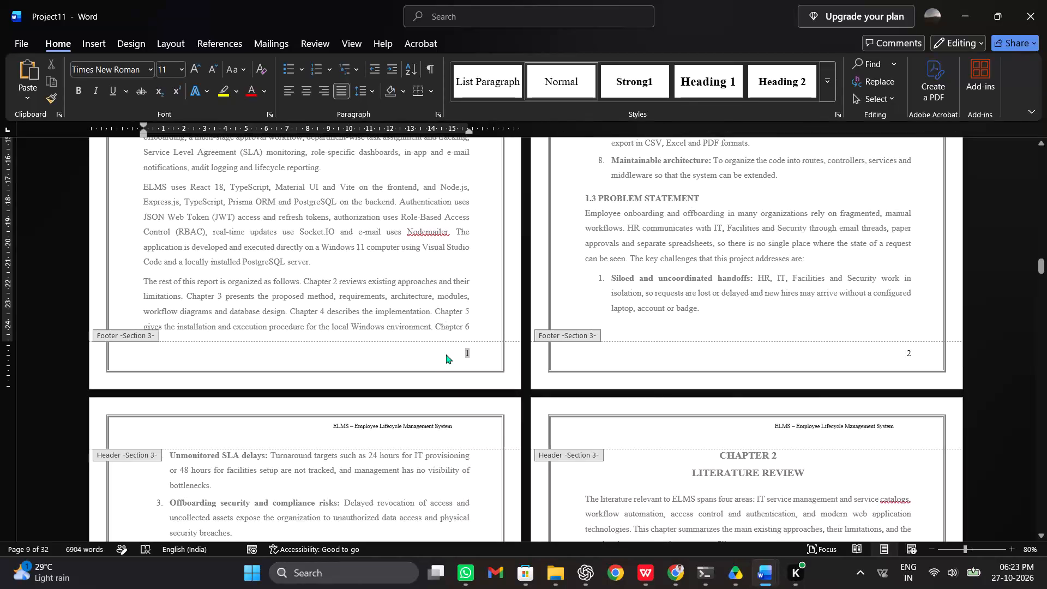
{"action": "left_click", "coordinate": [224, 351]}
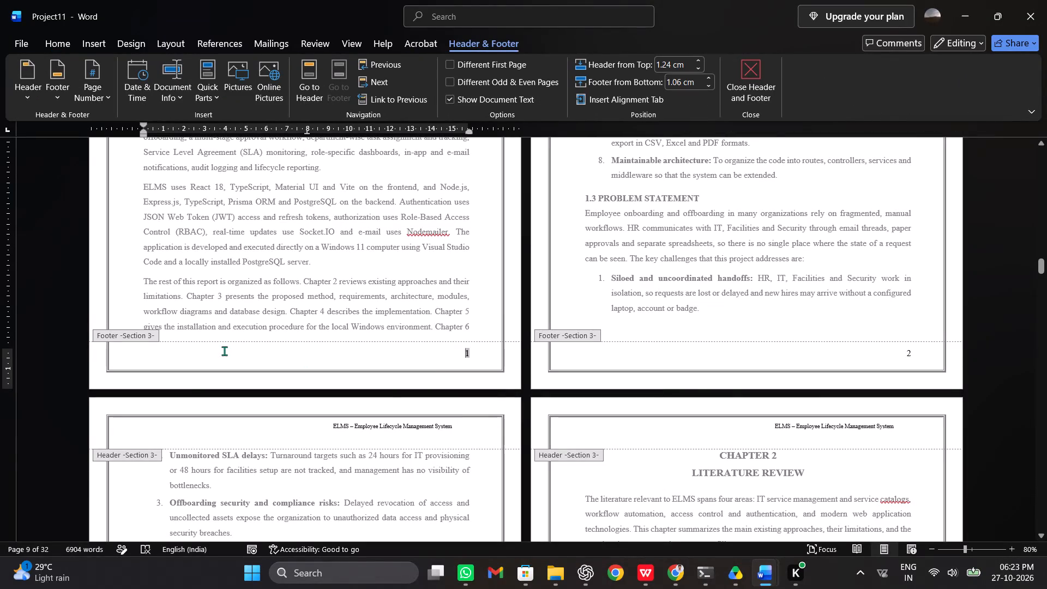
{"action": "key", "text": "s"}
{"action": "key", "text": "BackSpace"}
{"action": "key", "text": "shift+s"}
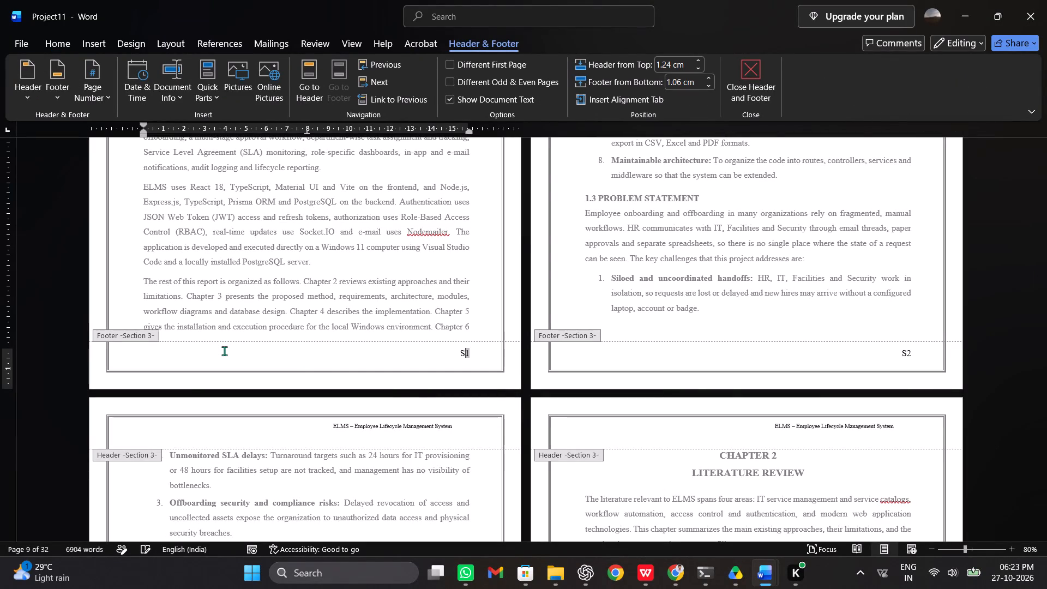
{"action": "key", "text": "e"}
{"action": "type", "text": "shadri Ra"}
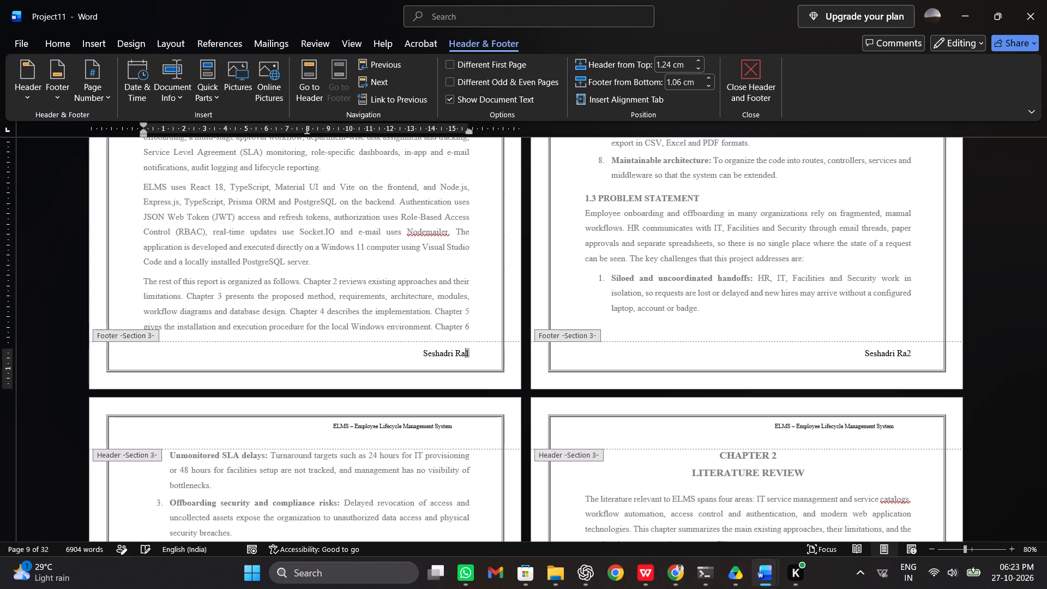
{"action": "type", "text": "o Gudla"}
{"action": "type", "text": "valleru Engineering College"}
{"action": "key", "text": "space"}
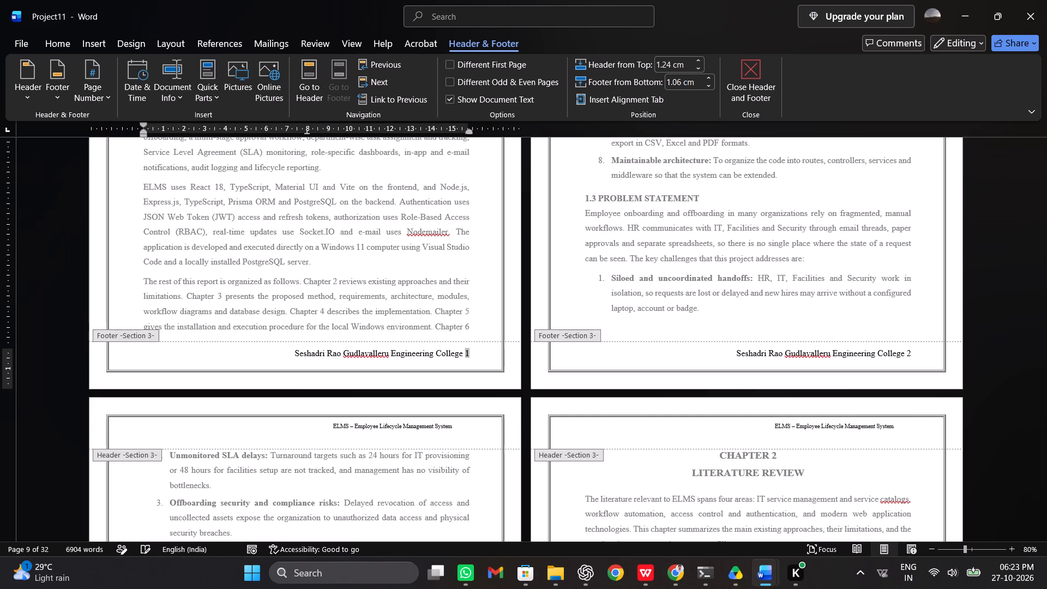
{"action": "key", "text": "Tab"}
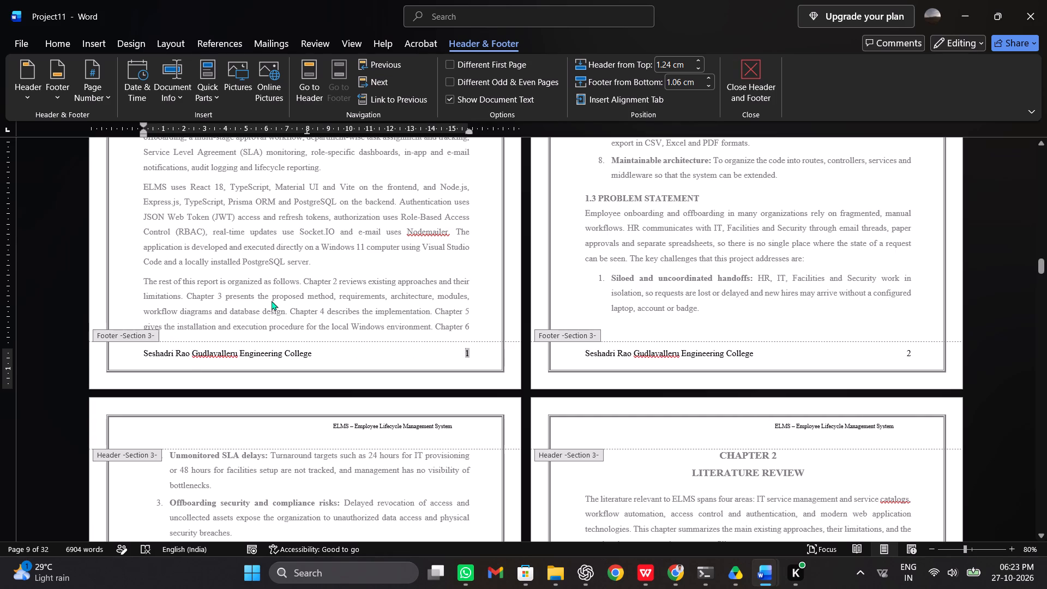
Set the college name in the Chapter 1 section's footer to font size 8.
{"action": "left_click", "coordinate": [308, 352]}
{"action": "left_click", "coordinate": [323, 352]}
{"action": "left_click_drag", "start_coordinate": [323, 352], "coordinate": [152, 347]}
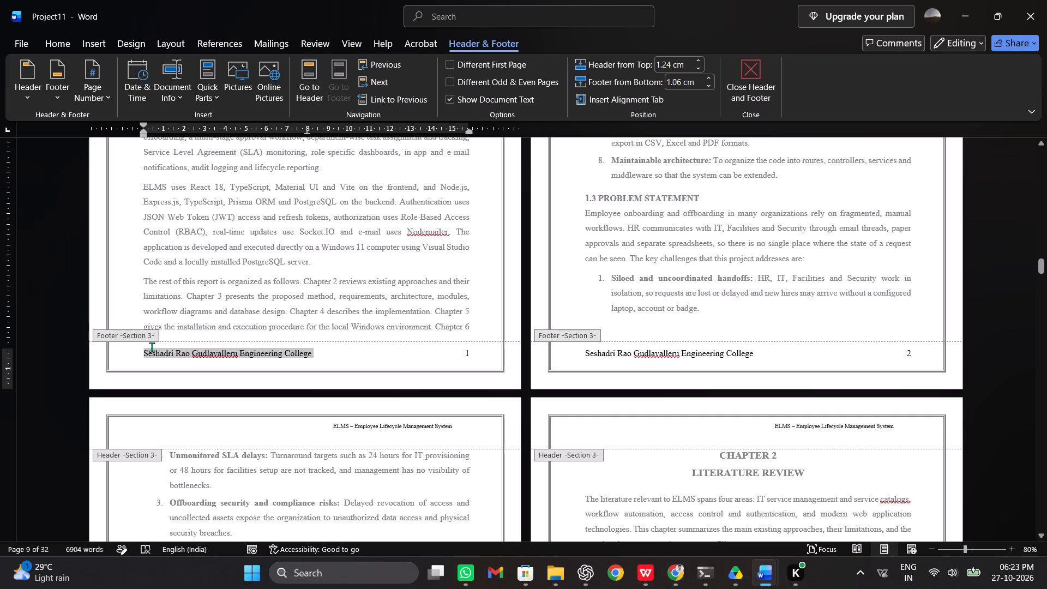
{"action": "left_click_drag", "start_coordinate": [152, 347], "coordinate": [152, 348]}
{"action": "left_click", "coordinate": [245, 303]}
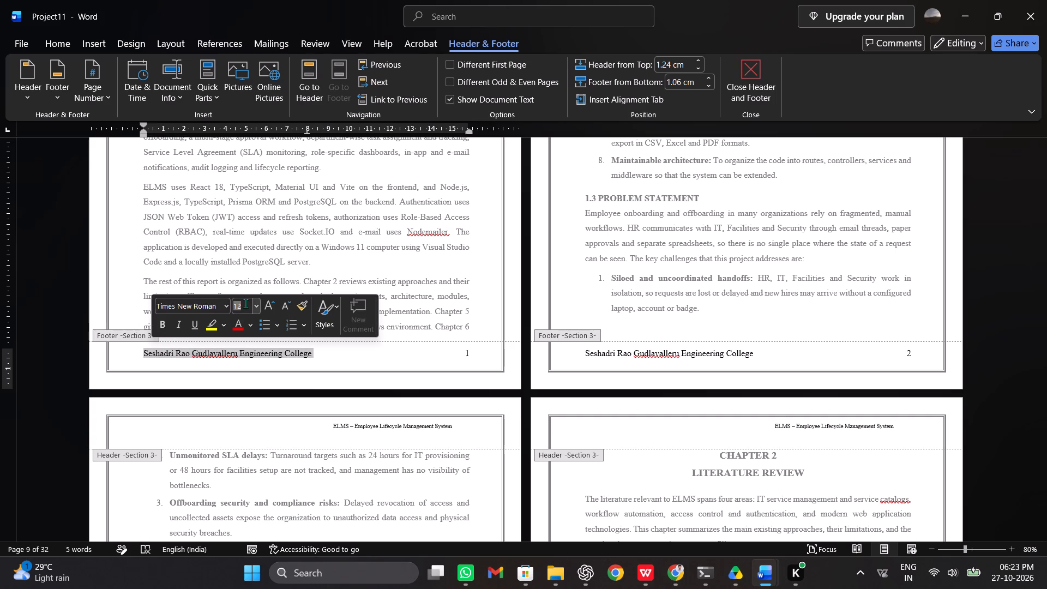
{"action": "key", "text": "BackSpace"}
{"action": "key", "text": "8"}
{"action": "key", "text": "Return"}
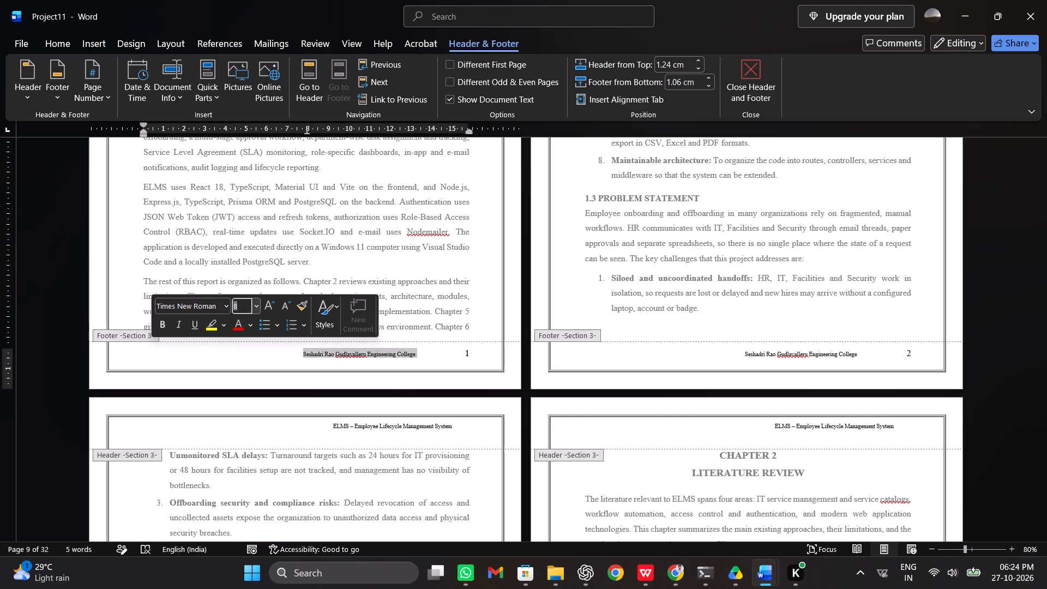
Insert another tab before the footer's page number so the college name aligns with the left margin, and exit footer editing.
{"action": "left_click", "coordinate": [302, 364]}
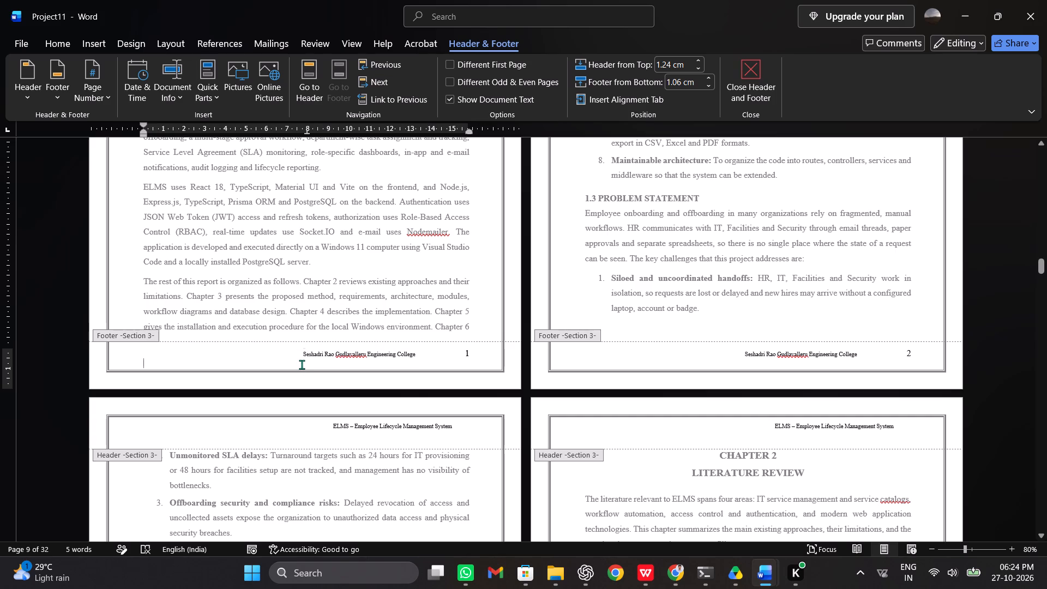
{"action": "left_click", "coordinate": [442, 348]}
{"action": "key", "text": "Tab"}
{"action": "double_click", "coordinate": [453, 287]}
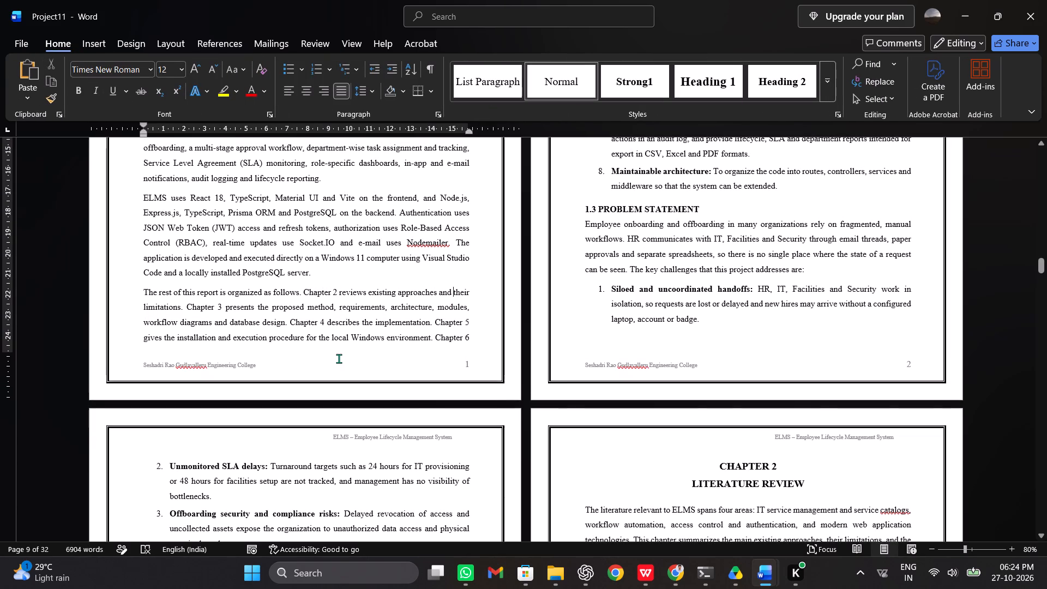
Inspect the Chapter 1 page's footer and header up close, and check the font size of the ELMS header text.
{"action": "double_click", "coordinate": [234, 361]}
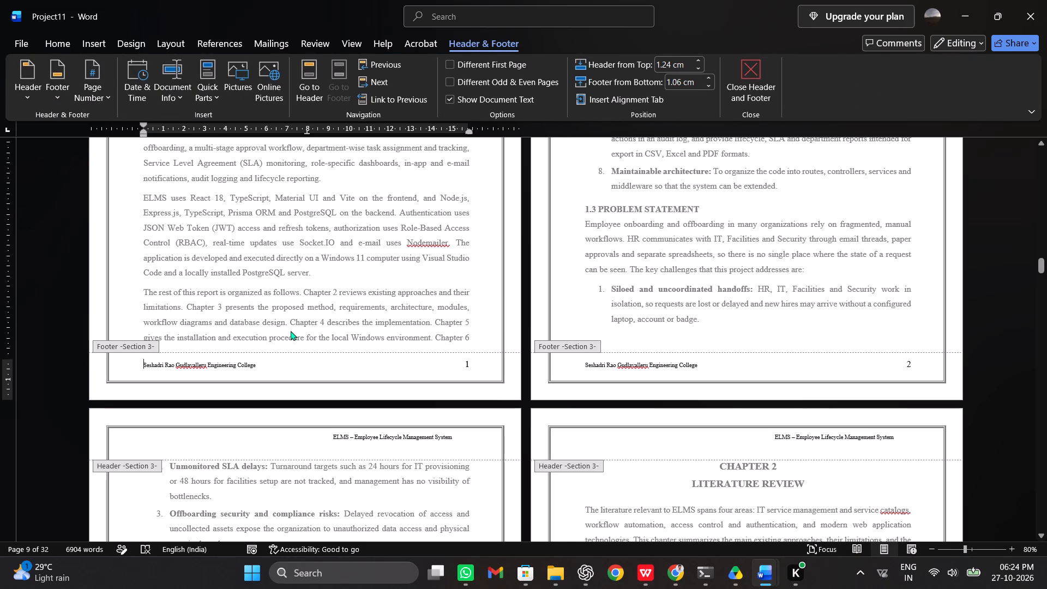
{"action": "double_click", "coordinate": [291, 330]}
{"action": "scroll", "coordinate": [291, 330], "scroll_direction": "up", "scroll_amount": 10, "text": "ctrl"}
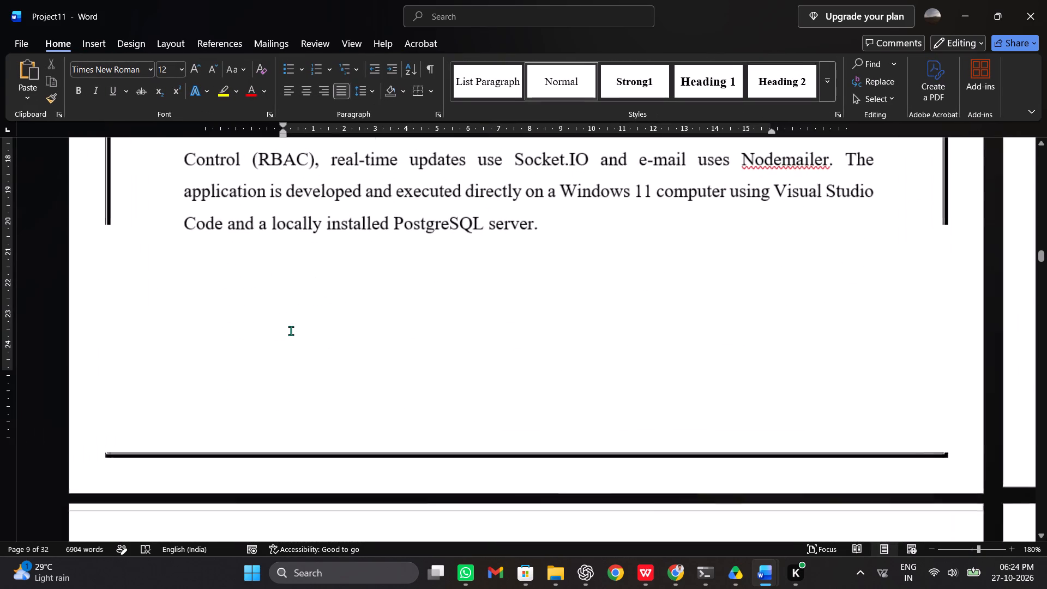
{"action": "left_click", "coordinate": [366, 298]}
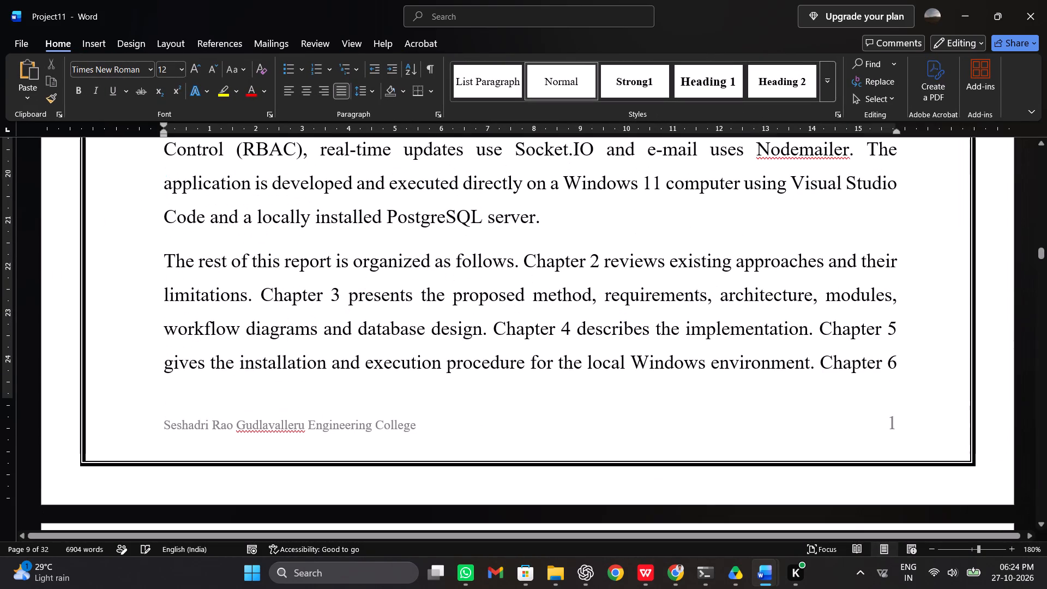
{"action": "scroll", "coordinate": [392, 285], "scroll_direction": "up", "scroll_amount": 2}
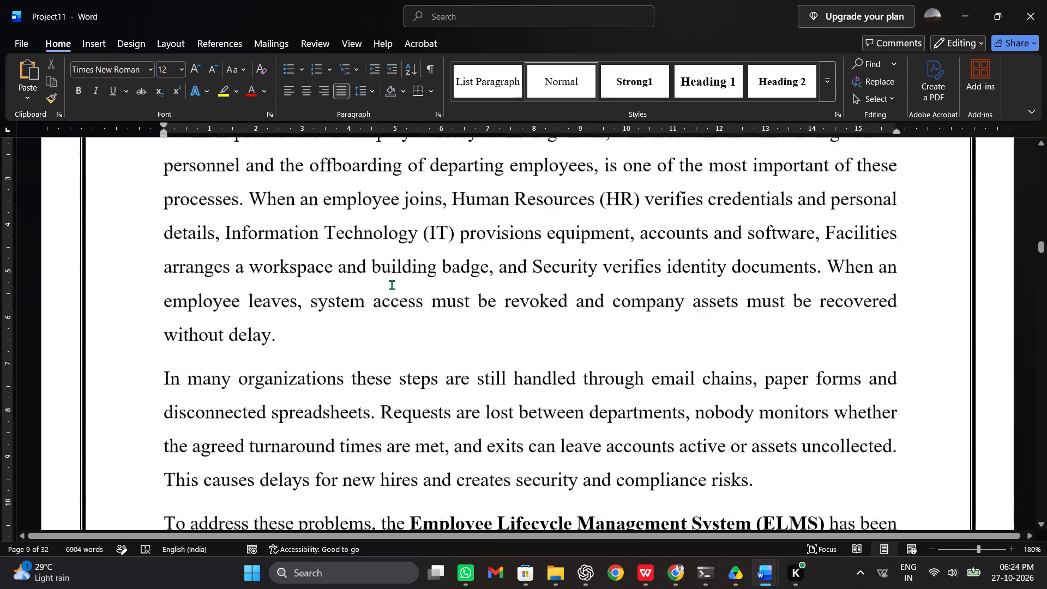
{"action": "scroll", "coordinate": [392, 285], "scroll_direction": "up", "scroll_amount": 1}
{"action": "scroll", "coordinate": [611, 220], "scroll_direction": "down", "scroll_amount": 2}
{"action": "scroll", "coordinate": [611, 220], "scroll_direction": "up", "scroll_amount": 2}
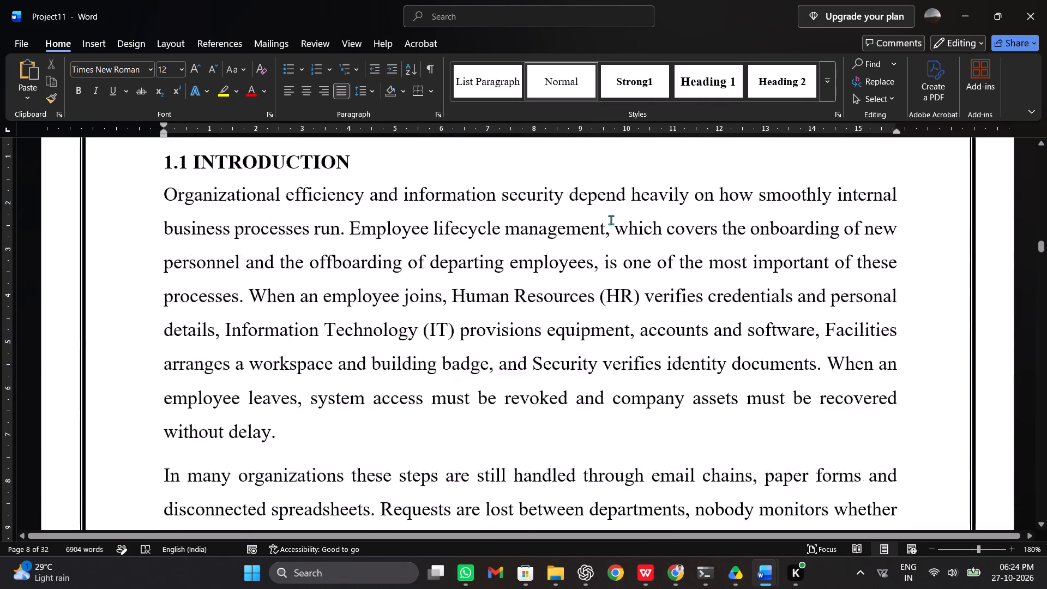
{"action": "scroll", "coordinate": [648, 208], "scroll_direction": "up", "scroll_amount": 1}
{"action": "left_click", "coordinate": [682, 202]}
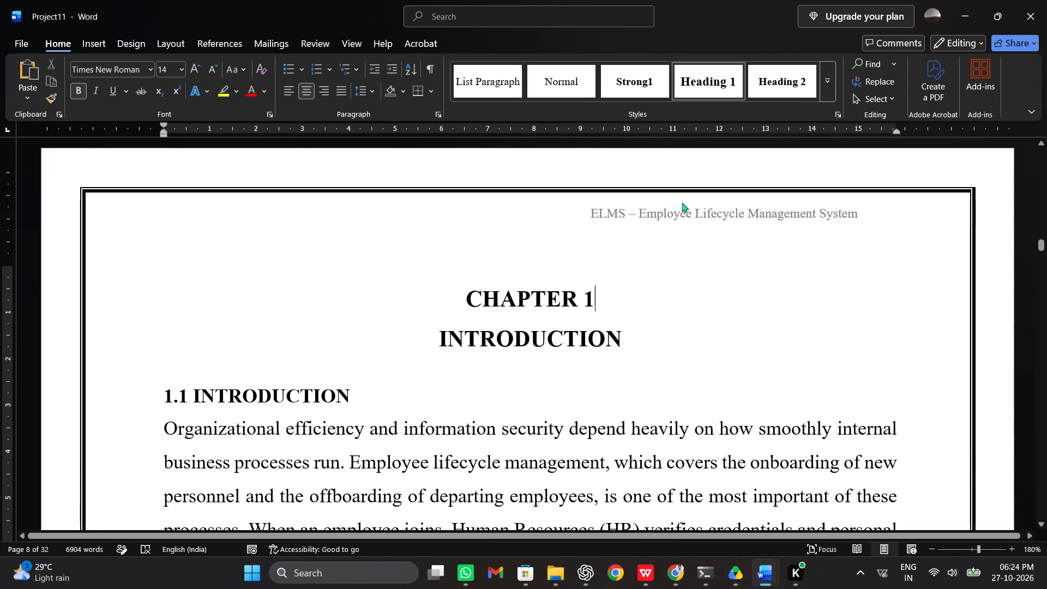
{"action": "double_click", "coordinate": [681, 208]}
{"action": "left_click", "coordinate": [681, 208]}
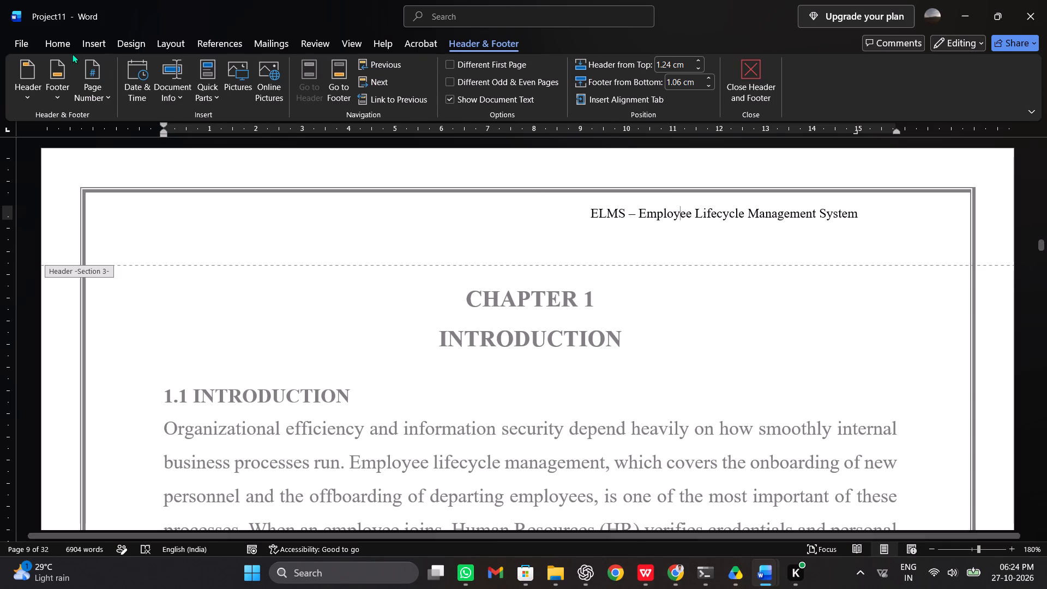
{"action": "left_click", "coordinate": [51, 41]}
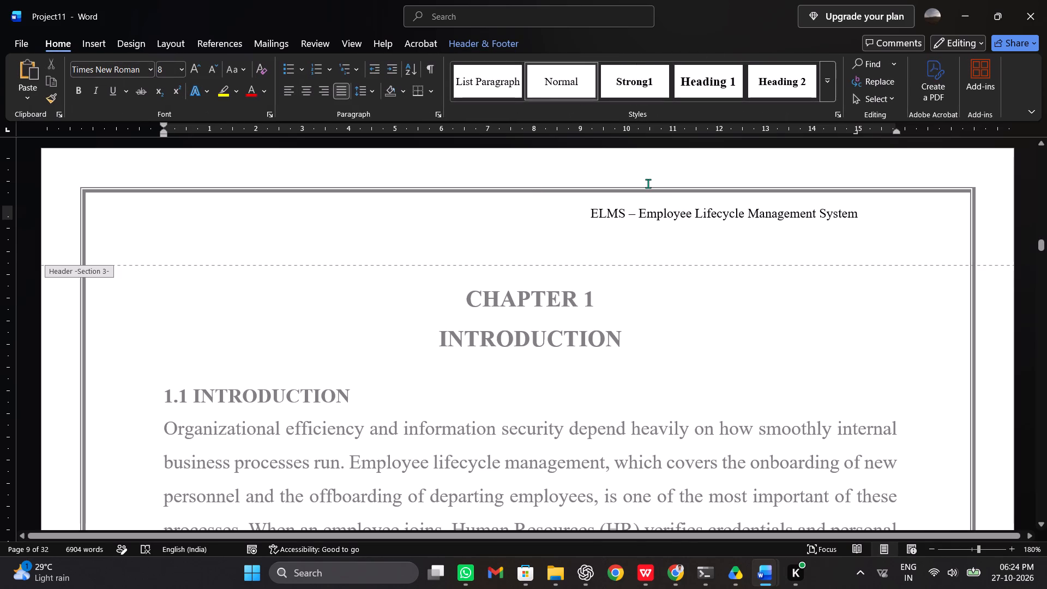
{"action": "double_click", "coordinate": [417, 313]}
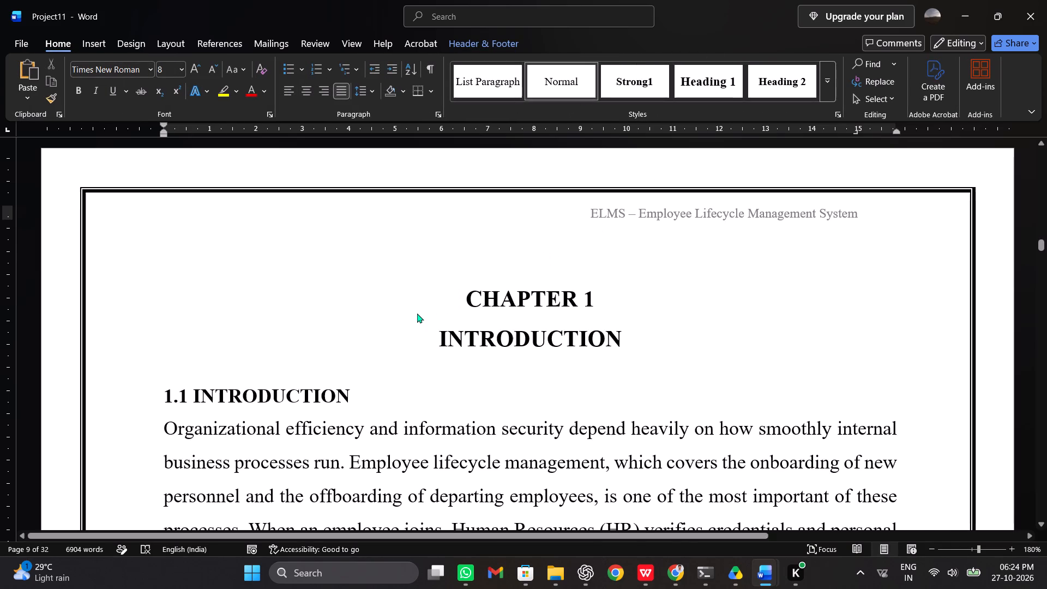
Examine the college name and page number in the Chapter 1 footers, and look back through the preceding pages to the List of Figures.
{"action": "scroll", "coordinate": [417, 313], "scroll_direction": "down", "scroll_amount": 2}
{"action": "scroll", "coordinate": [417, 313], "scroll_direction": "down", "scroll_amount": 8, "text": "ctrl"}
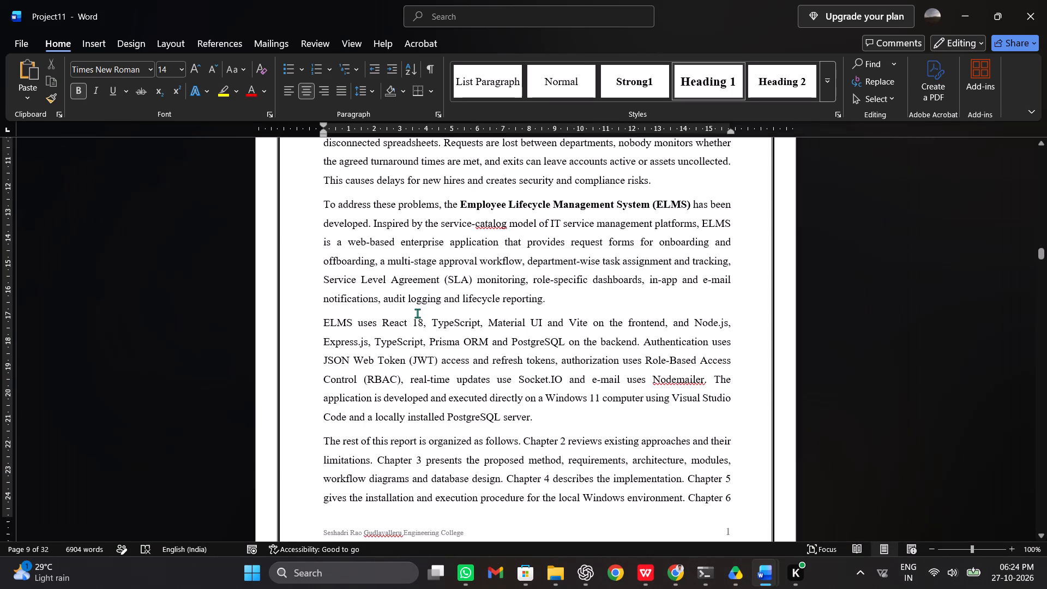
{"action": "scroll", "coordinate": [417, 313], "scroll_direction": "down", "scroll_amount": 1}
{"action": "scroll", "coordinate": [417, 313], "scroll_direction": "down", "scroll_amount": 1, "text": "ctrl"}
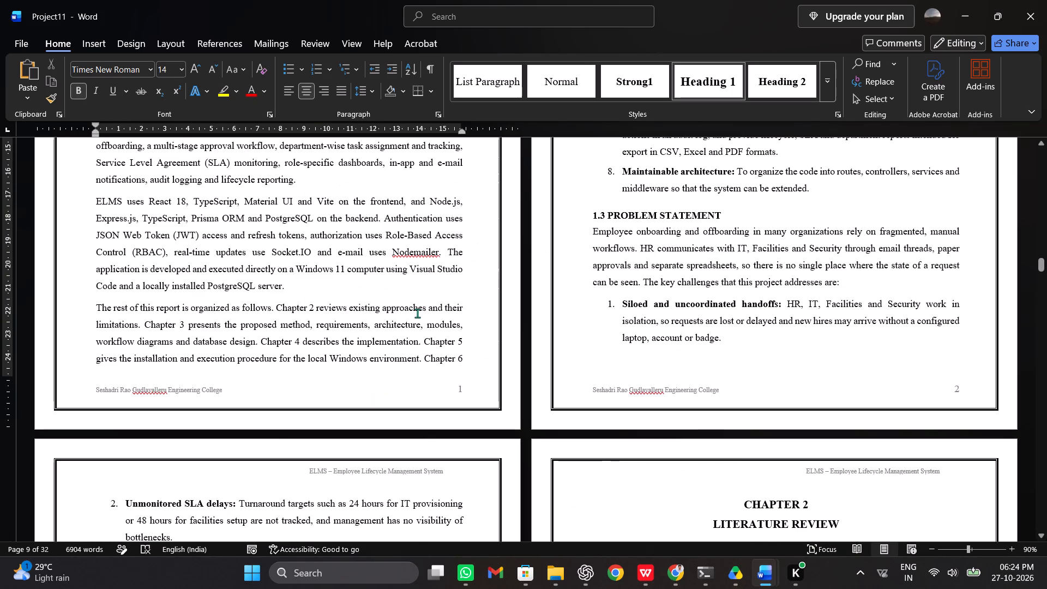
{"action": "scroll", "coordinate": [417, 313], "scroll_direction": "up", "scroll_amount": 5, "text": "ctrl"}
{"action": "scroll", "coordinate": [297, 404], "scroll_direction": "down", "scroll_amount": 1}
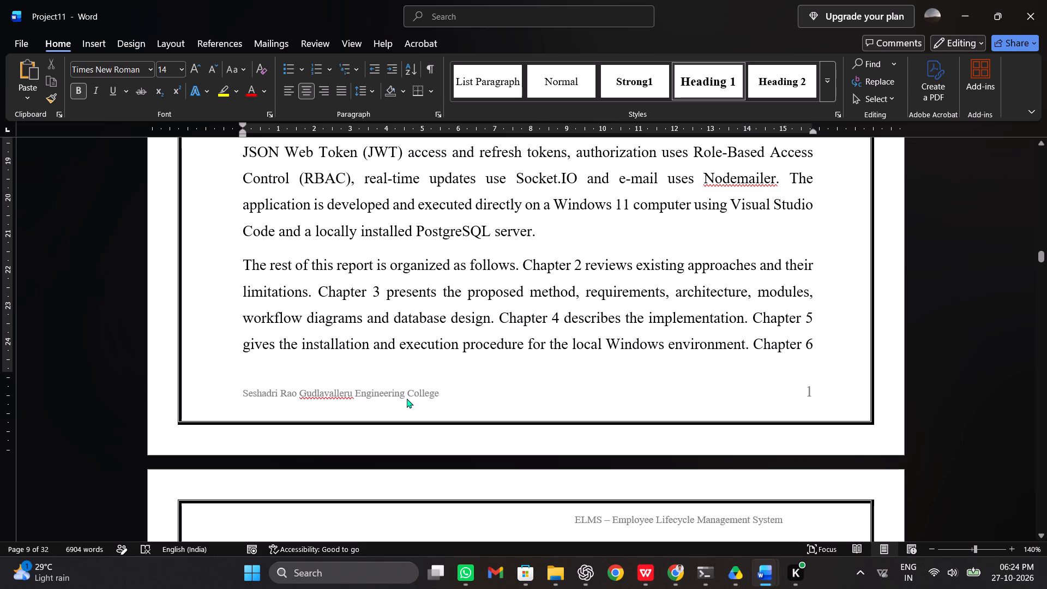
{"action": "scroll", "coordinate": [407, 398], "scroll_direction": "up", "scroll_amount": 3}
{"action": "scroll", "coordinate": [407, 398], "scroll_direction": "down", "scroll_amount": 1, "text": "ctrl"}
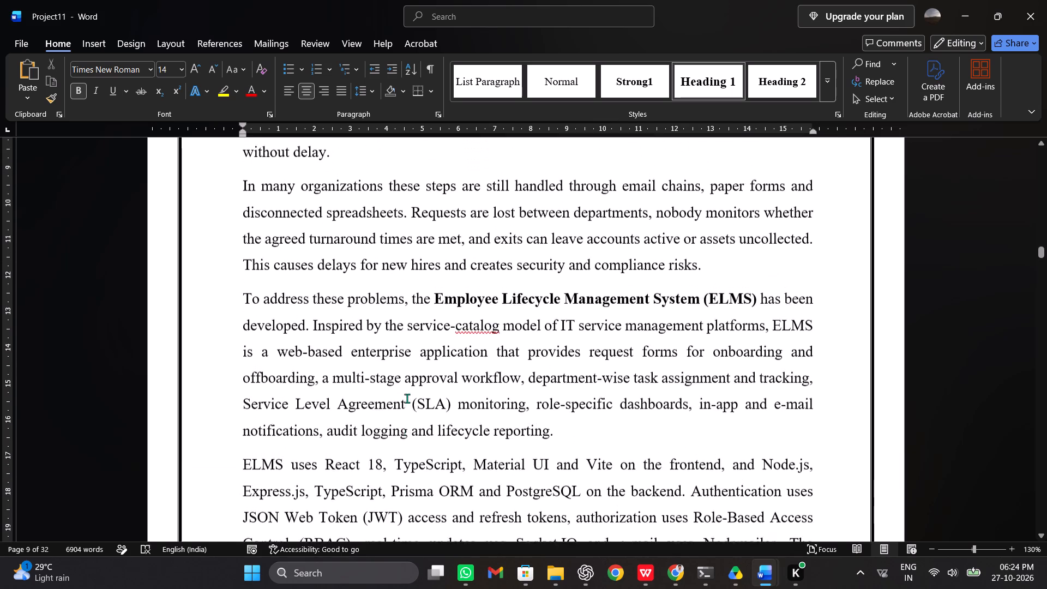
{"action": "scroll", "coordinate": [407, 398], "scroll_direction": "down", "scroll_amount": 1, "text": "ctrl"}
{"action": "scroll", "coordinate": [407, 398], "scroll_direction": "up", "scroll_amount": 3}
{"action": "scroll", "coordinate": [407, 398], "scroll_direction": "down", "scroll_amount": 1, "text": "ctrl"}
{"action": "scroll", "coordinate": [407, 398], "scroll_direction": "up", "scroll_amount": 6}
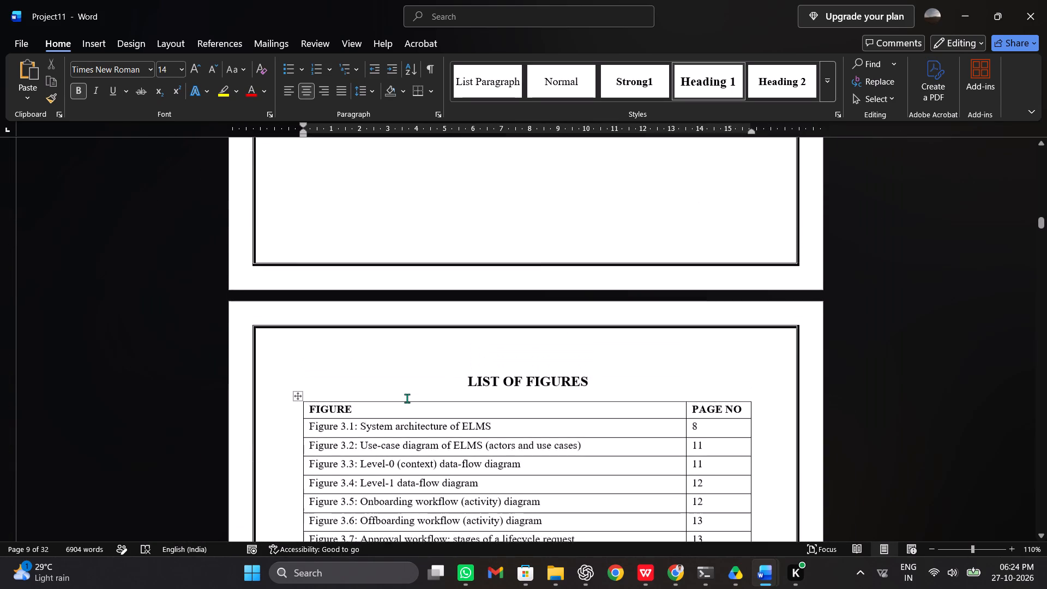
Delete the List of Tables heading with all its entries, including the last entry's leftover page number 30.
{"action": "right_click", "coordinate": [407, 398]}
{"action": "left_click", "coordinate": [373, 383]}
{"action": "scroll", "coordinate": [373, 383], "scroll_direction": "down", "scroll_amount": 4}
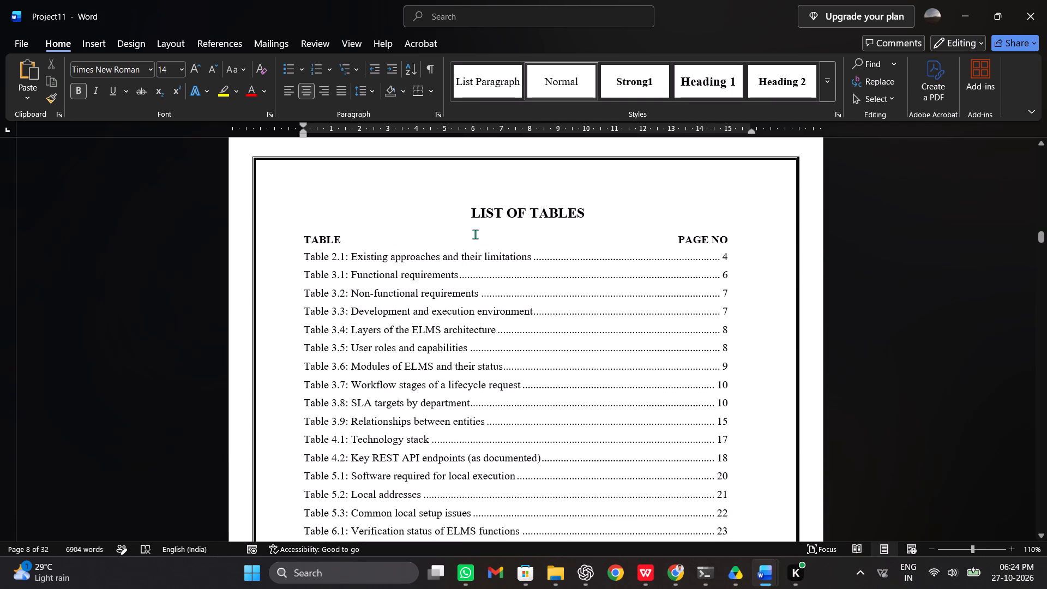
{"action": "left_click_drag", "start_coordinate": [442, 210], "coordinate": [700, 481]}
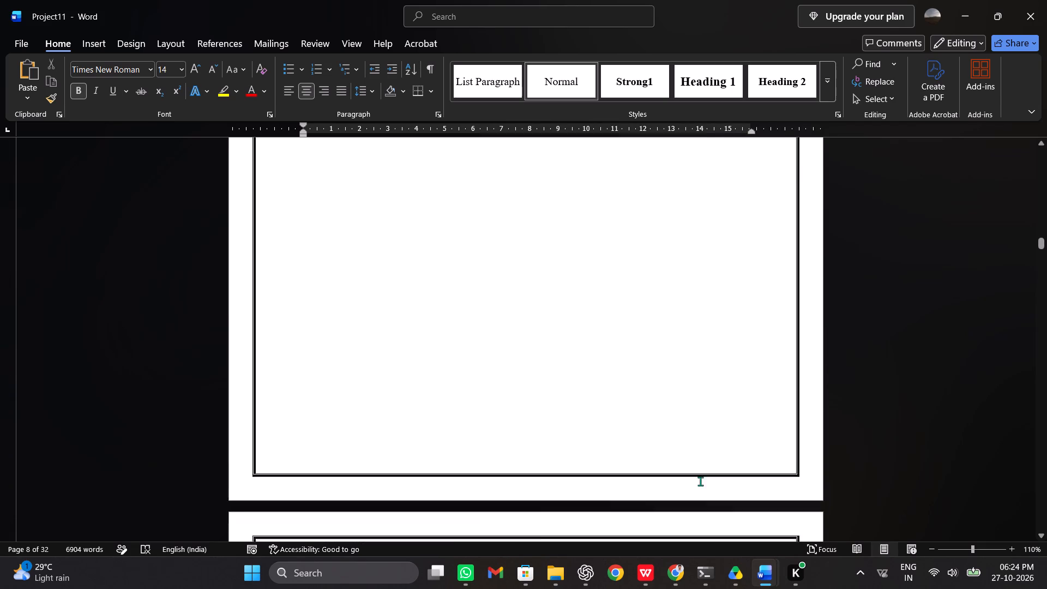
{"action": "left_click_drag", "start_coordinate": [700, 481], "coordinate": [703, 360]}
{"action": "key", "text": "BackSpace"}
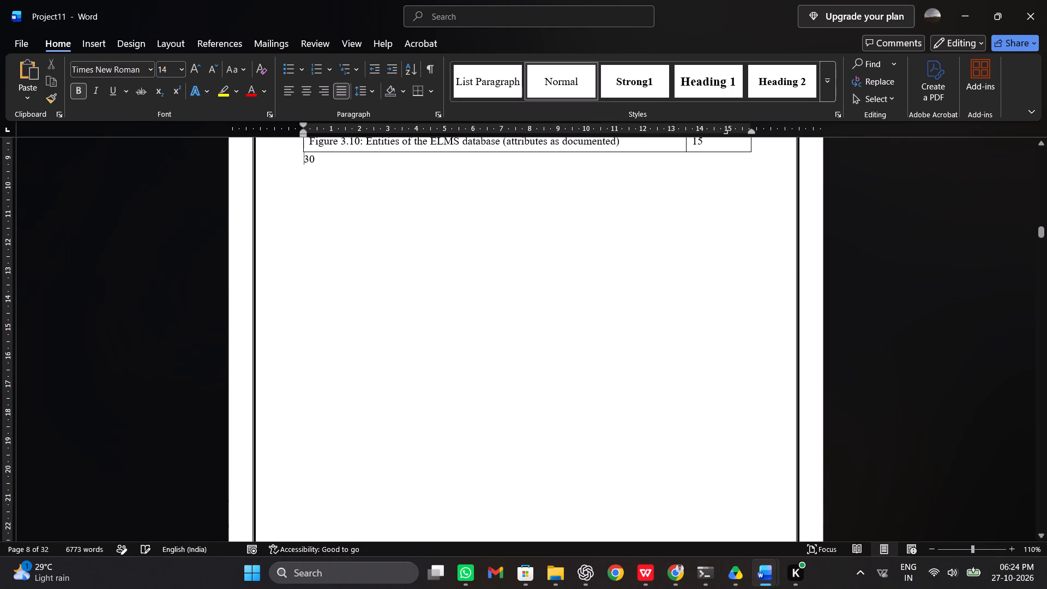
{"action": "scroll", "coordinate": [703, 360], "scroll_direction": "up", "scroll_amount": 1}
{"action": "left_click", "coordinate": [489, 249]}
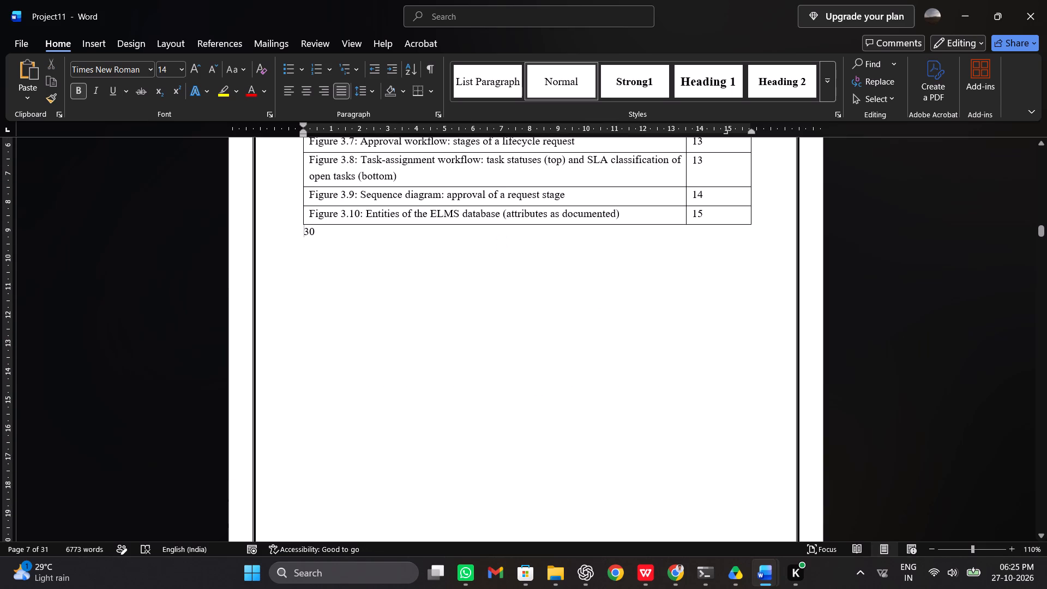
{"action": "key", "text": "ctrl+z"}
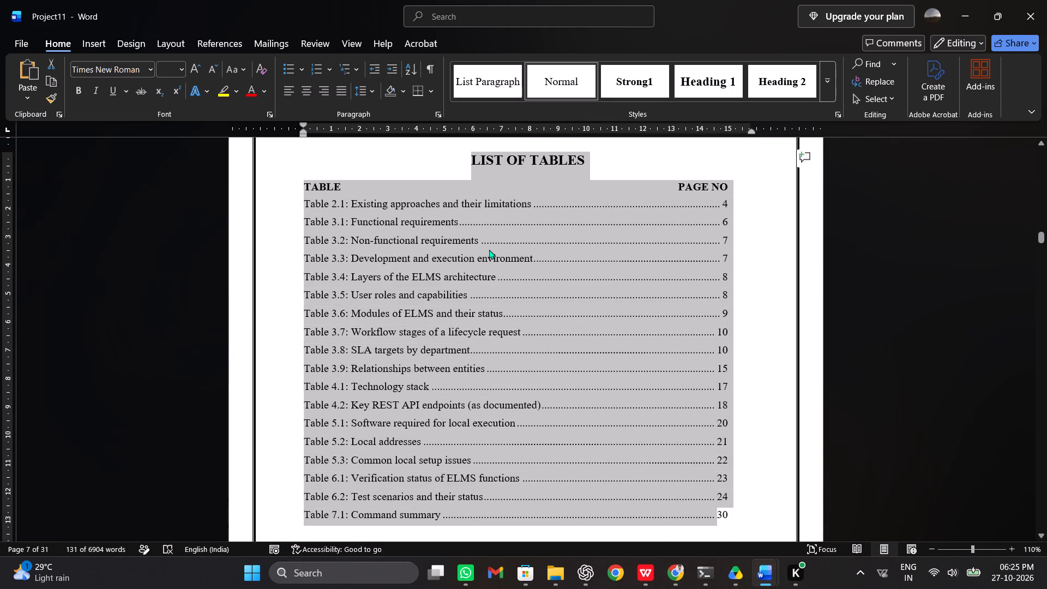
{"action": "key", "text": "BackSpace"}
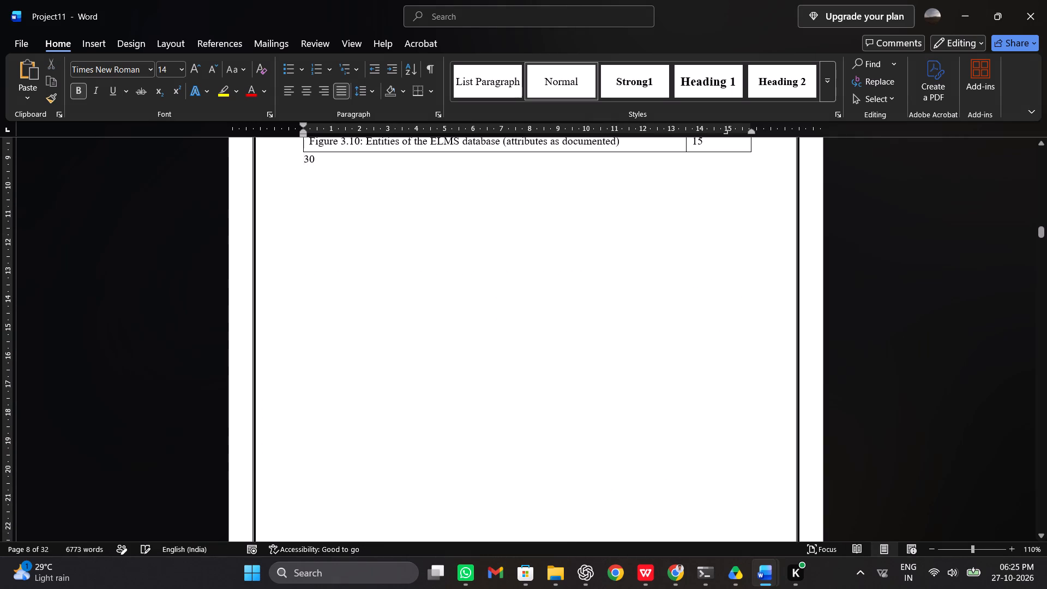
{"action": "key", "text": "Right"}
{"action": "key", "text": "Right"}
{"action": "key", "text": "BackSpace"}
{"action": "key", "text": "BackSpace"}
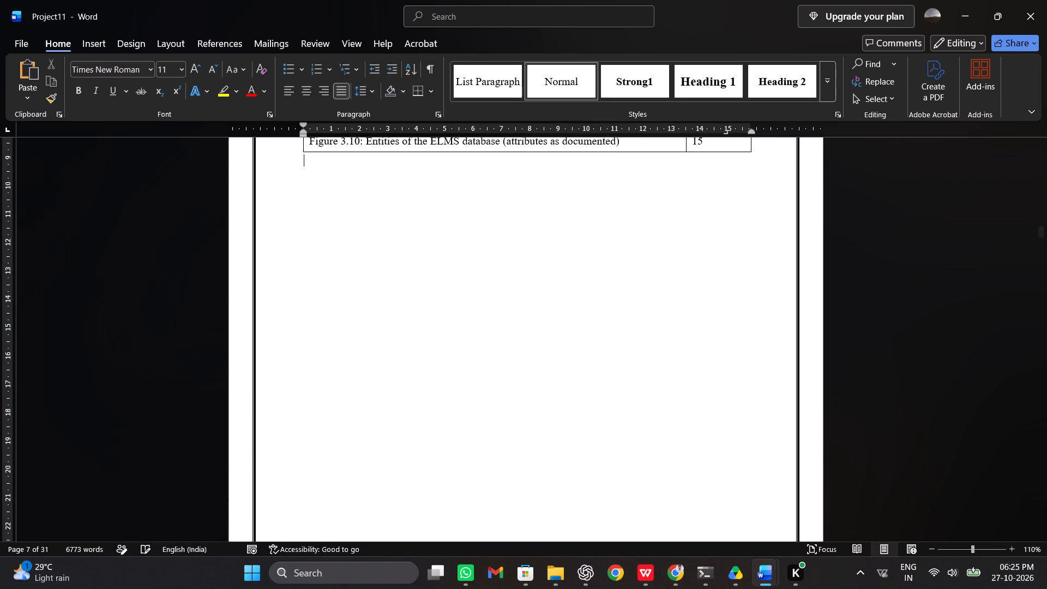
Delete the List of Figures heading together with its whole table, so that Chapter 1 follows the index.
{"action": "scroll", "coordinate": [489, 249], "scroll_direction": "up", "scroll_amount": 3}
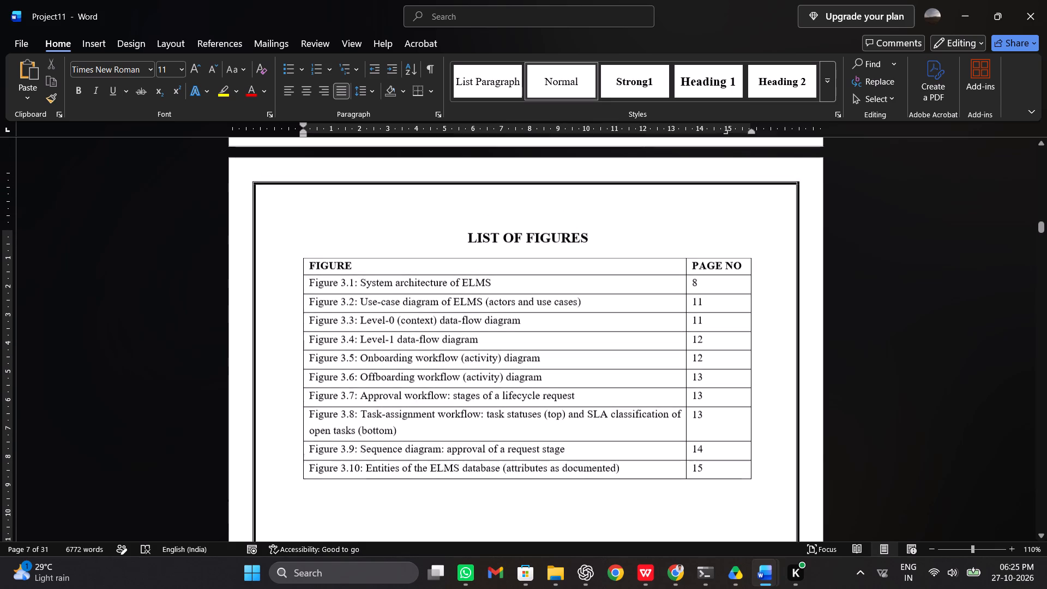
{"action": "right_click", "coordinate": [489, 249]}
{"action": "scroll", "coordinate": [489, 249], "scroll_direction": "down", "scroll_amount": 4, "text": "ctrl"}
{"action": "left_click", "coordinate": [383, 250]}
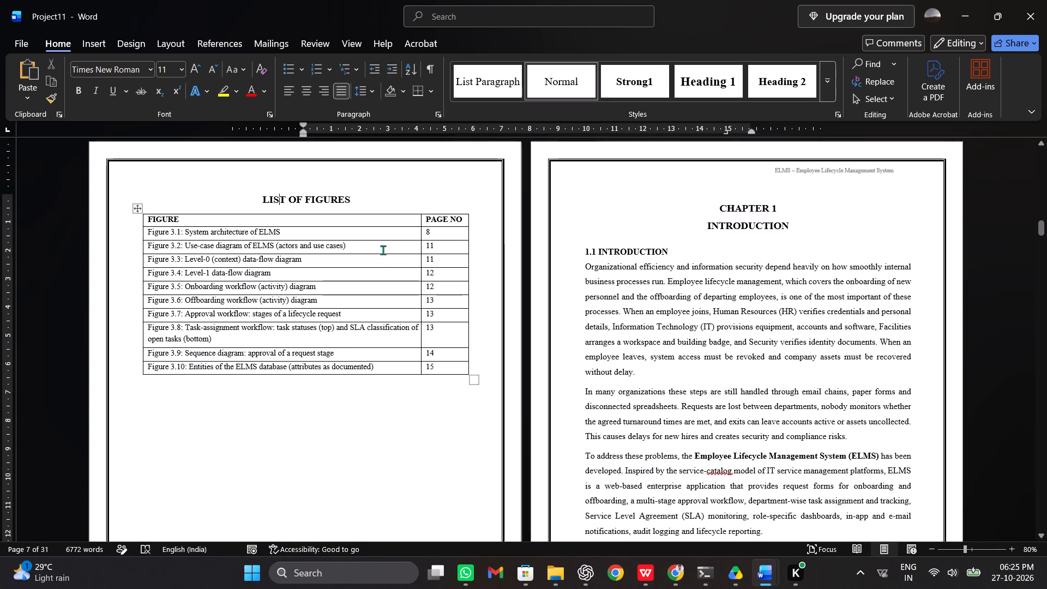
{"action": "scroll", "coordinate": [383, 250], "scroll_direction": "up", "scroll_amount": 2}
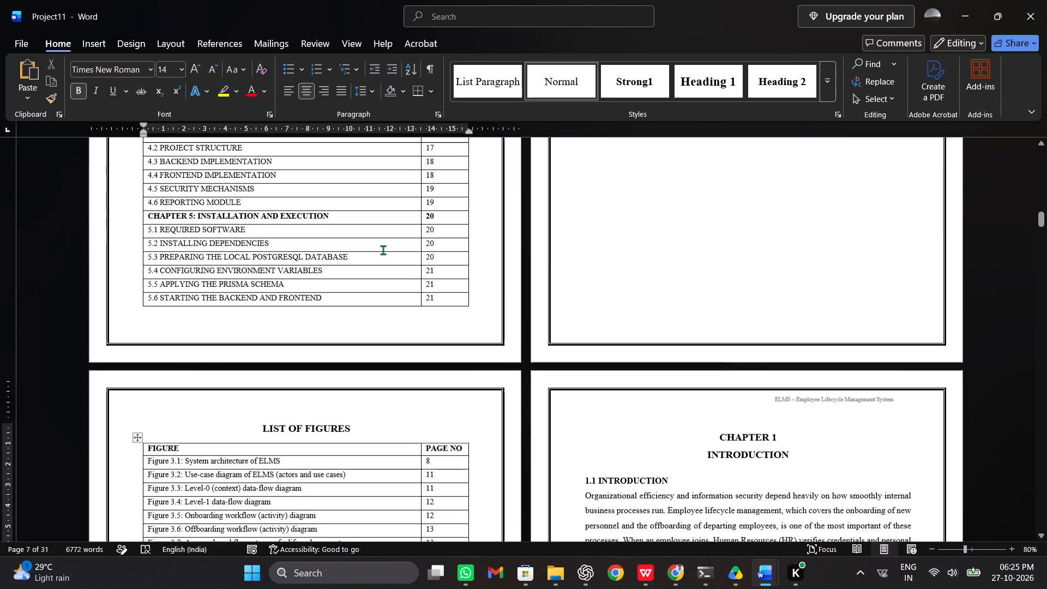
{"action": "key", "text": "Delete"}
{"action": "key", "text": "ctrl+z"}
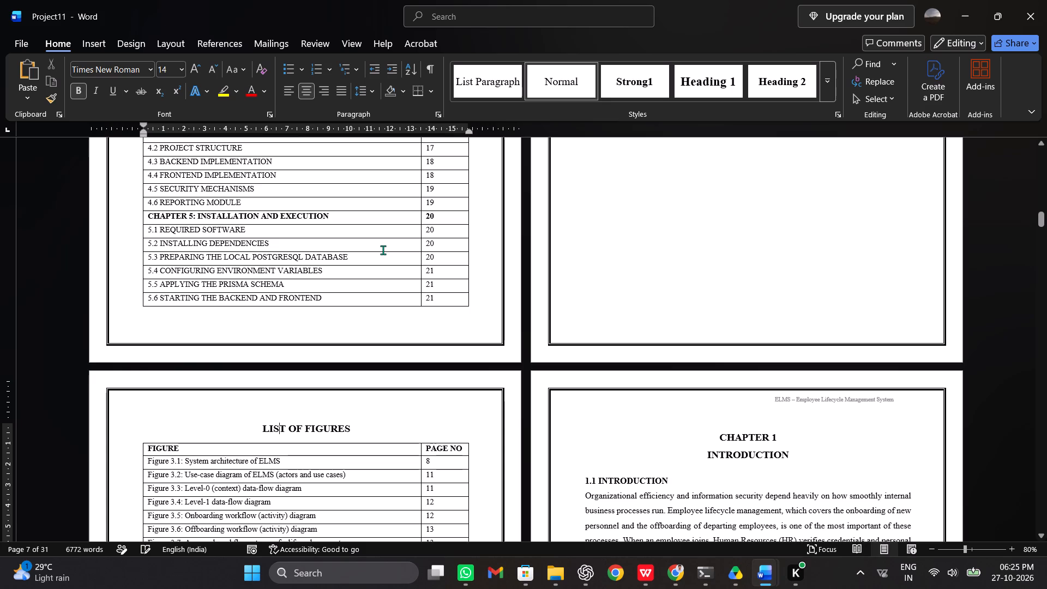
{"action": "scroll", "coordinate": [383, 250], "scroll_direction": "down", "scroll_amount": 1}
{"action": "left_click", "coordinate": [212, 312]}
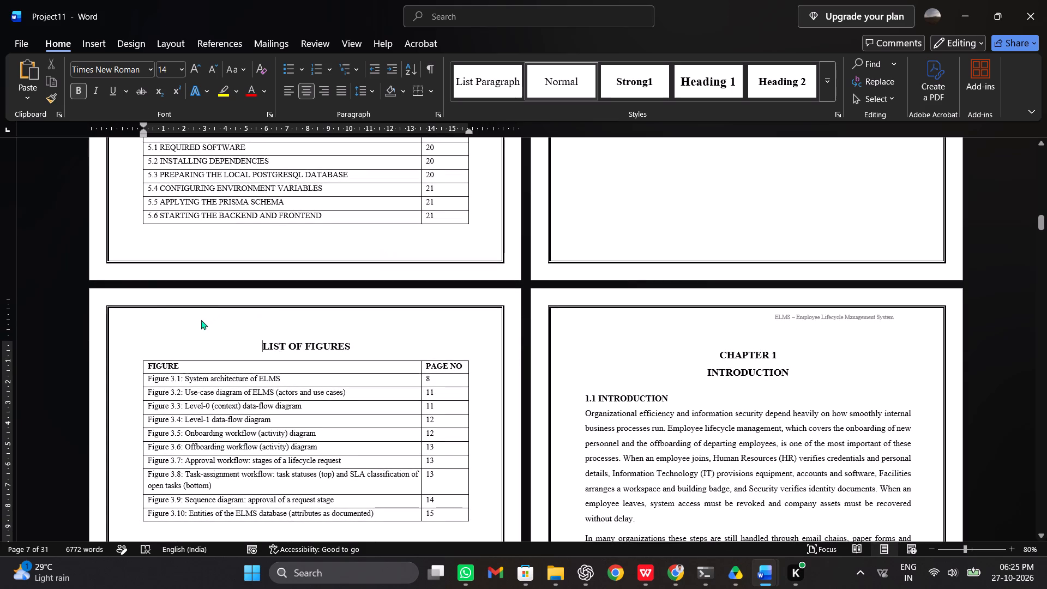
{"action": "left_click_drag", "start_coordinate": [200, 321], "coordinate": [462, 503]}
{"action": "scroll", "coordinate": [440, 484], "scroll_direction": "up", "scroll_amount": 1}
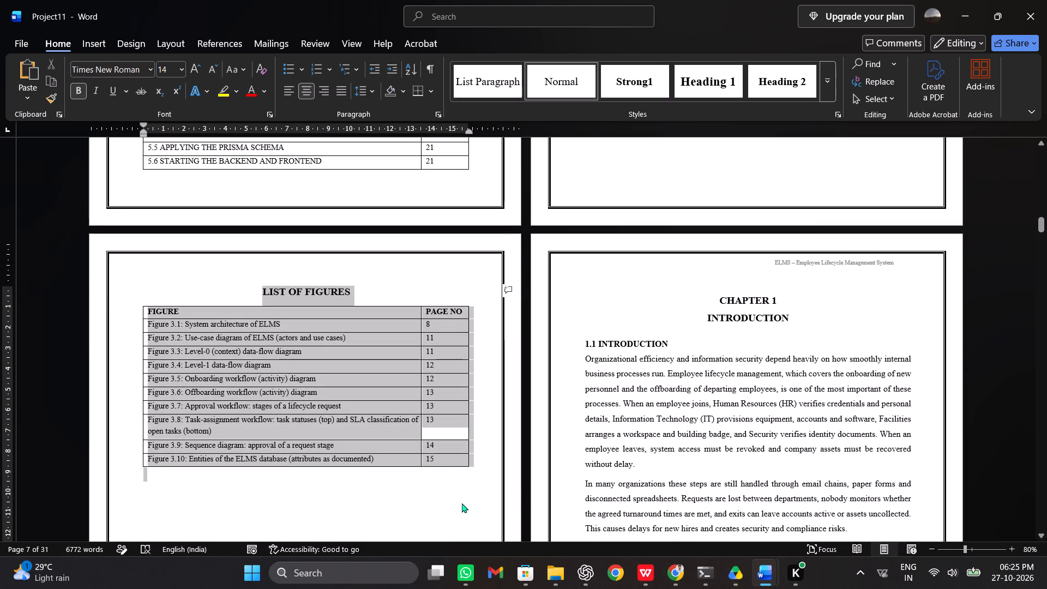
{"action": "left_click_drag", "start_coordinate": [462, 503], "coordinate": [461, 492]}
{"action": "key", "text": "Delete"}
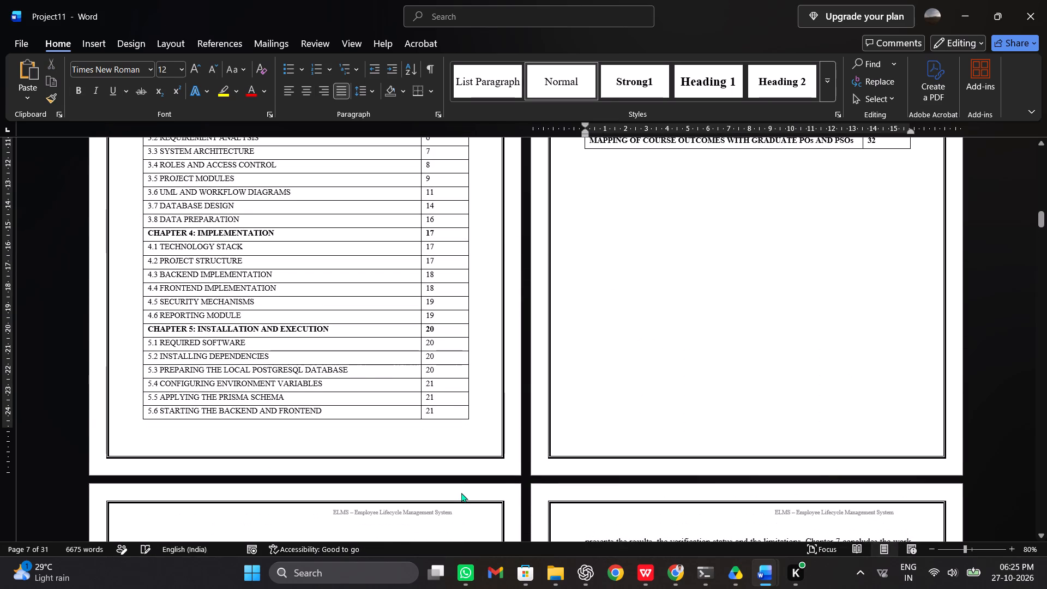
Delete the entire index rows from Chapter 4: Implementation through 5.6 Starting the Backend and Frontend.
{"action": "scroll", "coordinate": [461, 492], "scroll_direction": "up", "scroll_amount": 3}
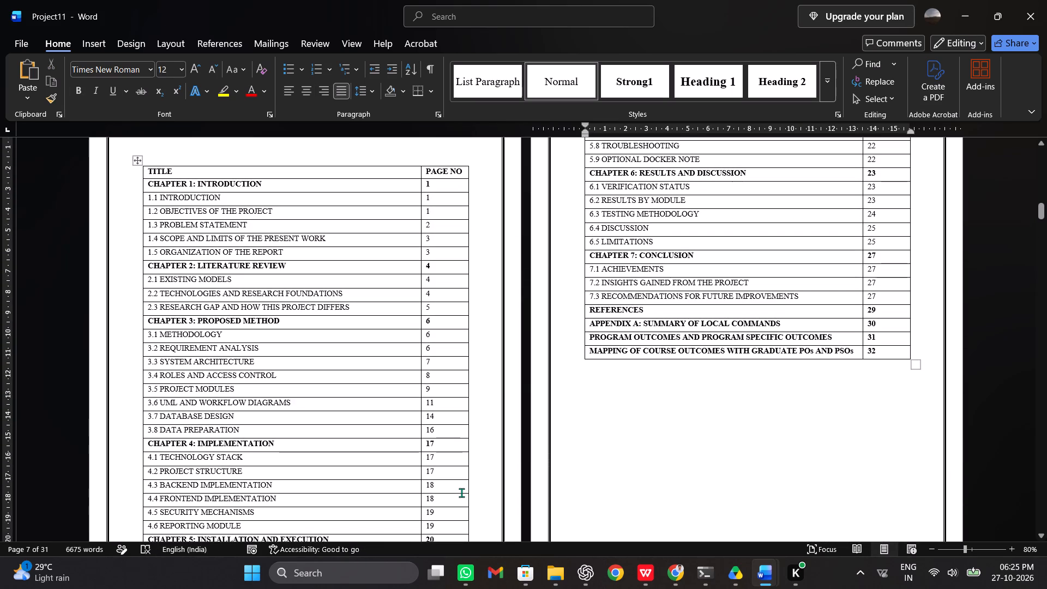
{"action": "left_click", "coordinate": [411, 444]}
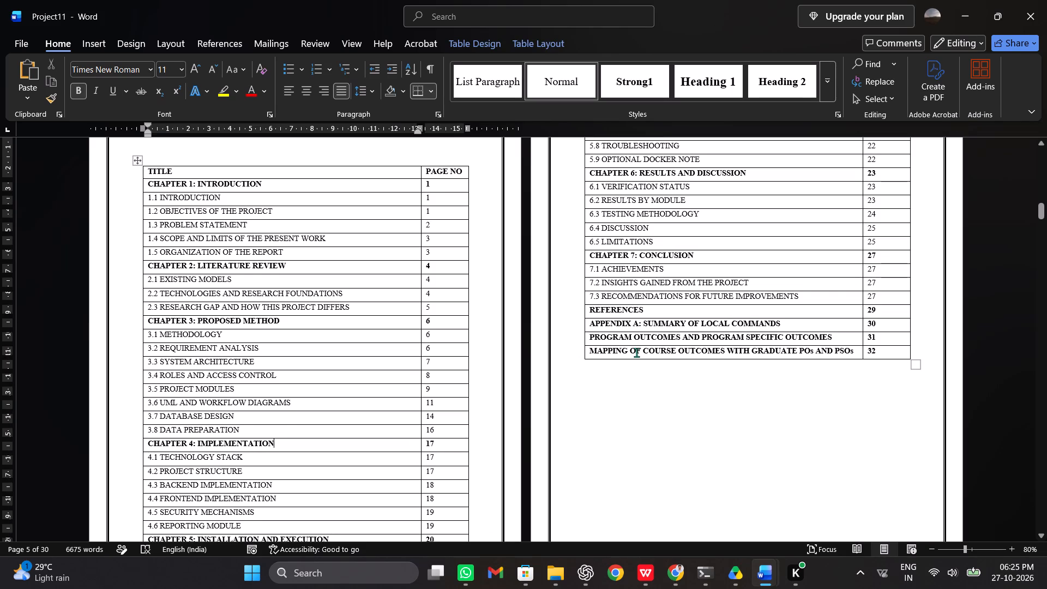
{"action": "scroll", "coordinate": [636, 352], "scroll_direction": "up", "scroll_amount": 1}
{"action": "scroll", "coordinate": [636, 352], "scroll_direction": "down", "scroll_amount": 1}
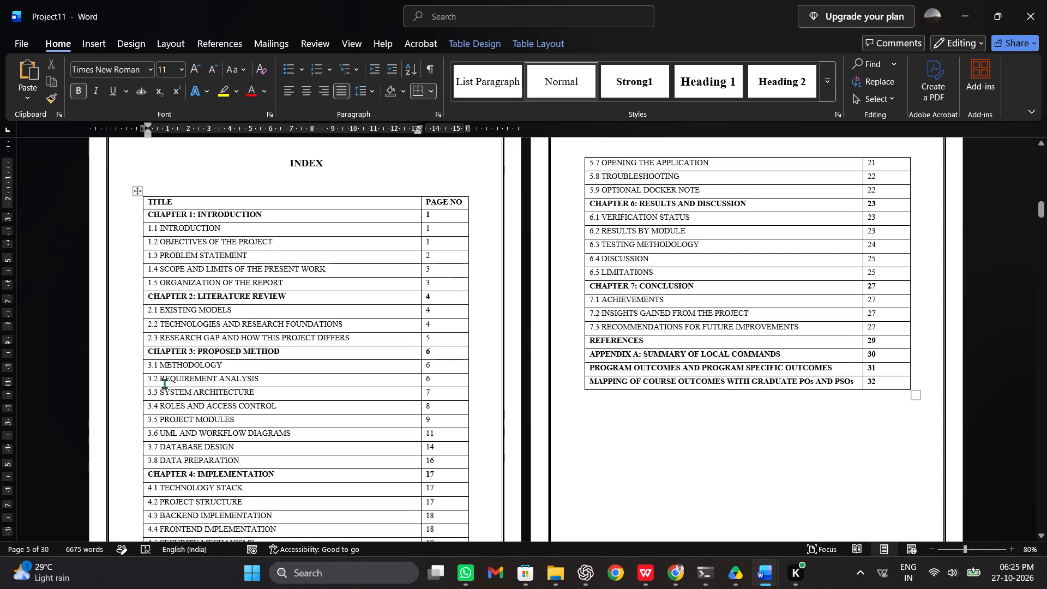
{"action": "scroll", "coordinate": [146, 465], "scroll_direction": "down", "scroll_amount": 1}
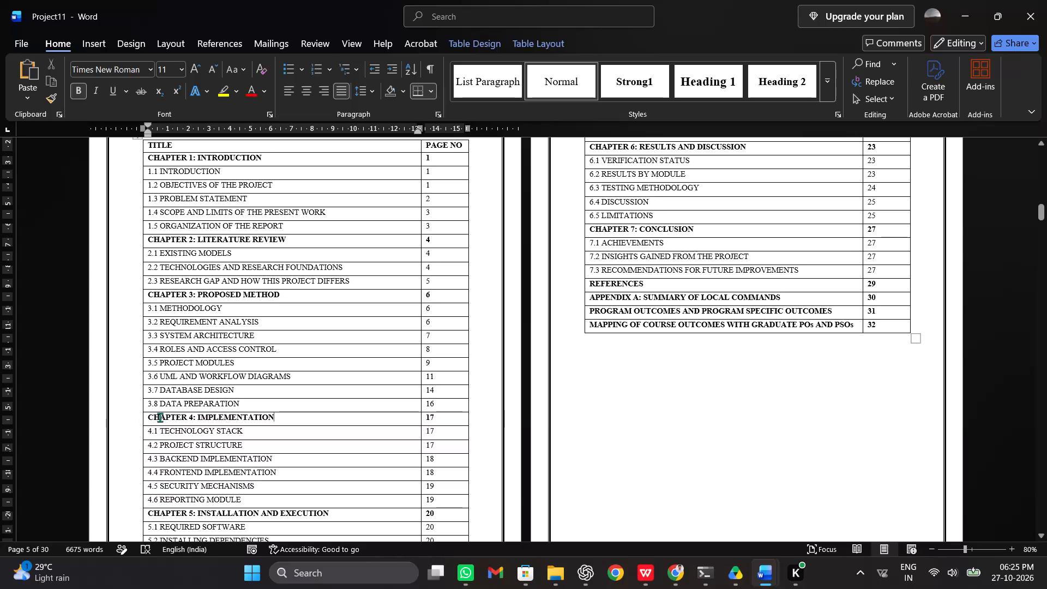
{"action": "left_click_drag", "start_coordinate": [148, 417], "coordinate": [273, 522]}
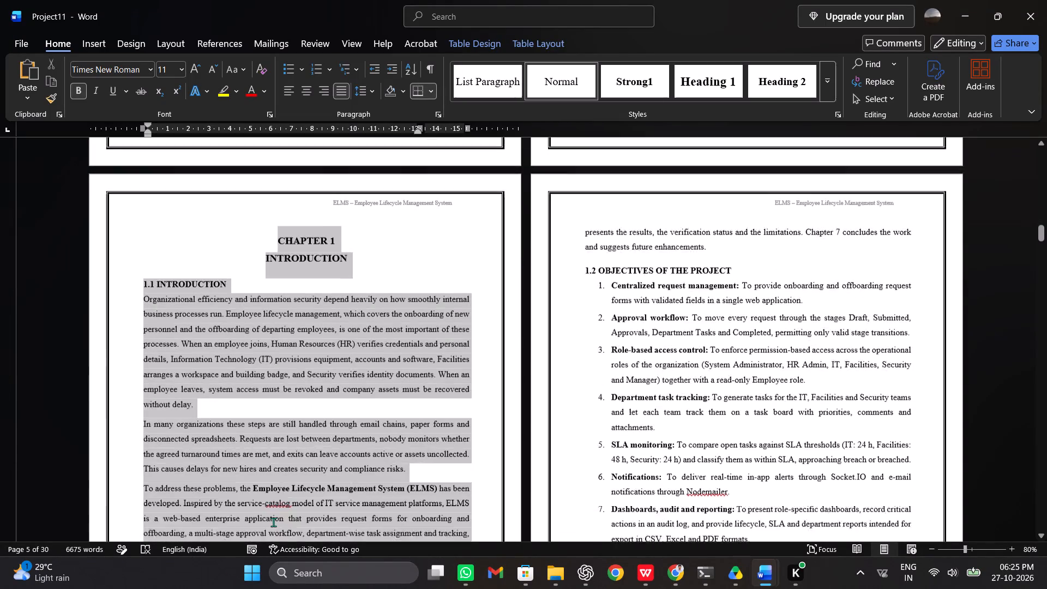
{"action": "left_click_drag", "start_coordinate": [273, 522], "coordinate": [343, 167]}
{"action": "scroll", "coordinate": [291, 418], "scroll_direction": "down", "scroll_amount": 2}
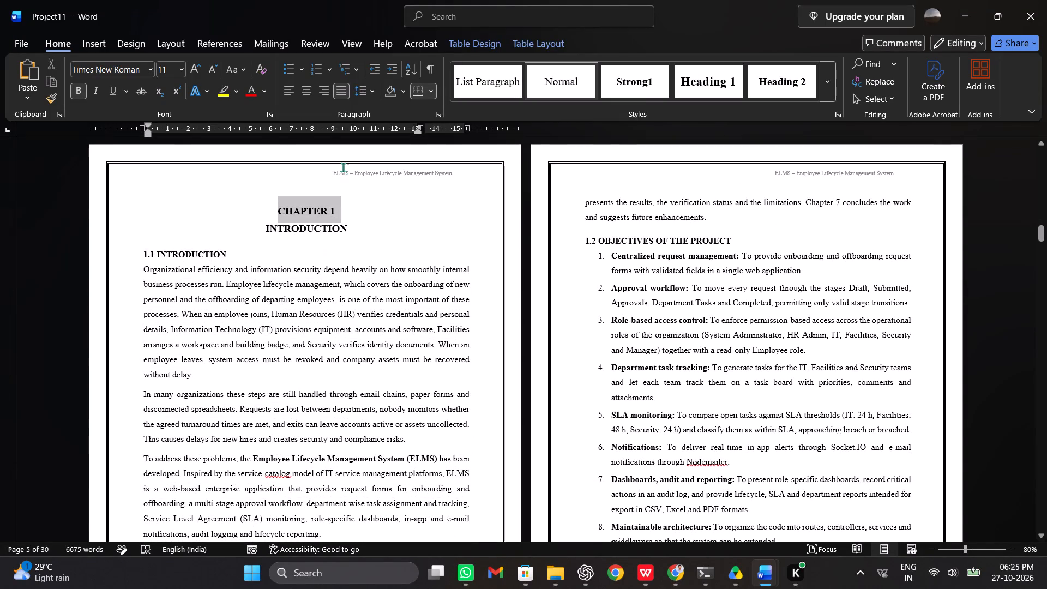
{"action": "left_click_drag", "start_coordinate": [343, 167], "coordinate": [397, 497]}
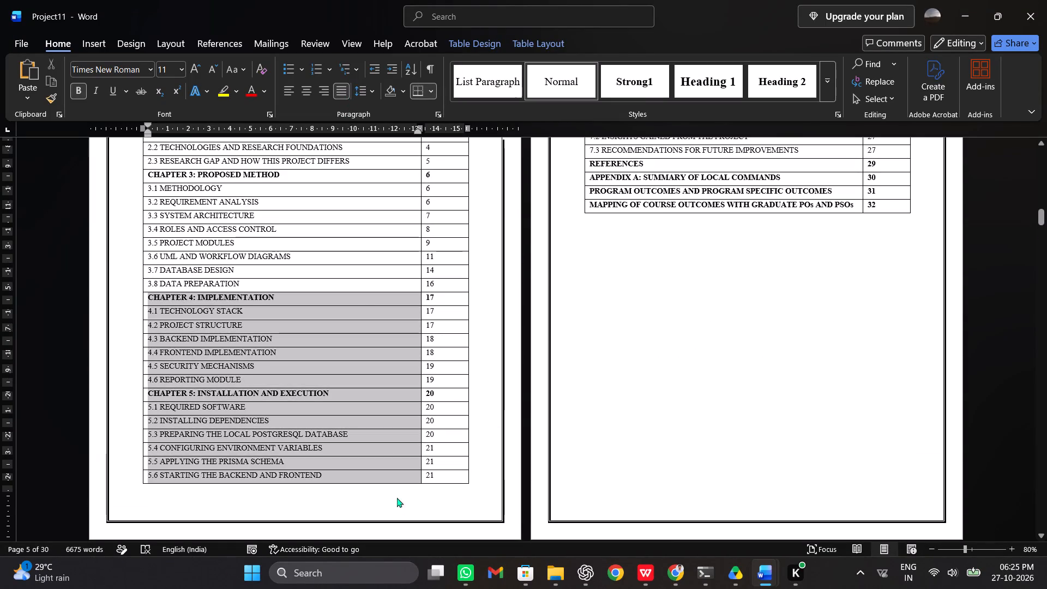
{"action": "left_click_drag", "start_coordinate": [397, 497], "coordinate": [442, 496]}
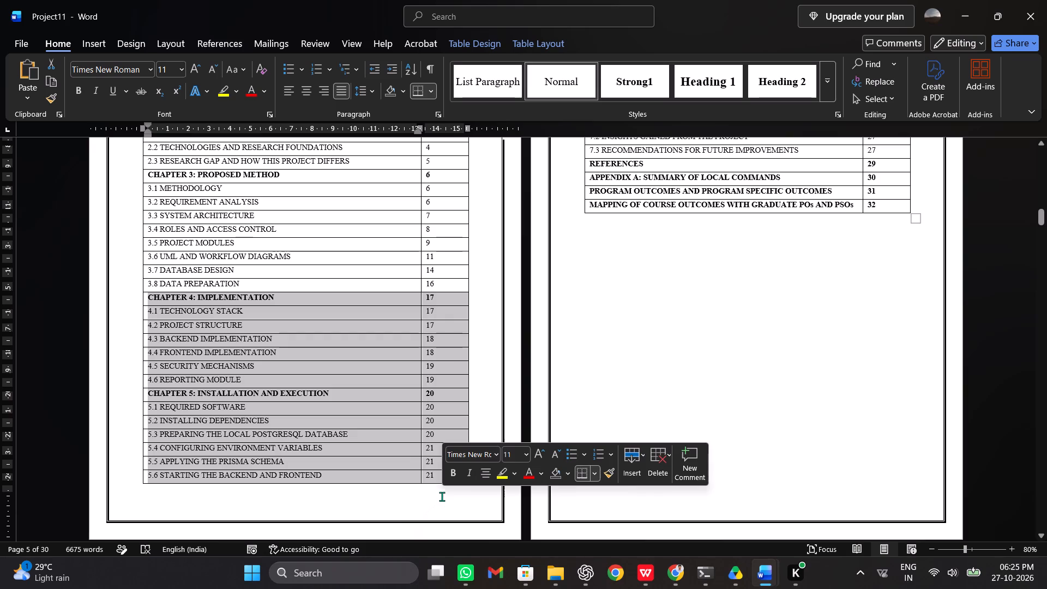
{"action": "key", "text": "Delete"}
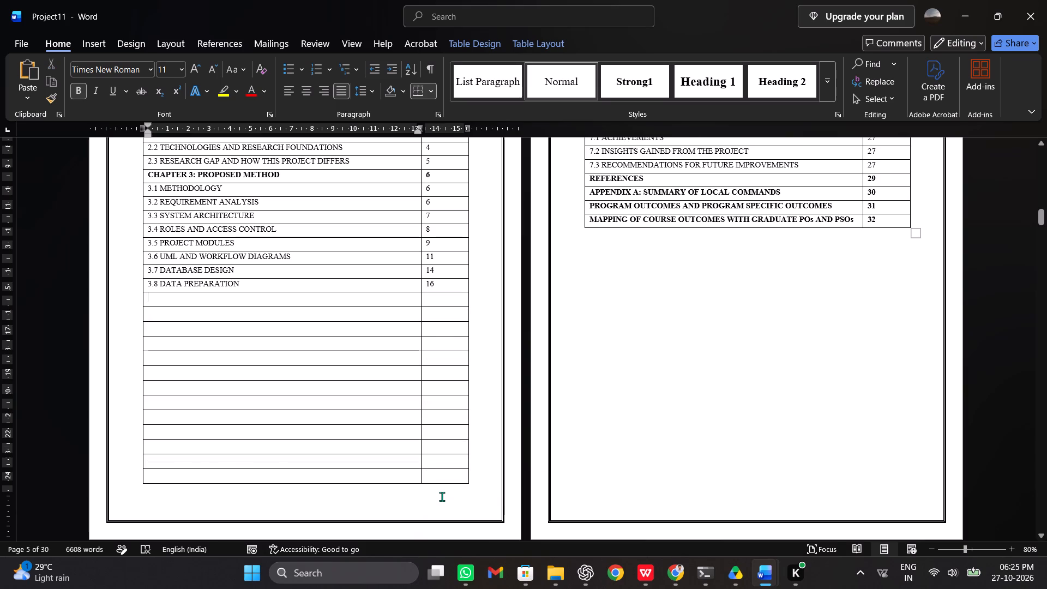
{"action": "key", "text": "ctrl+z"}
{"action": "key", "text": "BackSpace"}
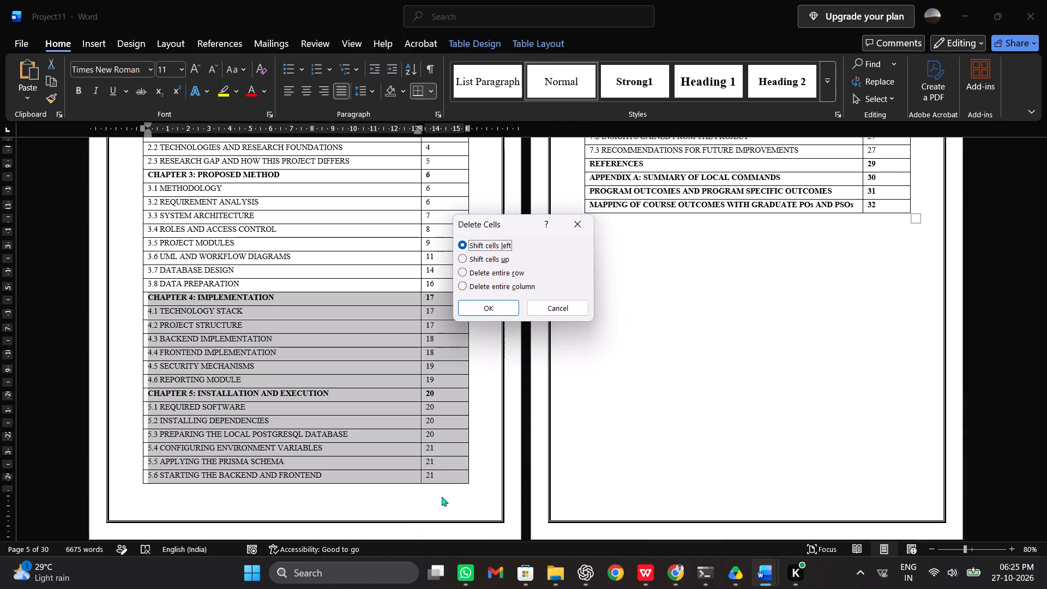
{"action": "left_click", "coordinate": [461, 273]}
{"action": "left_click", "coordinate": [474, 305]}
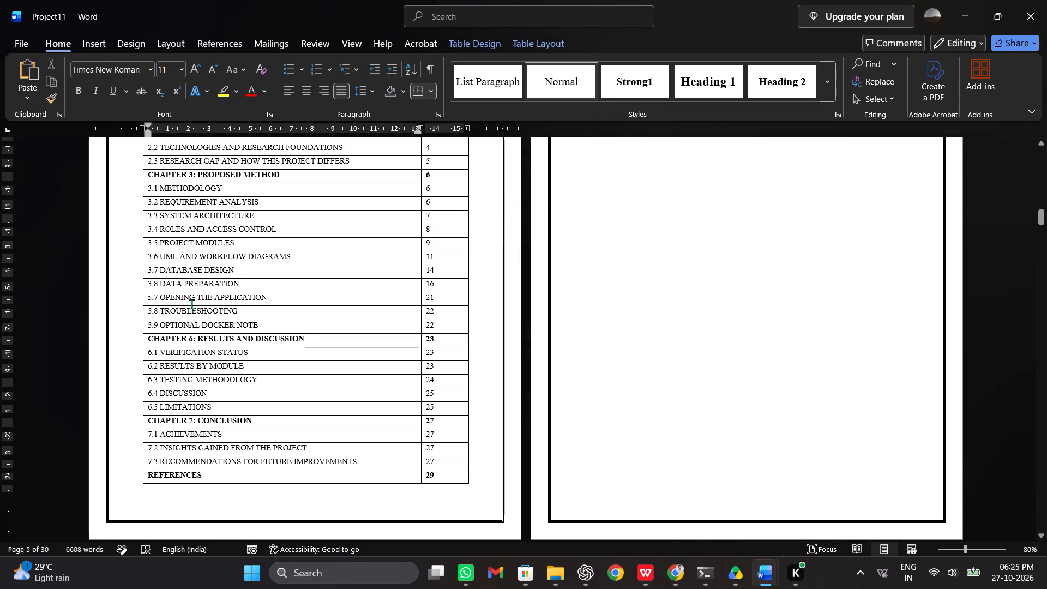
Delete the entire index rows 5.7 Opening the Application, 5.8 Troubleshooting and 5.9 Optional Docker Note.
{"action": "left_click_drag", "start_coordinate": [443, 327], "coordinate": [308, 312]}
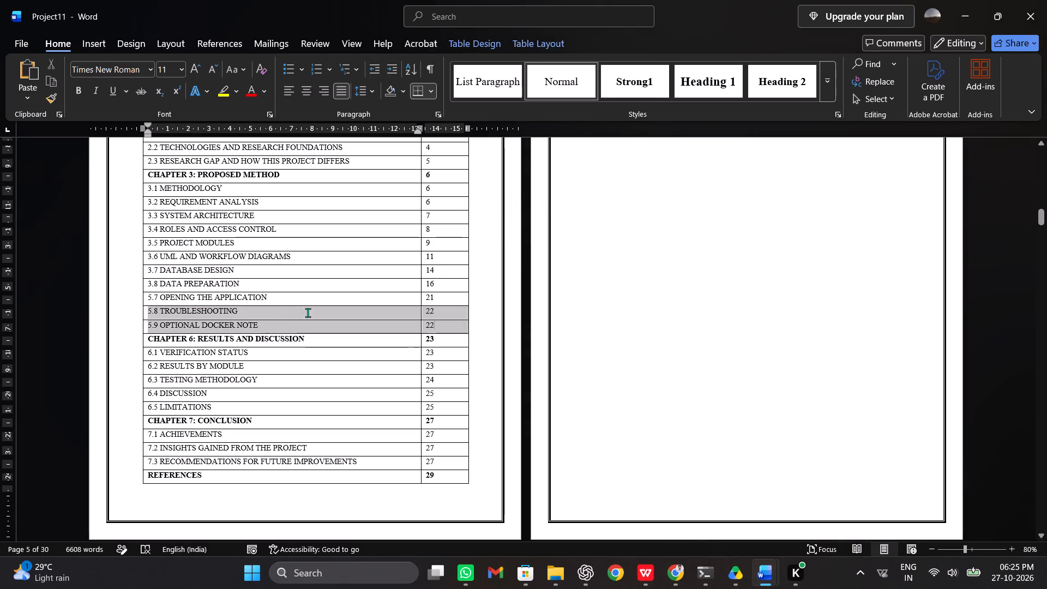
{"action": "left_click_drag", "start_coordinate": [308, 312], "coordinate": [147, 301]}
{"action": "key", "text": "Delete"}
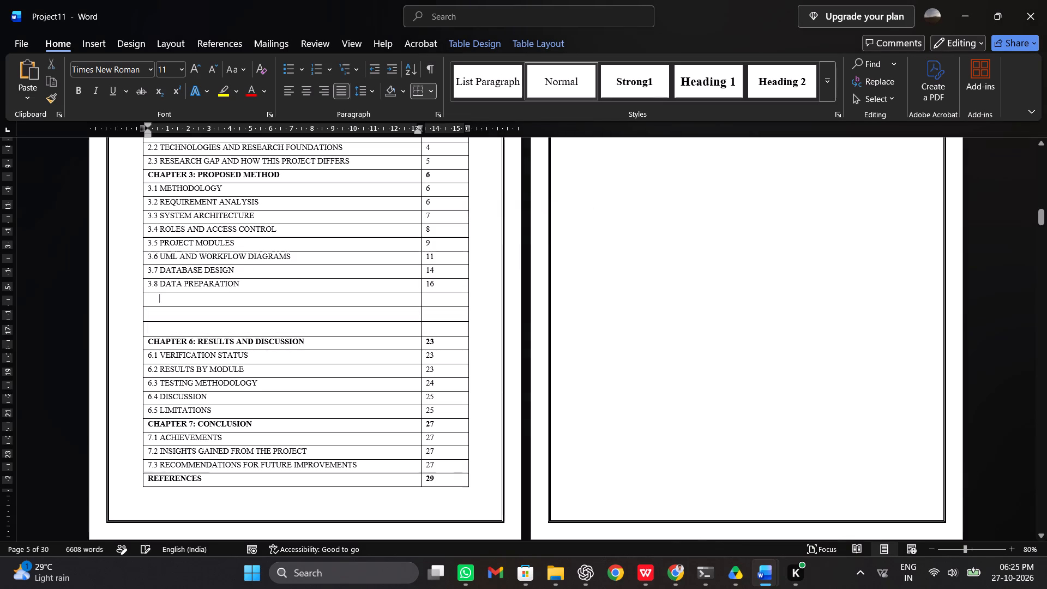
{"action": "key", "text": "ctrl+z"}
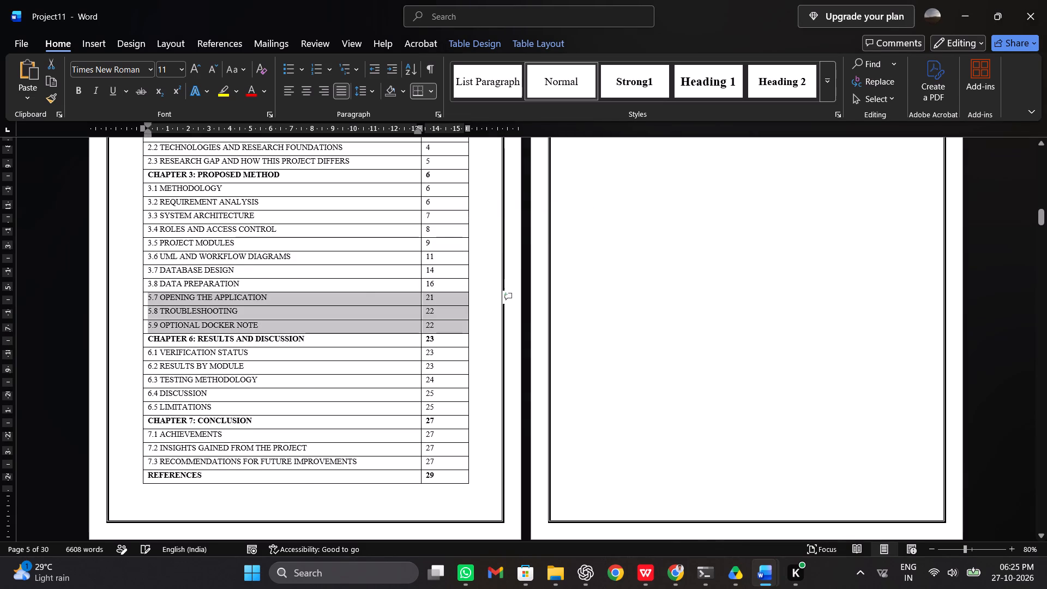
{"action": "right_click", "coordinate": [147, 301]}
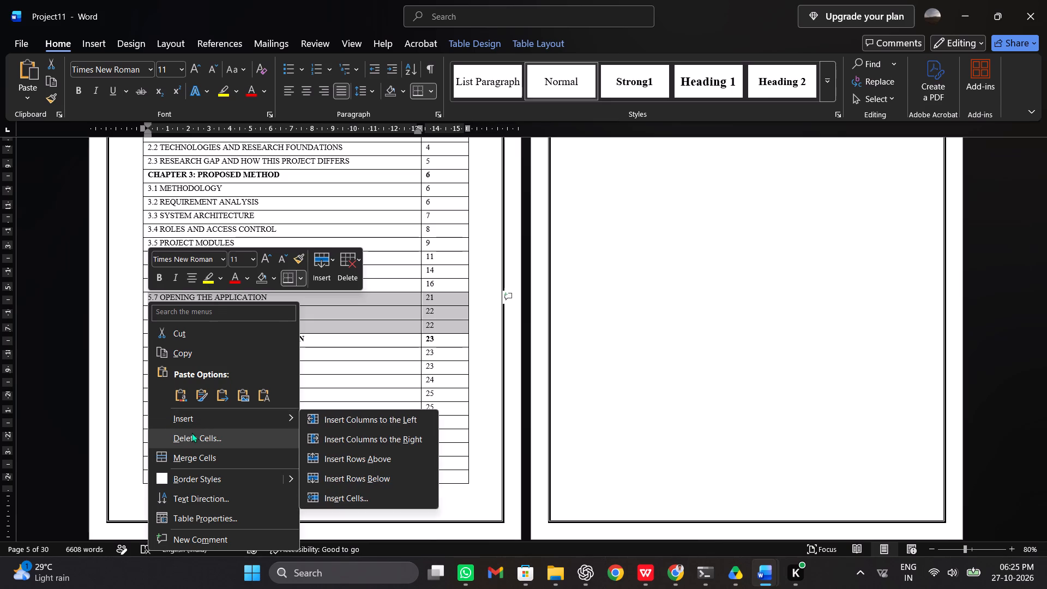
{"action": "left_click", "coordinate": [192, 435]}
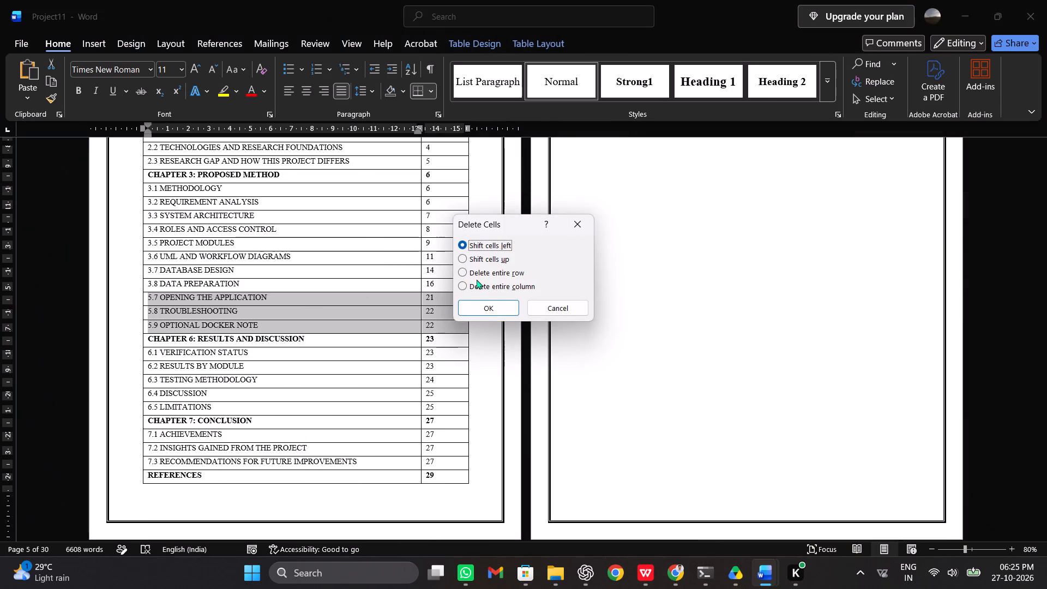
{"action": "left_click", "coordinate": [510, 268]}
{"action": "left_click", "coordinate": [482, 305]}
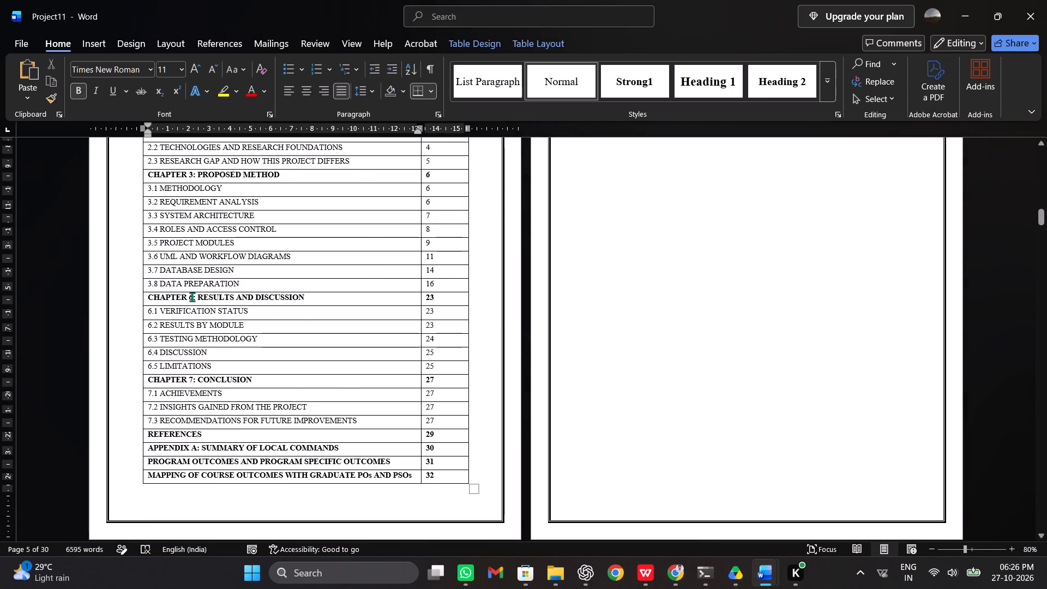
Renumber the index's chapter headings, making Results and Discussion Chapter 5 and Conclusion Chapter 6.
{"action": "left_click", "coordinate": [192, 297]}
{"action": "left_click", "coordinate": [192, 297]}
{"action": "key", "text": "BackSpace"}
{"action": "key", "text": "5"}
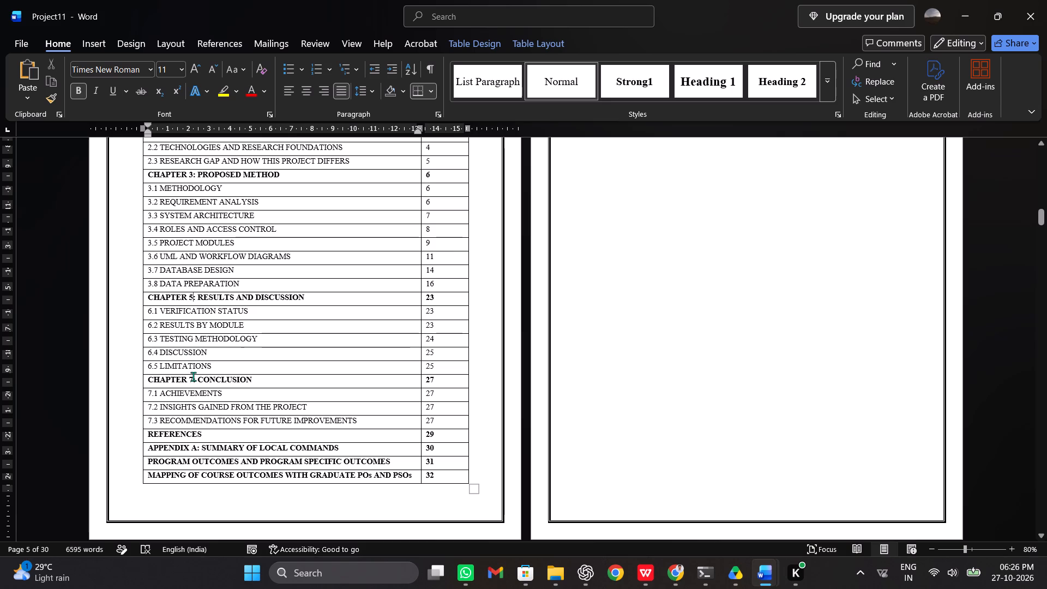
{"action": "left_click", "coordinate": [195, 380]}
{"action": "left_click", "coordinate": [195, 380]}
{"action": "key", "text": "Left"}
{"action": "key", "text": "BackSpace"}
{"action": "key", "text": "6"}
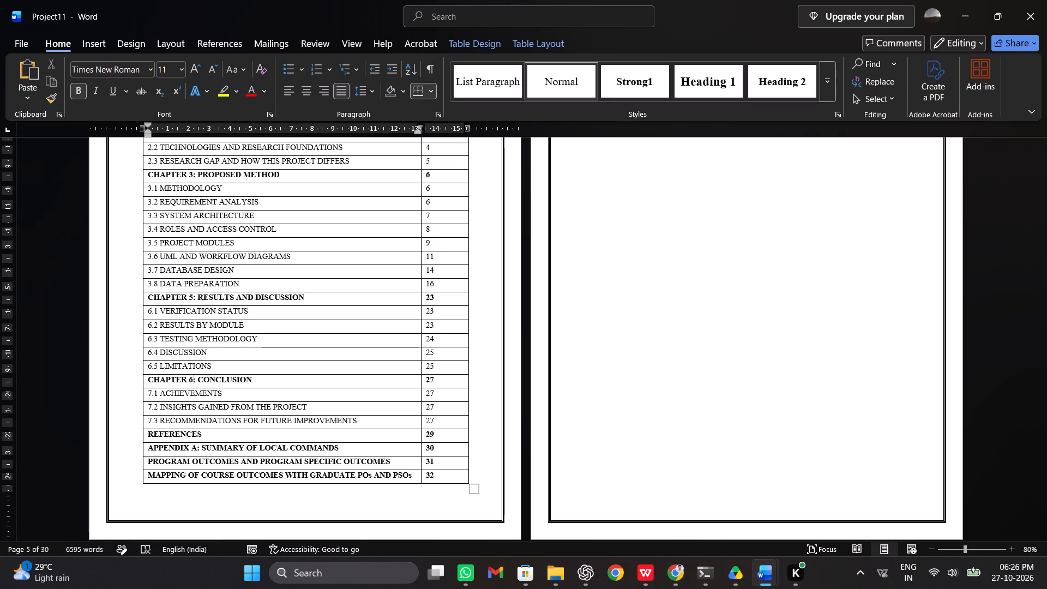
Delete the blank page after the index so that Chapter 1: Introduction directly follows it.
{"action": "double_click", "coordinate": [615, 314]}
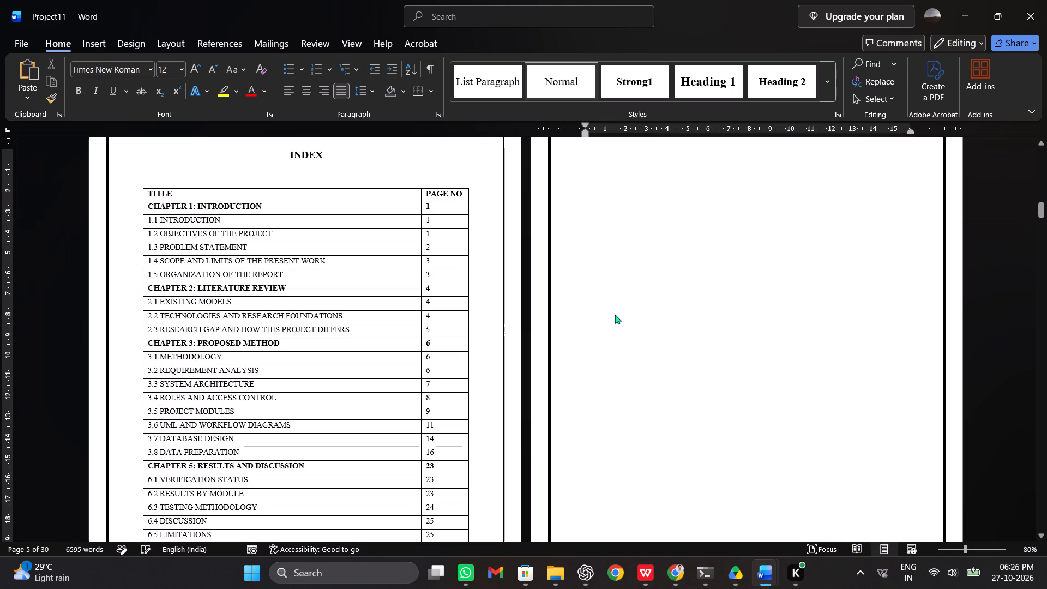
{"action": "scroll", "coordinate": [615, 314], "scroll_direction": "up", "scroll_amount": 6}
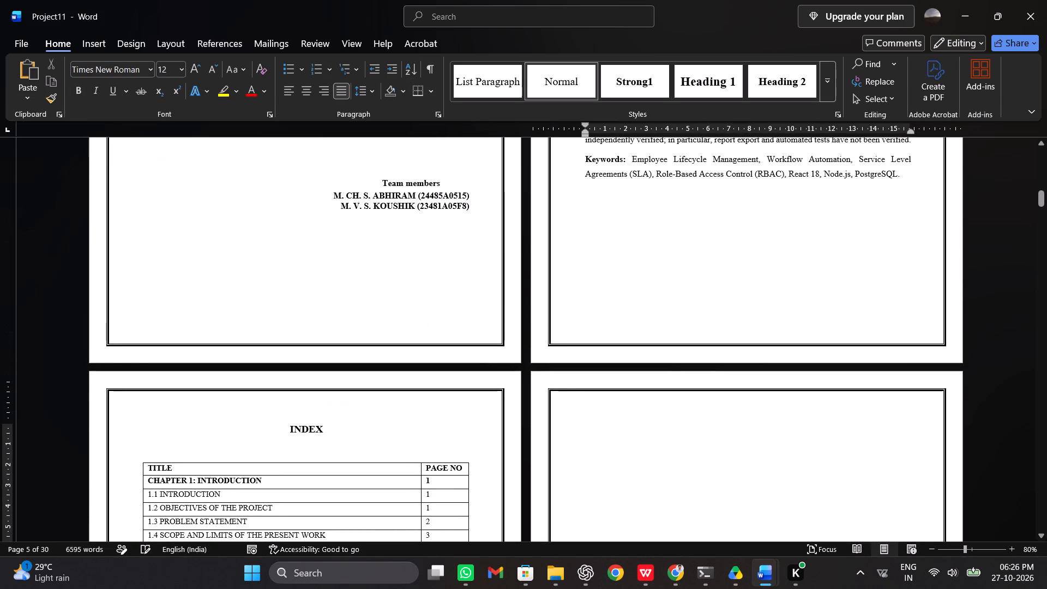
{"action": "key", "text": "BackSpace"}
{"action": "key", "text": "Up"}
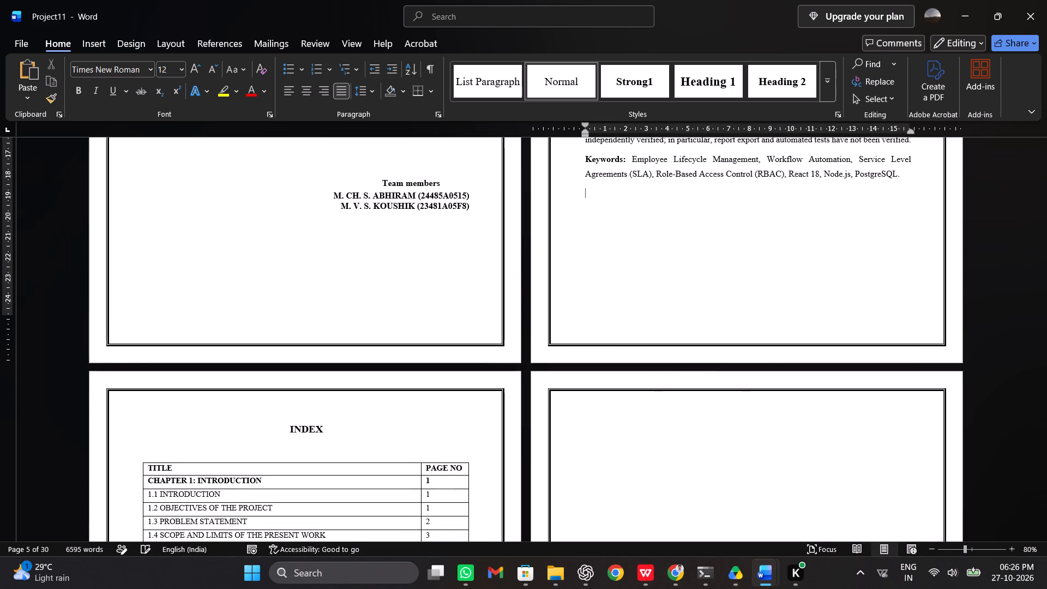
{"action": "left_click", "coordinate": [615, 438]}
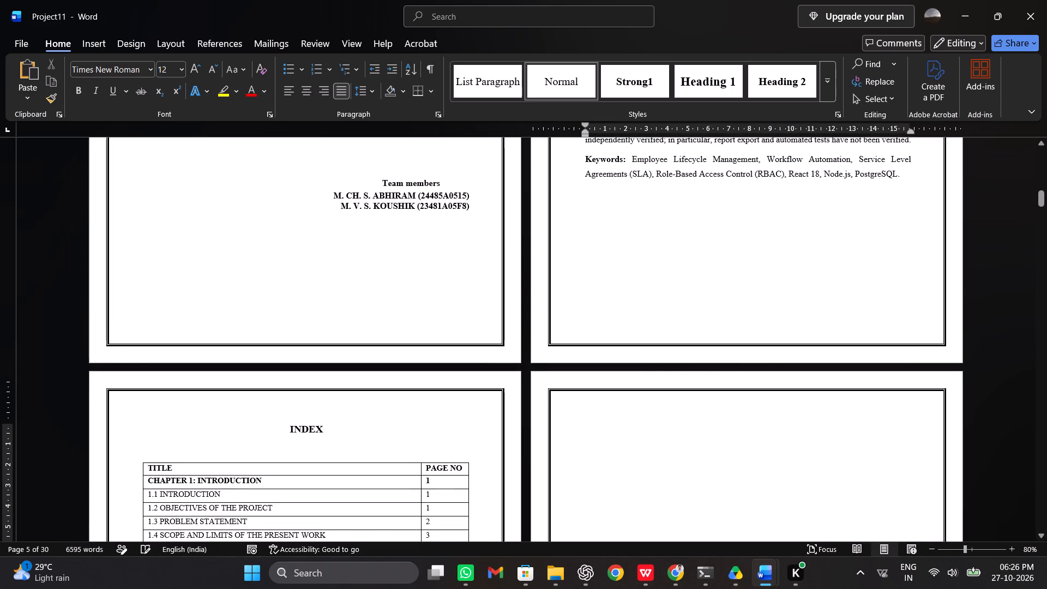
{"action": "left_click", "coordinate": [656, 423]}
{"action": "double_click", "coordinate": [656, 423]}
{"action": "key", "text": "ctrl+BackSpace"}
{"action": "key", "text": "ctrl+BackSpace"}
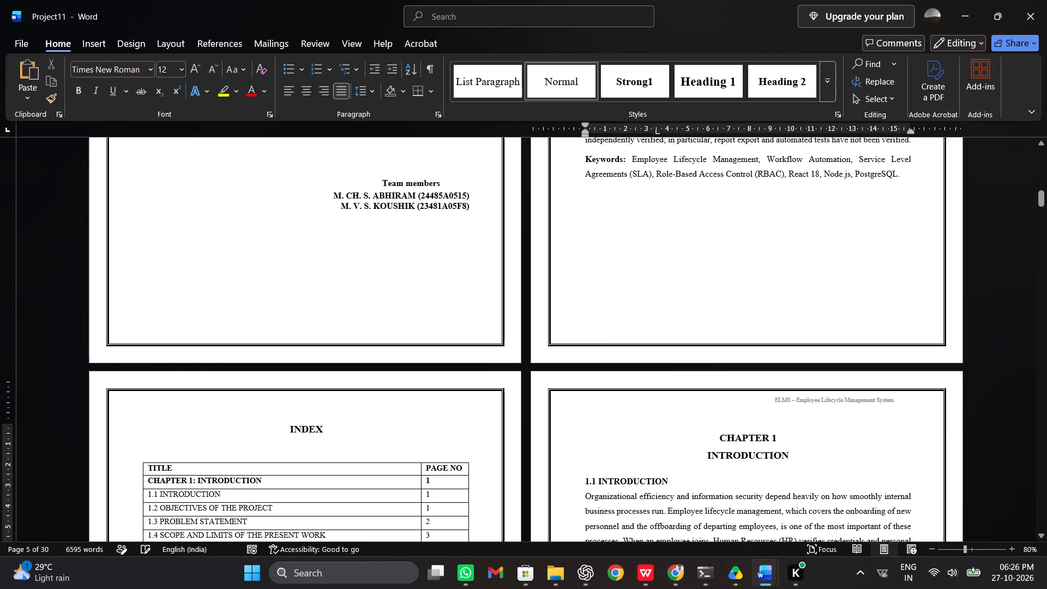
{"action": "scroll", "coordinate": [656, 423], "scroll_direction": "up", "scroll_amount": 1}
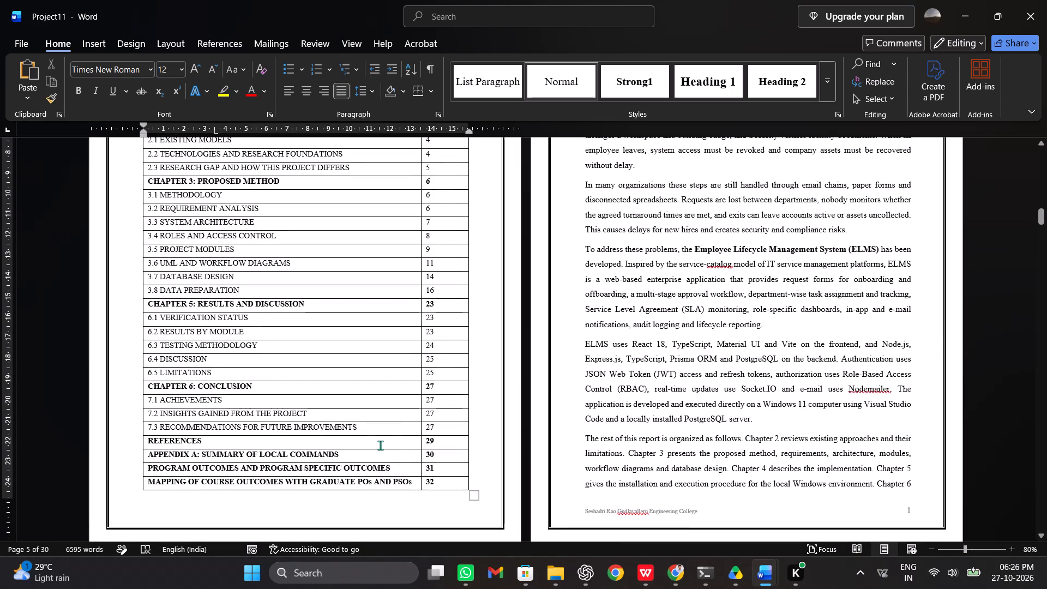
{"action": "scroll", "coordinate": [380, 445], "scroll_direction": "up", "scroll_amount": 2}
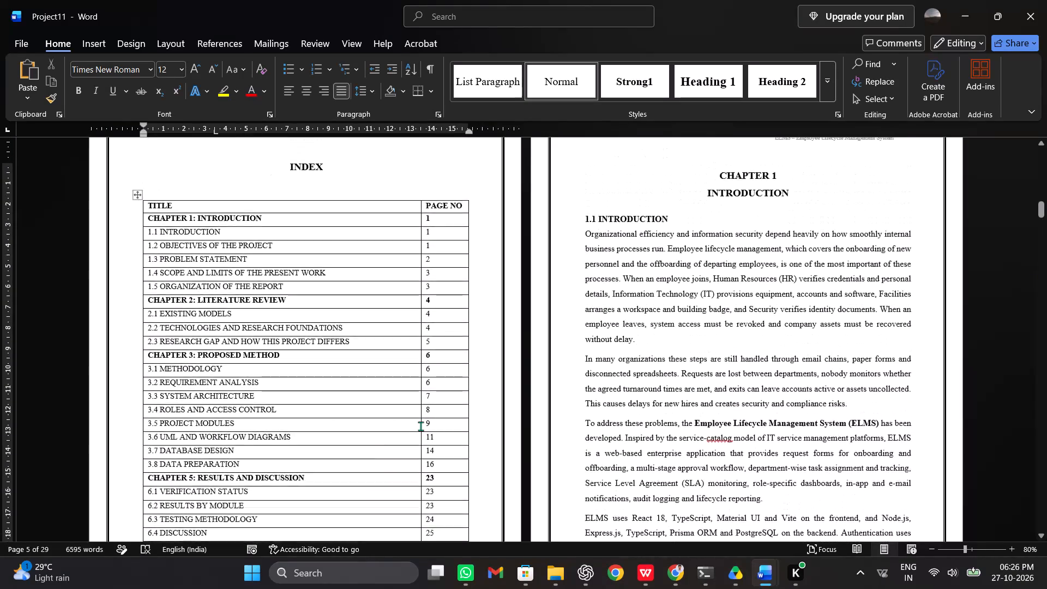
Delete the empty line between the INDEX heading and the index table.
{"action": "left_click", "coordinate": [690, 297]}
{"action": "scroll", "coordinate": [690, 297], "scroll_direction": "up", "scroll_amount": 2}
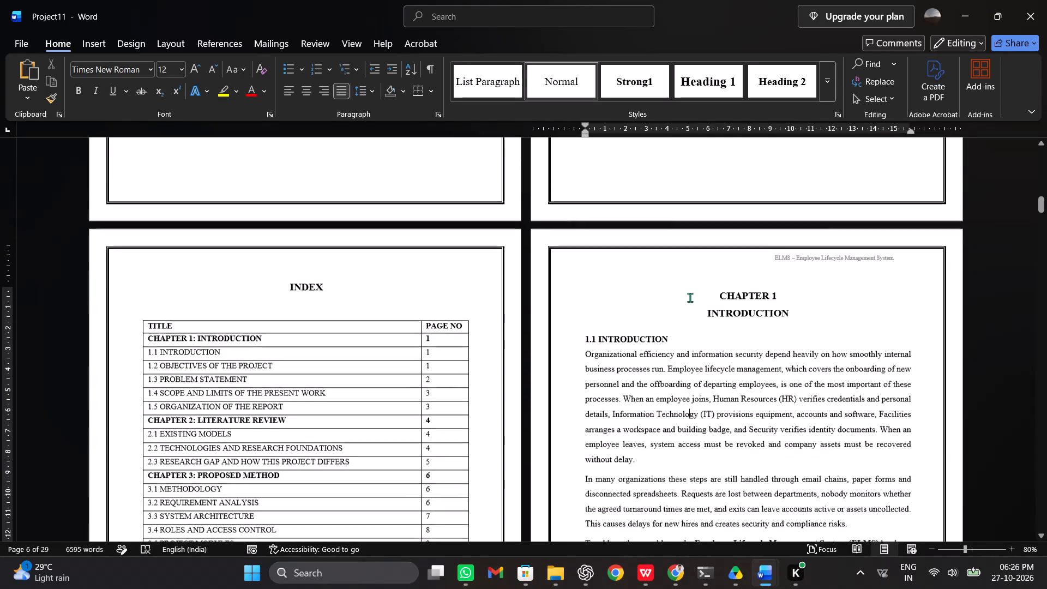
{"action": "left_click", "coordinate": [368, 314]}
{"action": "key", "text": "BackSpace"}
{"action": "key", "text": "BackSpace"}
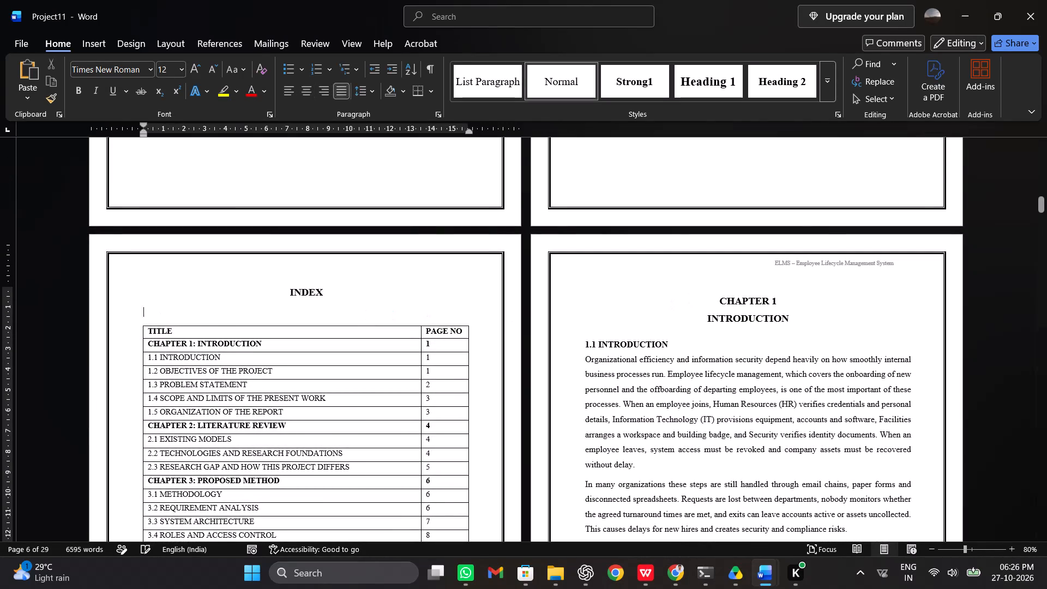
Review the remaining index rows down to the end of the table, checking chapter and section numbering.
{"action": "scroll", "coordinate": [368, 314], "scroll_direction": "down", "scroll_amount": 1}
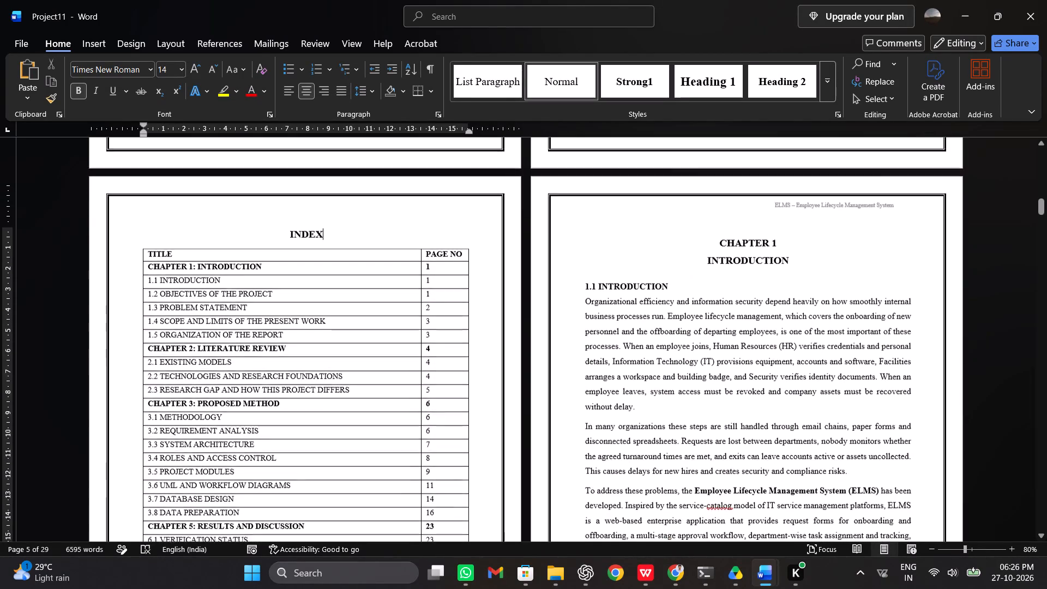
{"action": "scroll", "coordinate": [368, 314], "scroll_direction": "down", "scroll_amount": 2}
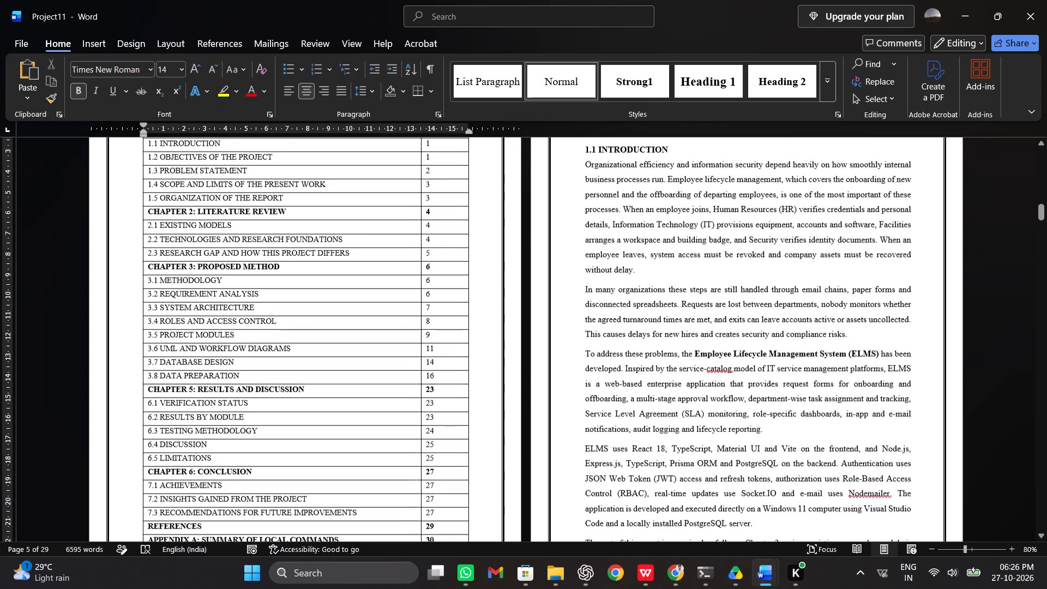
{"action": "scroll", "coordinate": [368, 314], "scroll_direction": "down", "scroll_amount": 3}
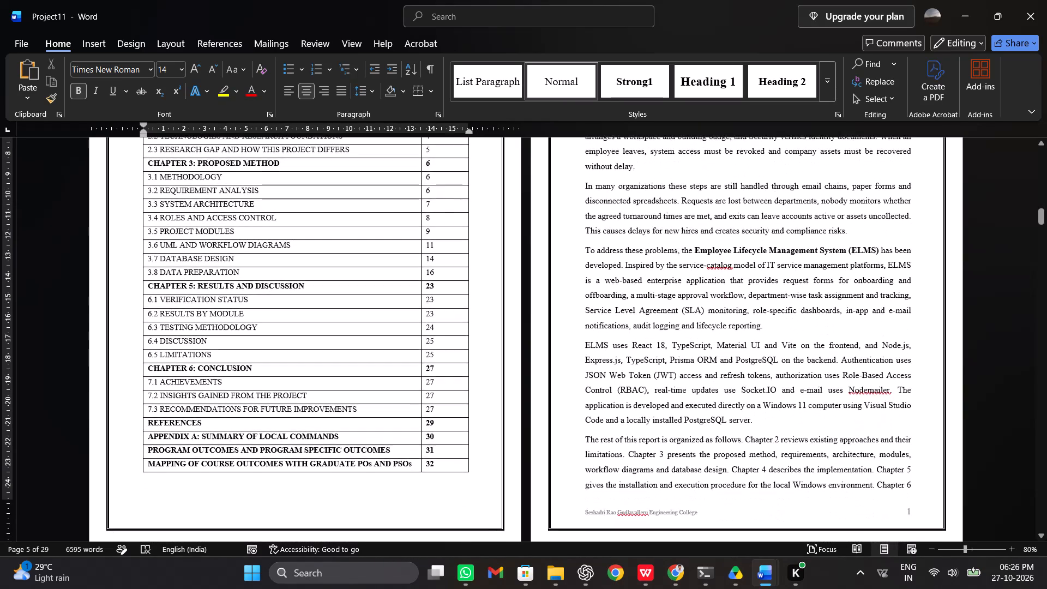
{"action": "scroll", "coordinate": [368, 314], "scroll_direction": "down", "scroll_amount": 1}
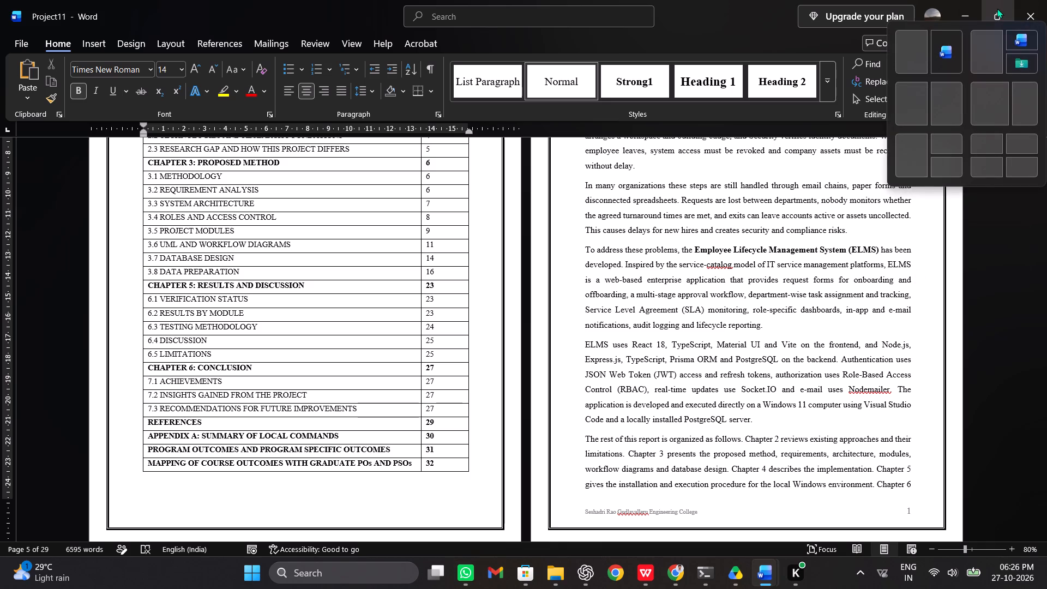
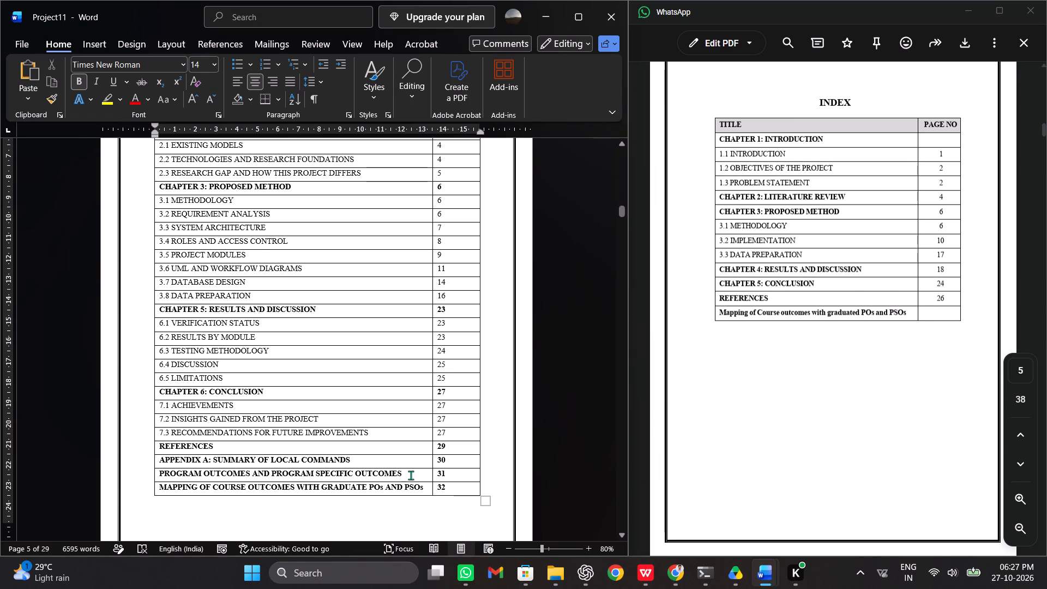
Delete the entire index rows Appendix A: Summary of Local Commands and Program Outcomes and Program Specific Outcomes.
{"action": "left_click_drag", "start_coordinate": [411, 475], "coordinate": [177, 460]}
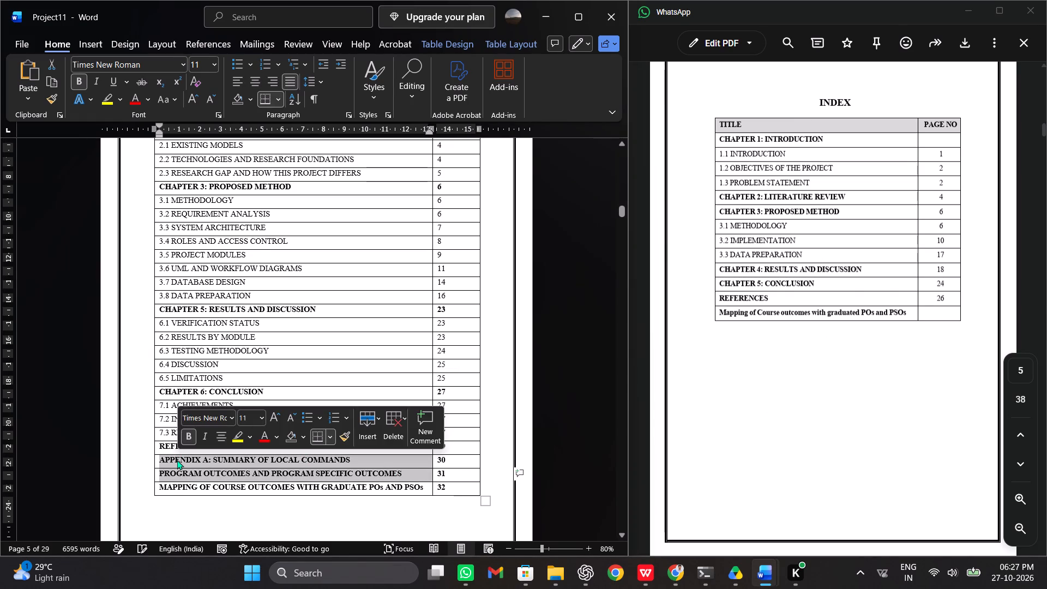
{"action": "key", "text": "Delete"}
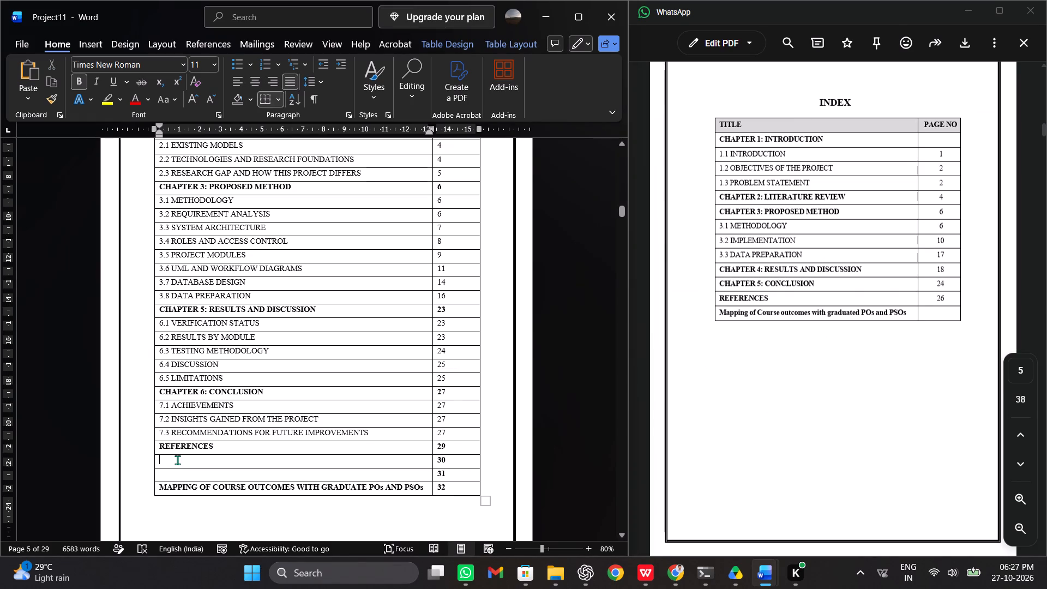
{"action": "key", "text": "ctrl+z"}
{"action": "right_click", "coordinate": [177, 460]}
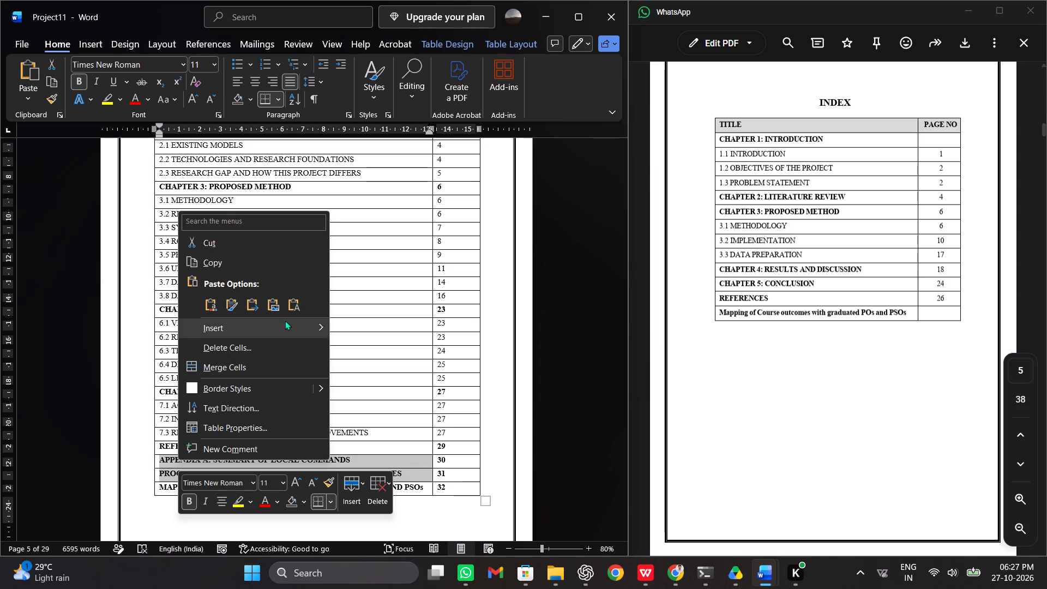
Delete the entire index rows for Appendix A: Summary of Local Commands and Program Outcomes and Program Specific Outcomes.
{"action": "left_click", "coordinate": [259, 342]}
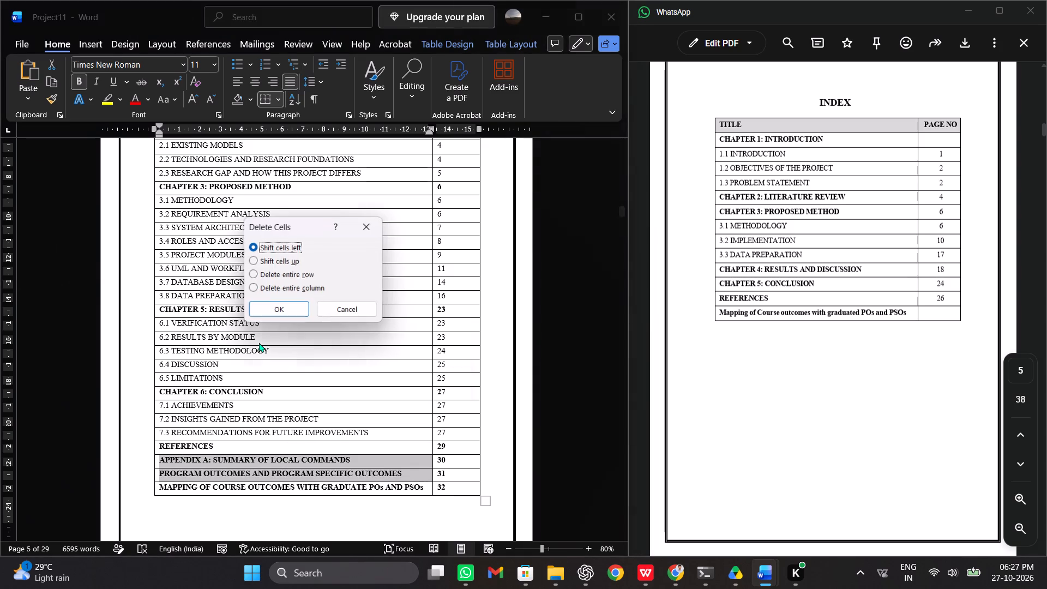
{"action": "left_click", "coordinate": [270, 277]}
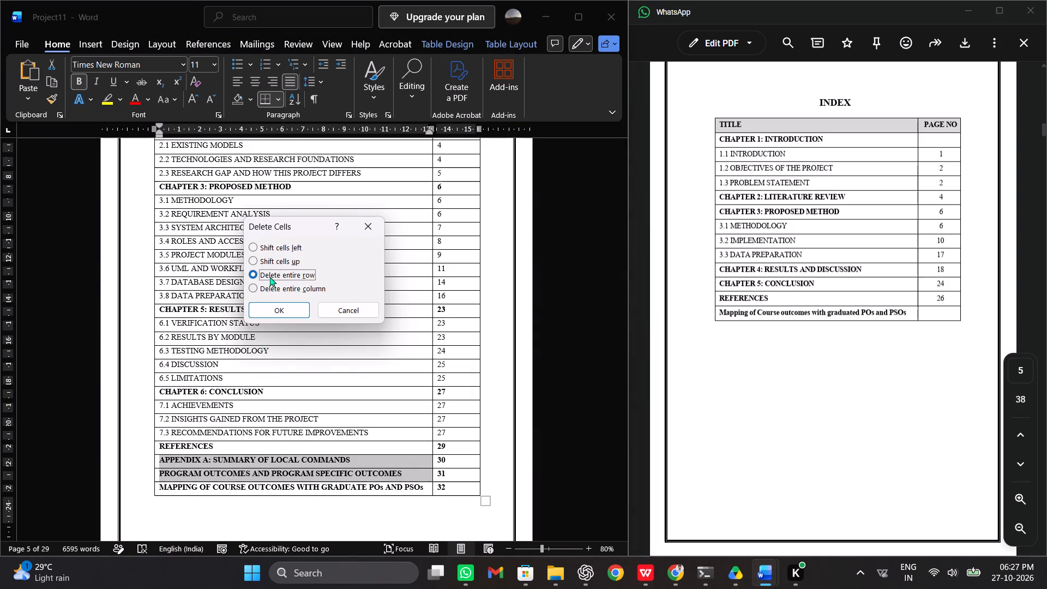
{"action": "left_click", "coordinate": [267, 309]}
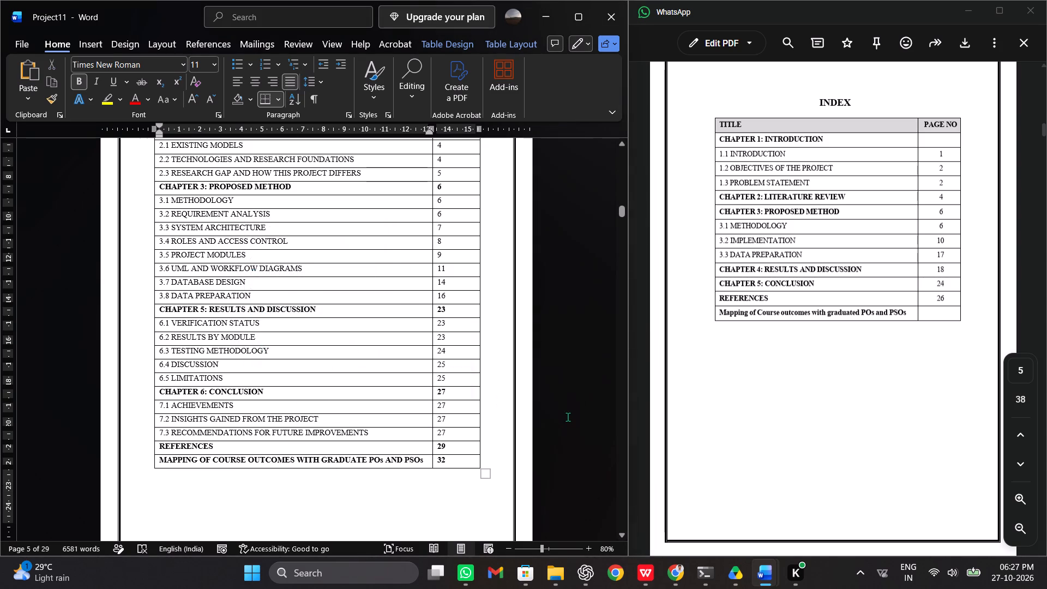
{"action": "left_click", "coordinate": [568, 417]}
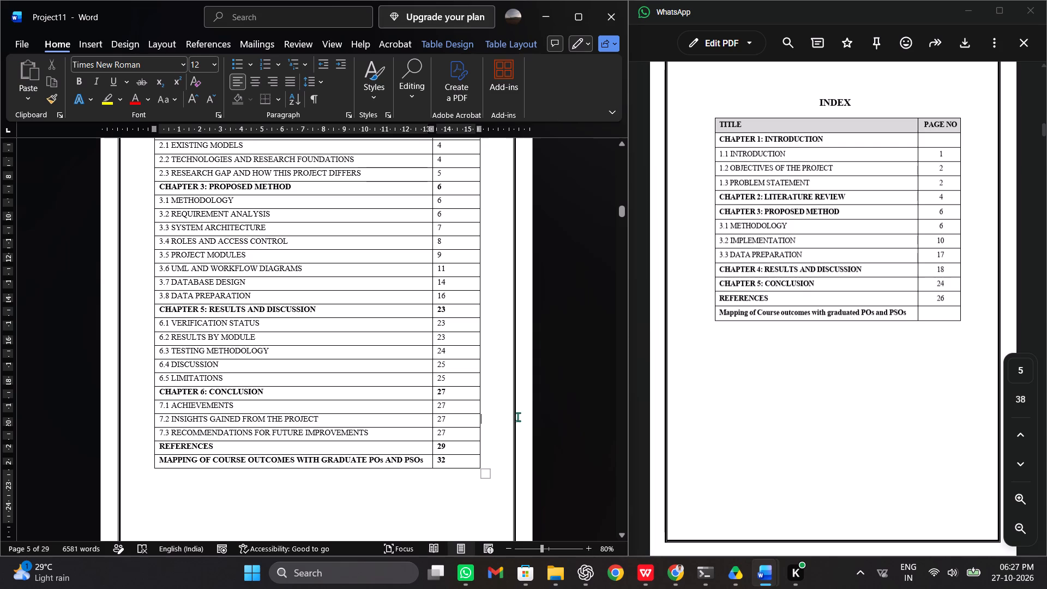
{"action": "left_click", "coordinate": [506, 418]}
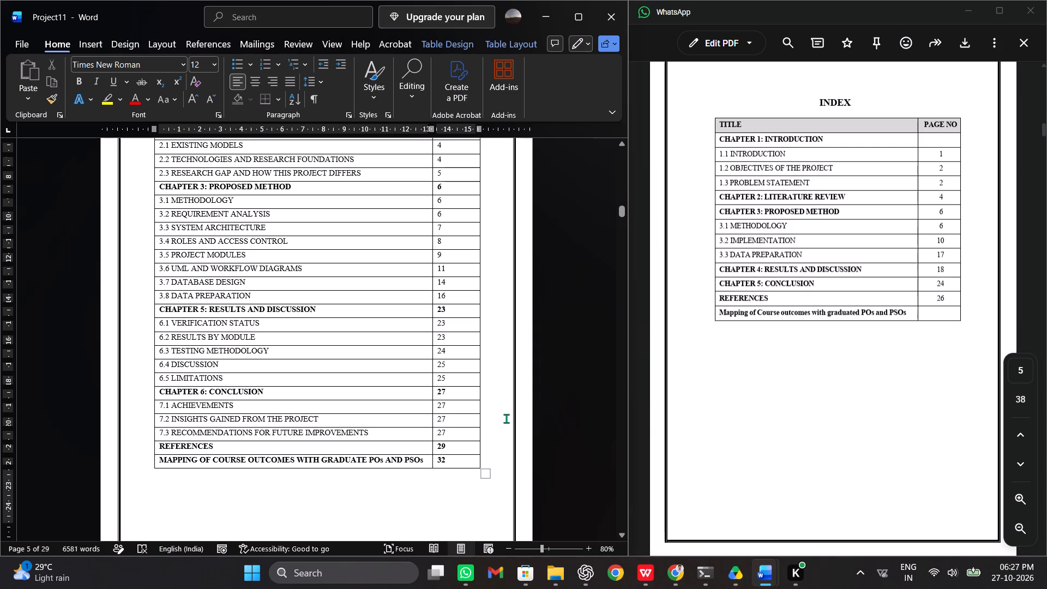
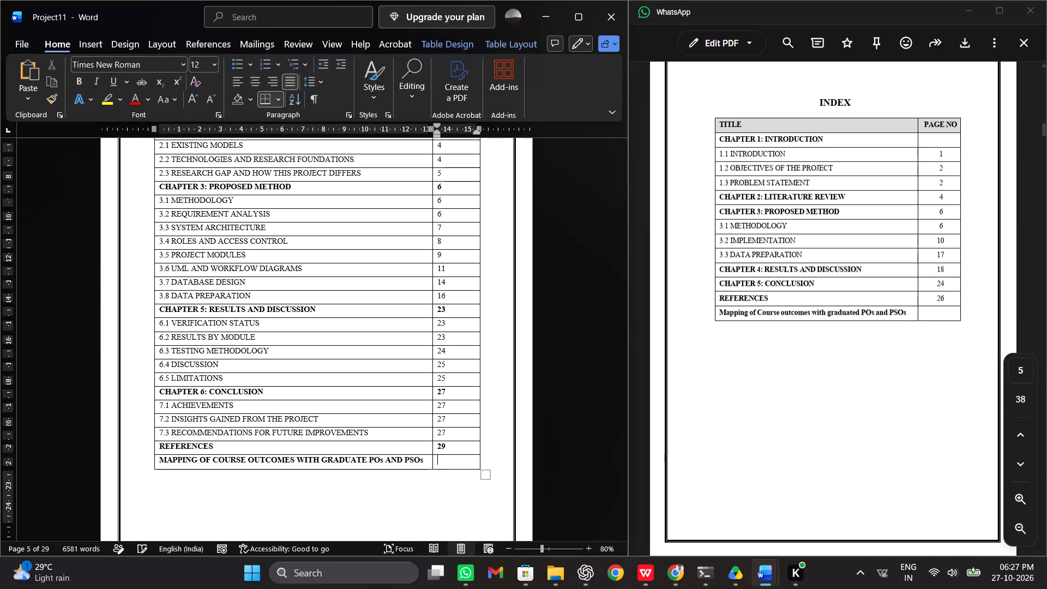
Check the trimmed index table's chapter, section and page entries against the reference index.
{"action": "left_click", "coordinate": [422, 528]}
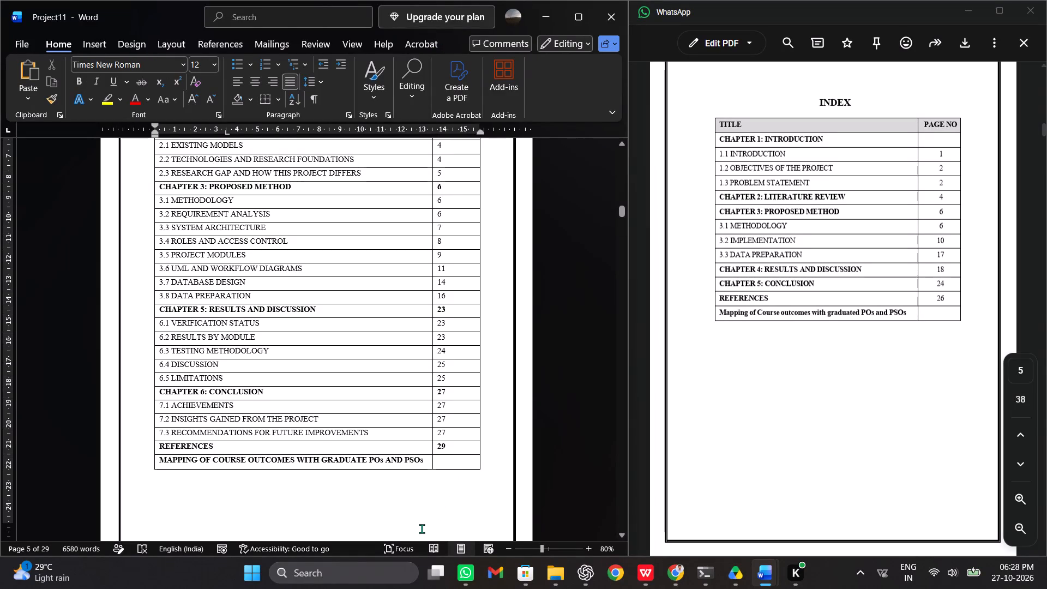
{"action": "double_click", "coordinate": [556, 392]}
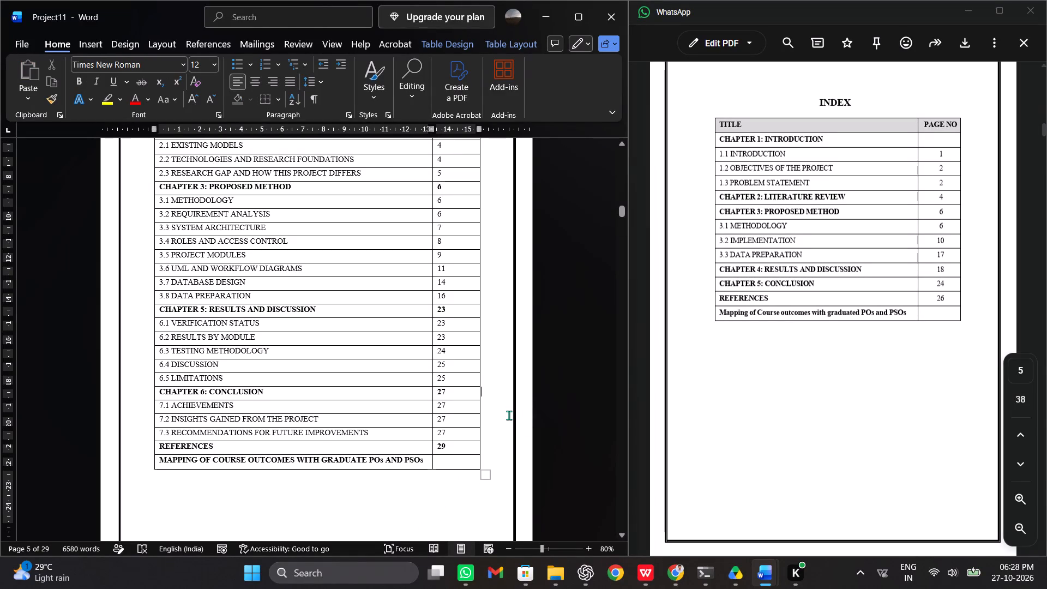
{"action": "left_click", "coordinate": [507, 417]}
{"action": "scroll", "coordinate": [507, 417], "scroll_direction": "up", "scroll_amount": 1}
{"action": "left_click", "coordinate": [507, 417]}
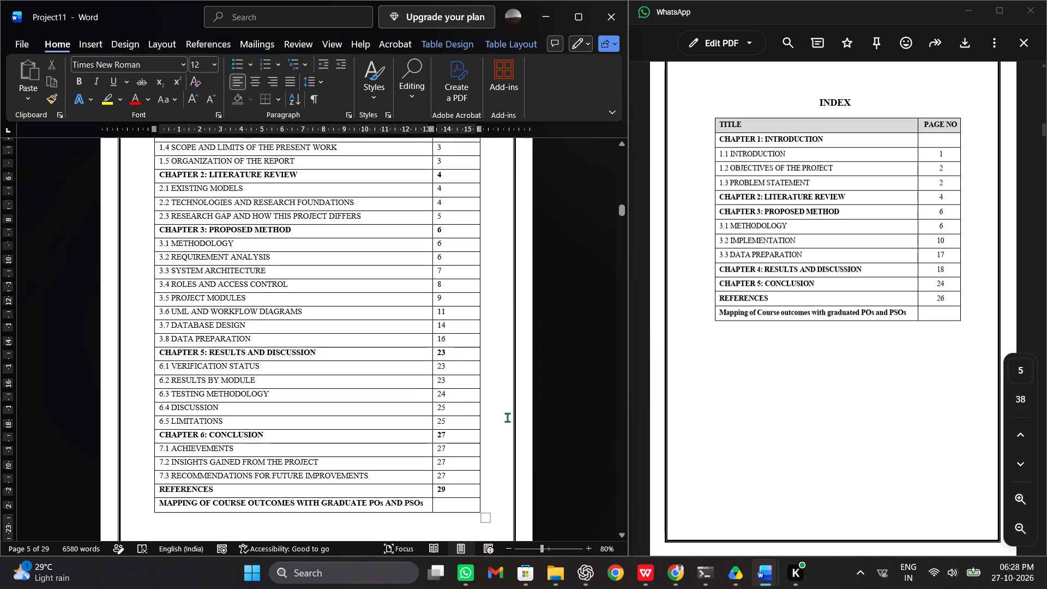
{"action": "left_click", "coordinate": [507, 299]}
{"action": "scroll", "coordinate": [507, 299], "scroll_direction": "up", "scroll_amount": 1}
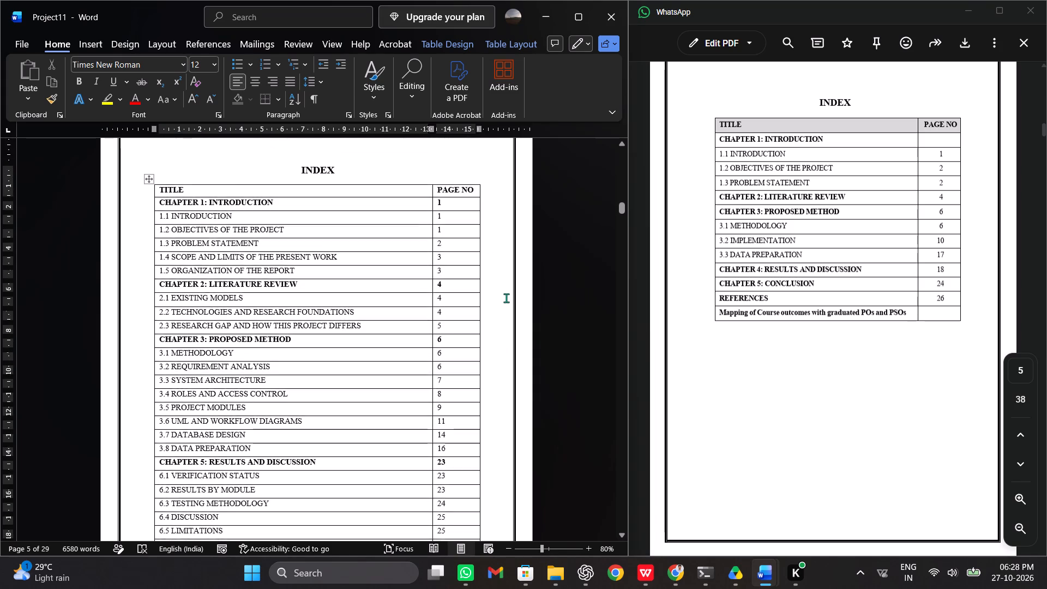
{"action": "left_click", "coordinate": [496, 203]}
{"action": "scroll", "coordinate": [496, 203], "scroll_direction": "down", "scroll_amount": 1}
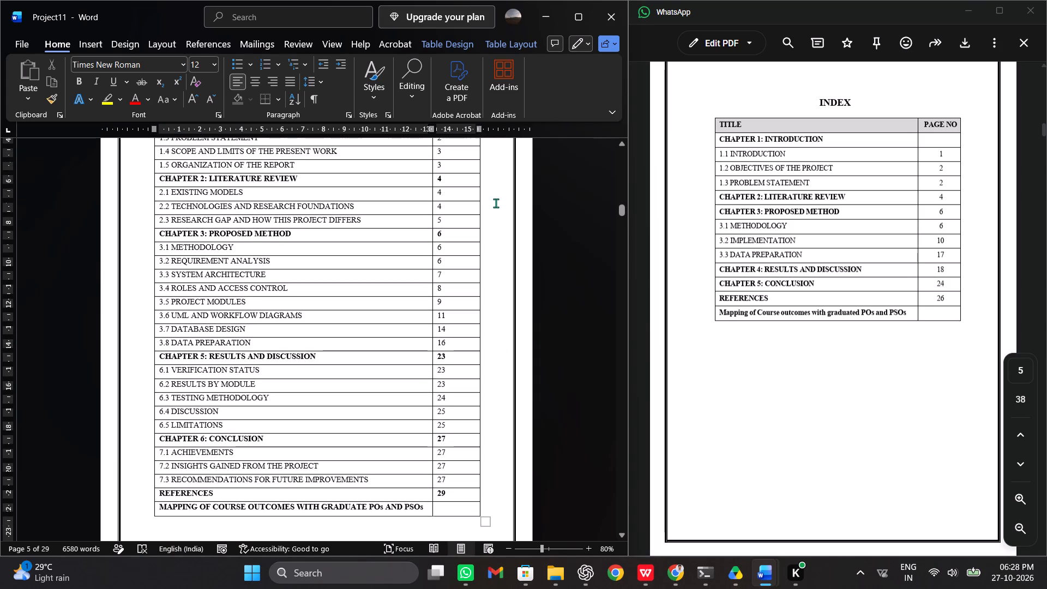
{"action": "left_click", "coordinate": [508, 338]}
{"action": "left_click", "coordinate": [557, 332]}
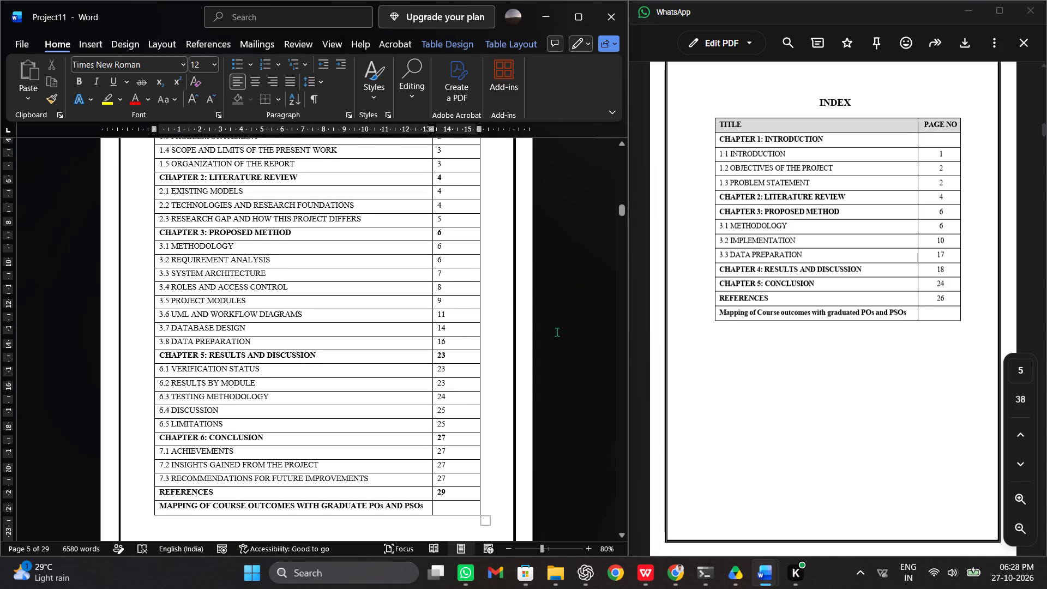
{"action": "scroll", "coordinate": [557, 332], "scroll_direction": "down", "scroll_amount": 1}
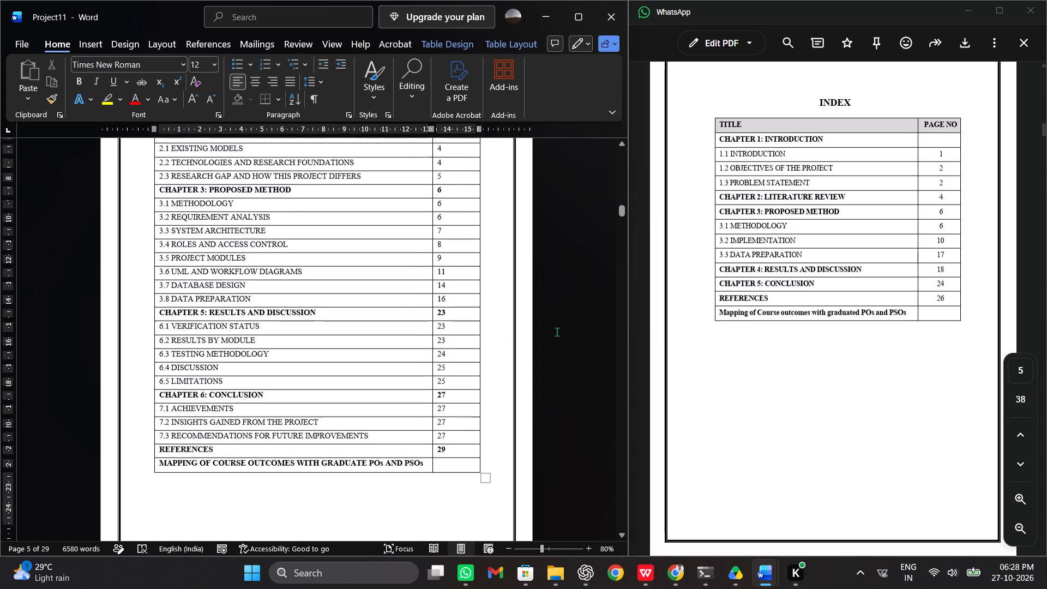
{"action": "left_click", "coordinate": [507, 465]}
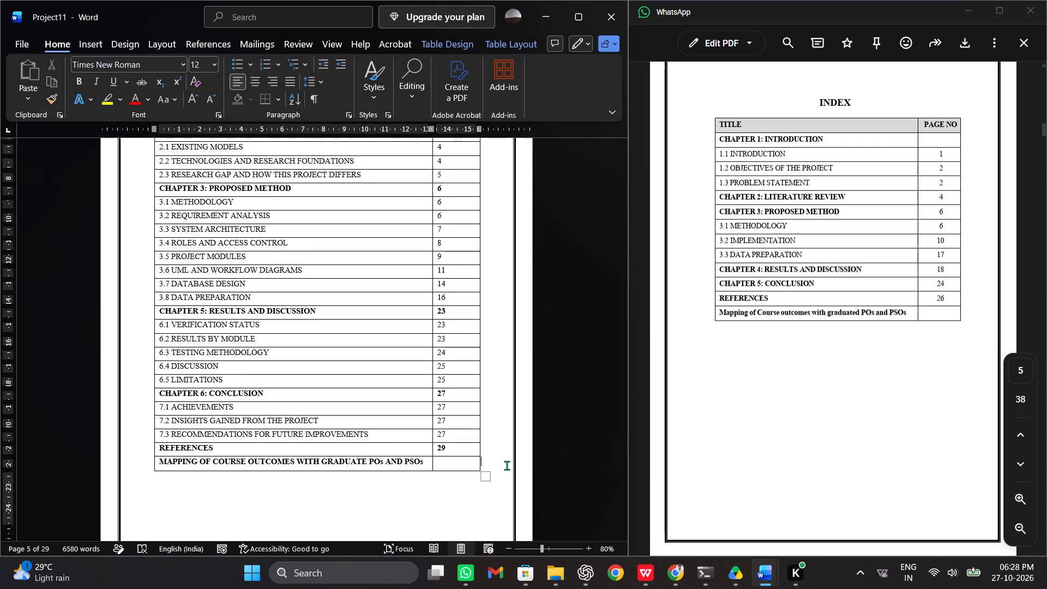
{"action": "scroll", "coordinate": [507, 465], "scroll_direction": "up", "scroll_amount": 2}
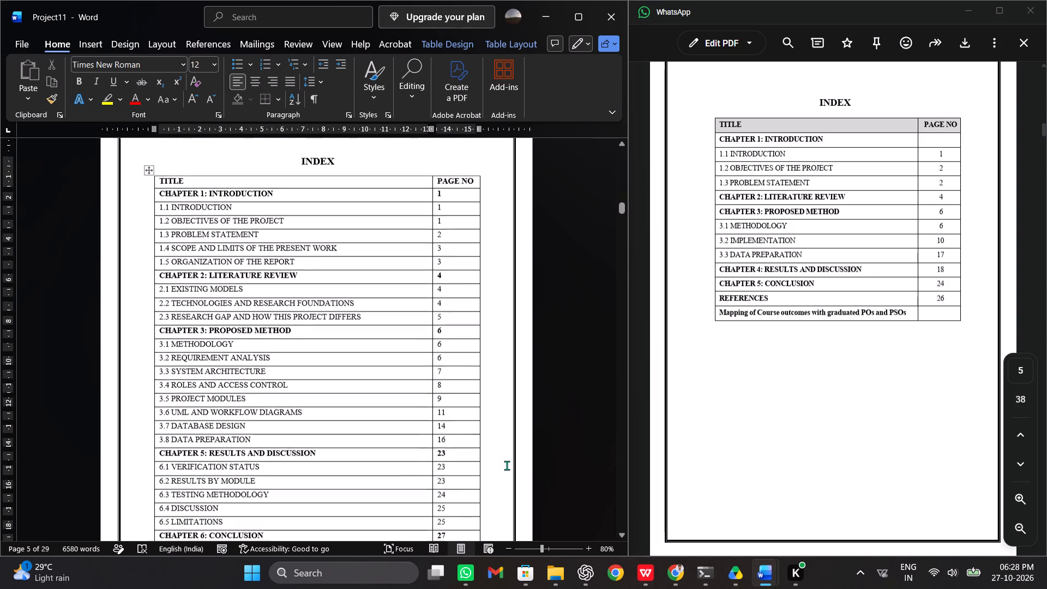
{"action": "left_click", "coordinate": [500, 179]}
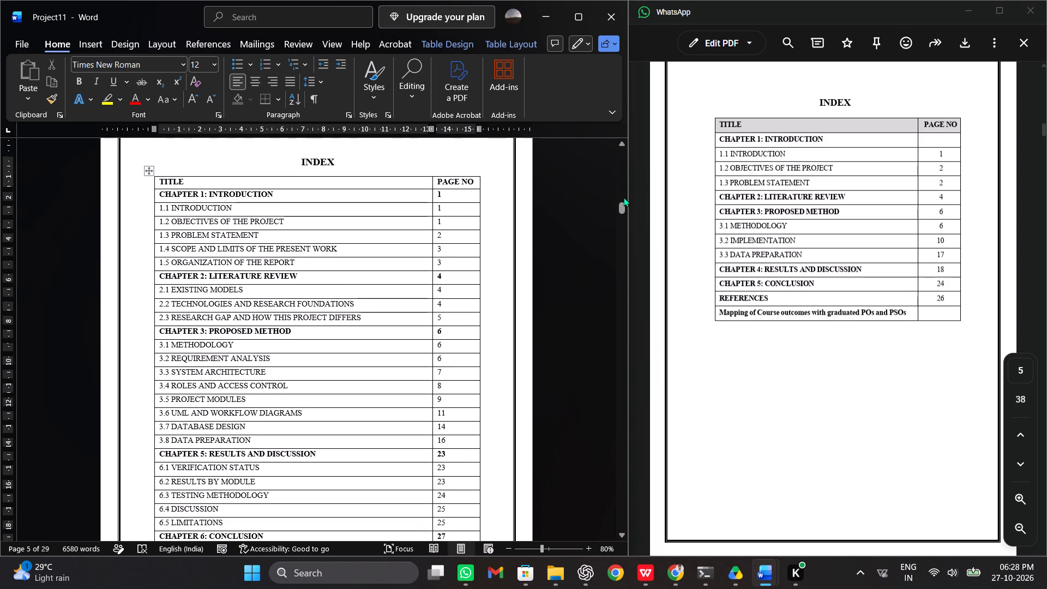
{"action": "scroll", "coordinate": [624, 197], "scroll_direction": "down", "scroll_amount": 1}
{"action": "left_click", "coordinate": [269, 374]}
{"action": "scroll", "coordinate": [269, 374], "scroll_direction": "down", "scroll_amount": 1}
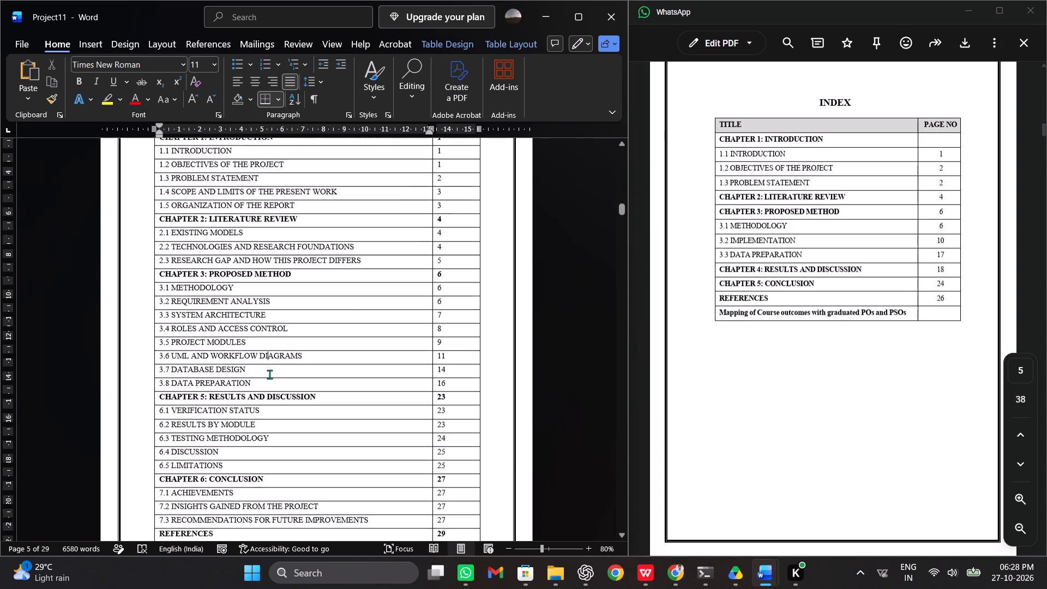
{"action": "scroll", "coordinate": [269, 374], "scroll_direction": "down", "scroll_amount": 2}
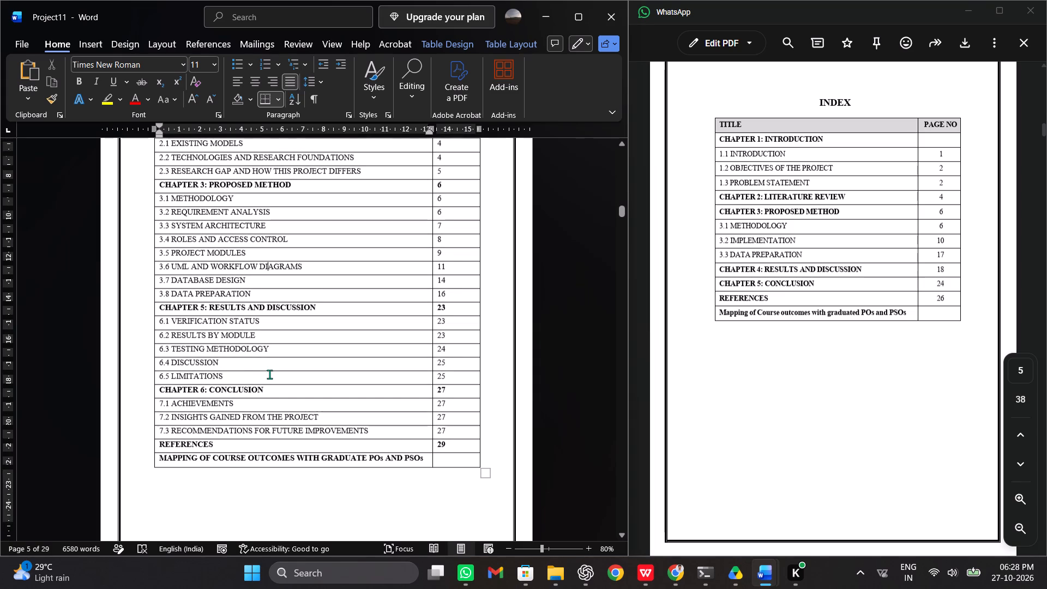
{"action": "scroll", "coordinate": [269, 374], "scroll_direction": "down", "scroll_amount": 1}
Renumber the five index sections from Verification Status to Limitations as 4.1 to 4.5.
{"action": "left_click", "coordinate": [162, 330]}
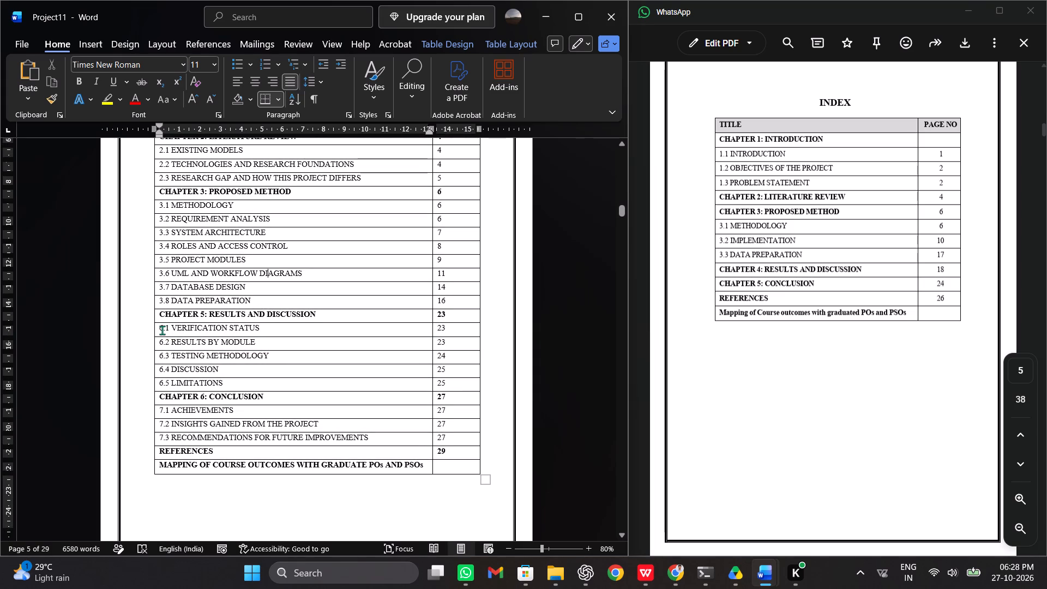
{"action": "key", "text": "BackSpace"}
{"action": "key", "text": "4"}
{"action": "key", "text": "Down"}
{"action": "key", "text": "BackSpace"}
{"action": "key", "text": "4"}
{"action": "key", "text": "Down"}
{"action": "key", "text": "BackSpace"}
{"action": "key", "text": "4"}
{"action": "key", "text": "Up"}
{"action": "key", "text": "Down"}
{"action": "key", "text": "Down"}
{"action": "key", "text": "BackSpace"}
{"action": "key", "text": "4"}
{"action": "key", "text": "Down"}
{"action": "key", "text": "BackSpace"}
{"action": "key", "text": "4"}
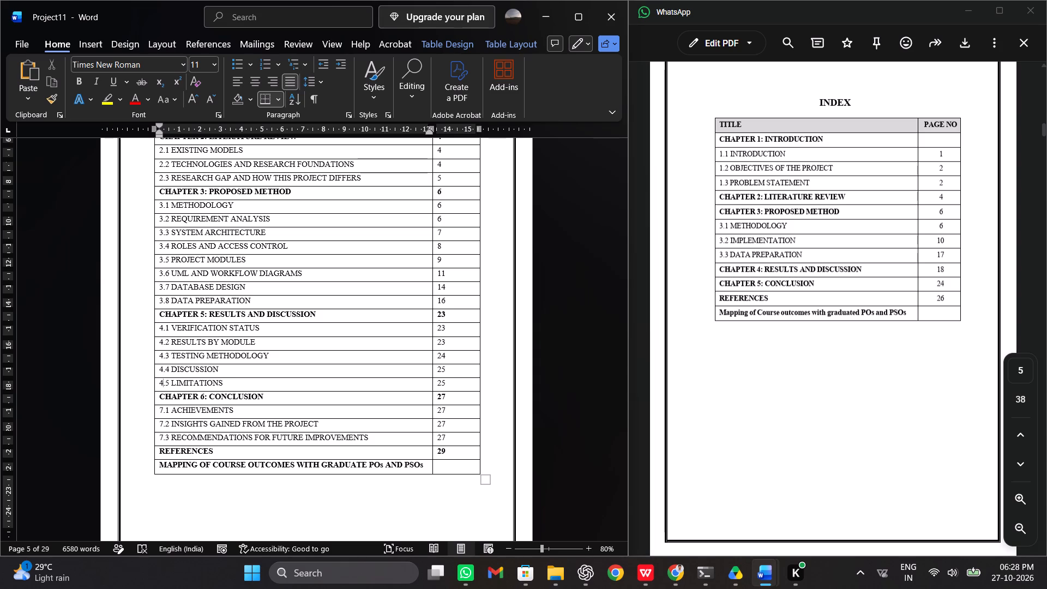
Change the Results and Discussion heading in the index to Chapter 4.
{"action": "left_click", "coordinate": [209, 323]}
{"action": "key", "text": "Up"}
{"action": "key", "text": "Up"}
{"action": "key", "text": "Up"}
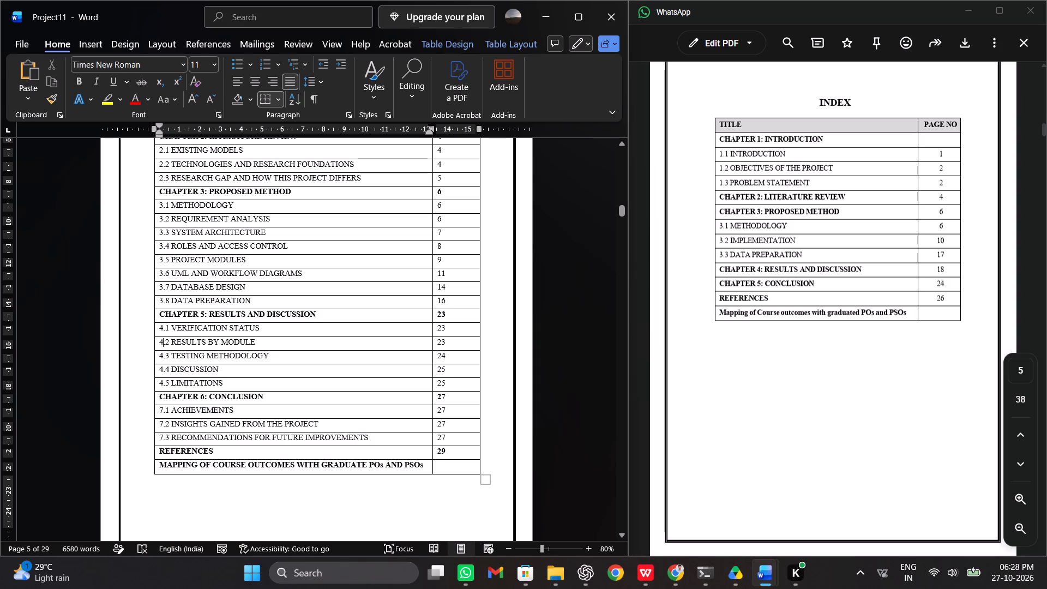
{"action": "key", "text": "Up"}
{"action": "left_click", "coordinate": [205, 312]}
{"action": "key", "text": "BackSpace"}
{"action": "key", "text": "4"}
Change the Conclusion heading in the index to Chapter 5.
{"action": "left_click", "coordinate": [208, 395]}
{"action": "key", "text": "Left"}
{"action": "key", "text": "BackSpace"}
{"action": "key", "text": "5"}
{"action": "key", "text": "Down"}
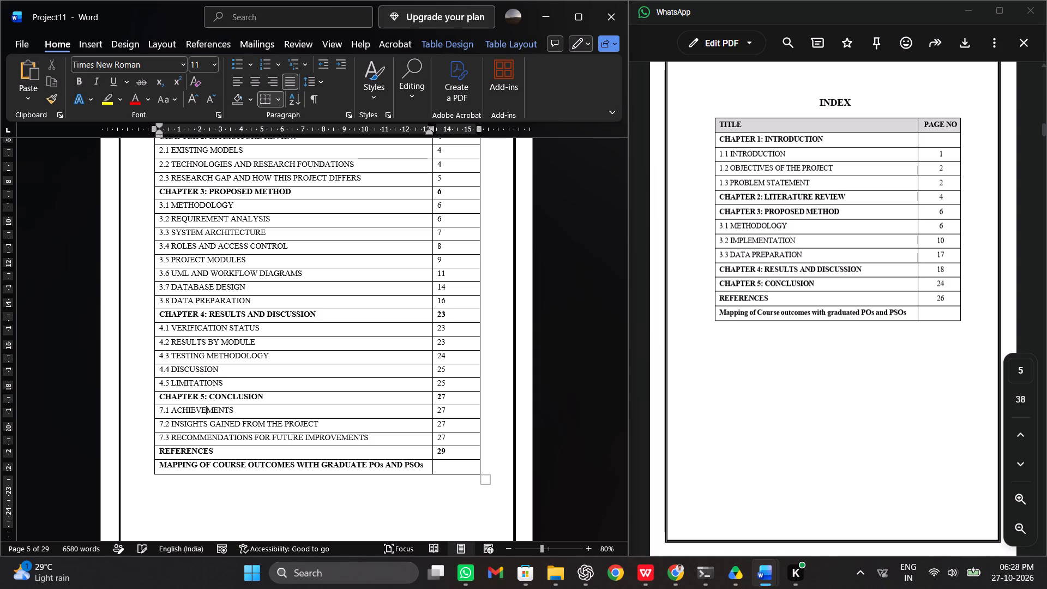
Renumber the Achievements, Insights Gained and Recommendations index sections as 5.1, 5.2 and 5.3.
{"action": "left_click", "coordinate": [164, 410]}
{"action": "key", "text": "BackSpace"}
{"action": "key", "text": "5"}
{"action": "key", "text": "Down"}
{"action": "key", "text": "BackSpace"}
{"action": "key", "text": "5"}
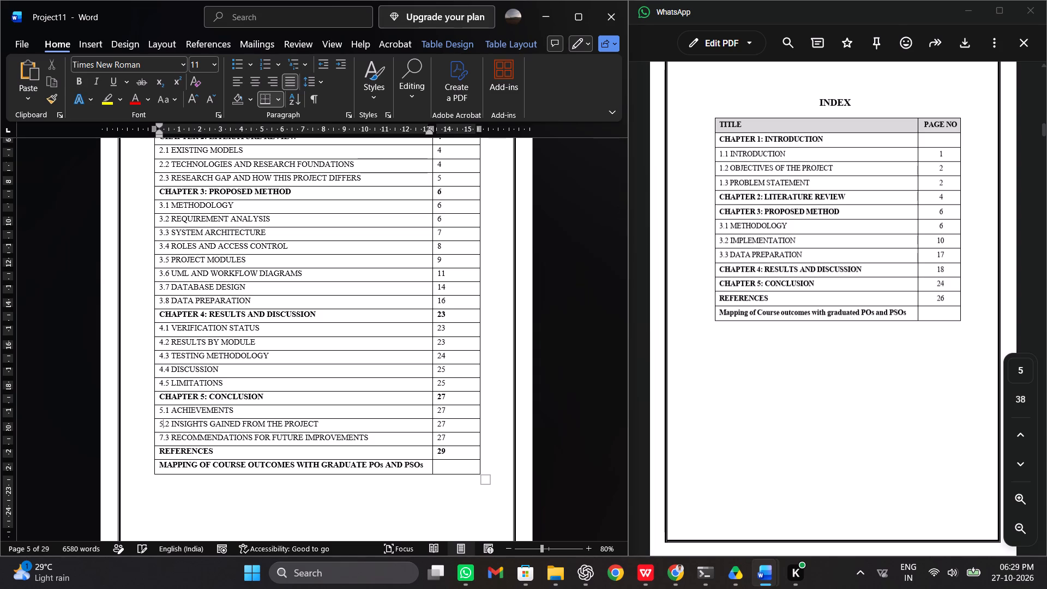
{"action": "key", "text": "Up"}
{"action": "key", "text": "Down"}
{"action": "key", "text": "Down"}
{"action": "key", "text": "BackSpace"}
{"action": "key", "text": "5"}
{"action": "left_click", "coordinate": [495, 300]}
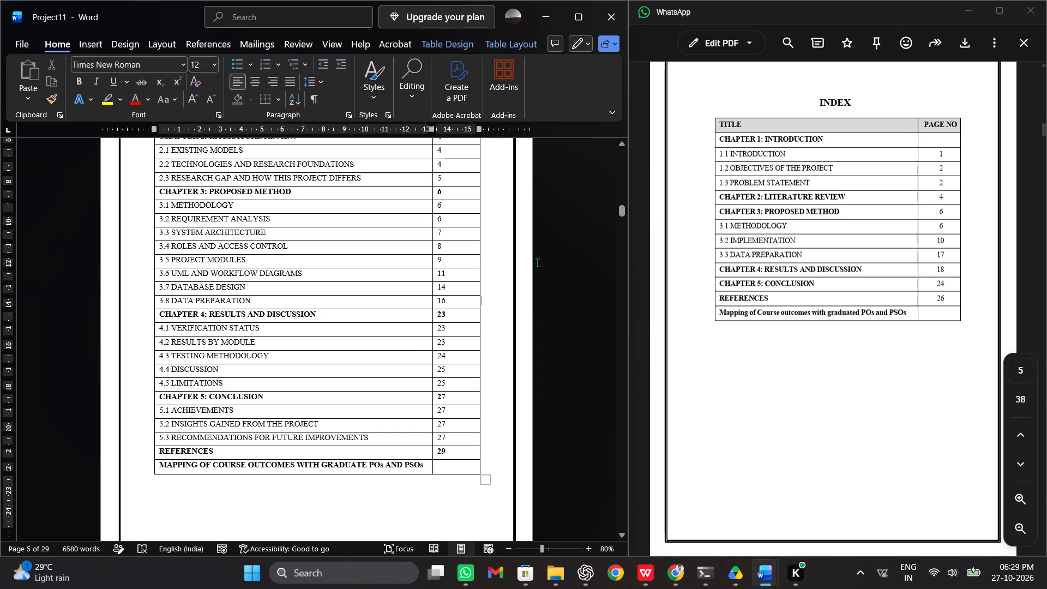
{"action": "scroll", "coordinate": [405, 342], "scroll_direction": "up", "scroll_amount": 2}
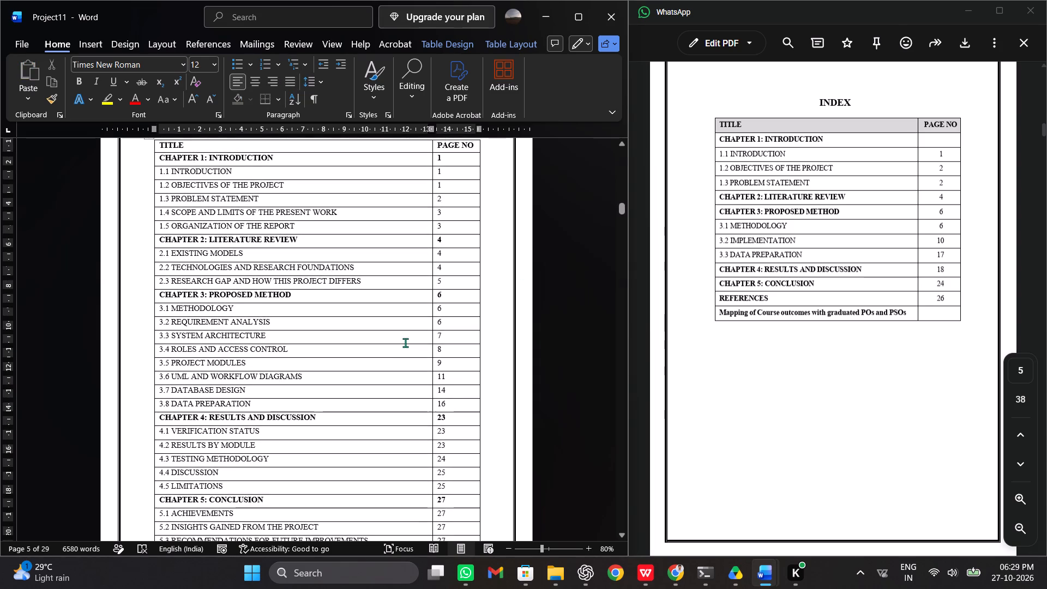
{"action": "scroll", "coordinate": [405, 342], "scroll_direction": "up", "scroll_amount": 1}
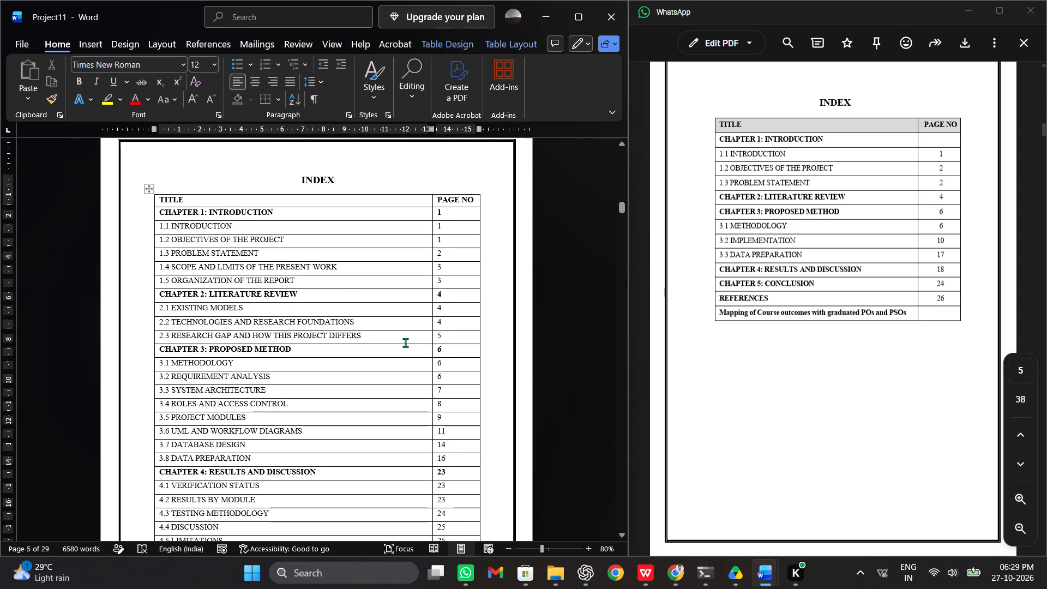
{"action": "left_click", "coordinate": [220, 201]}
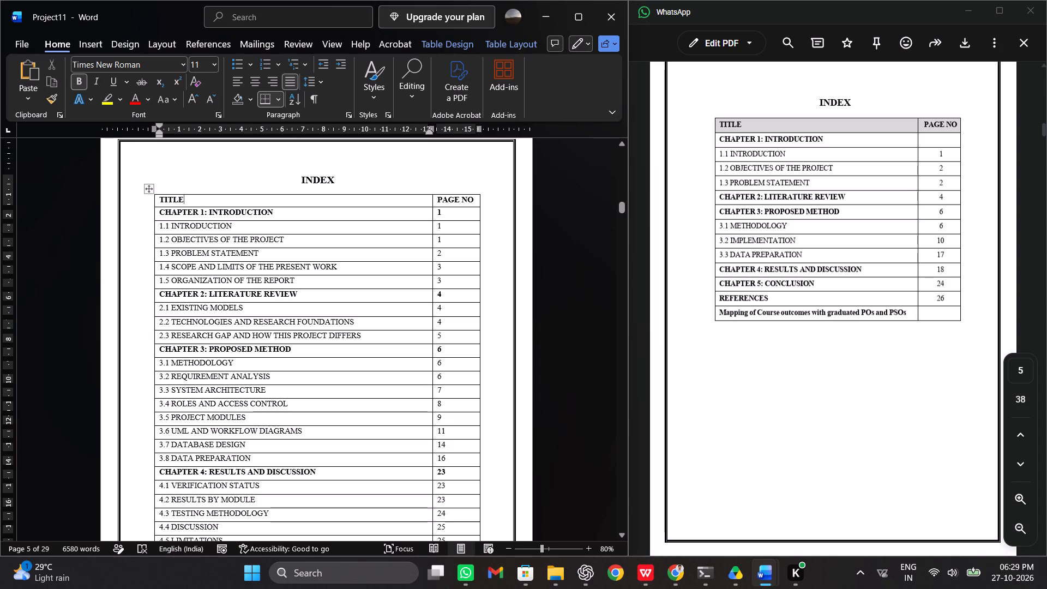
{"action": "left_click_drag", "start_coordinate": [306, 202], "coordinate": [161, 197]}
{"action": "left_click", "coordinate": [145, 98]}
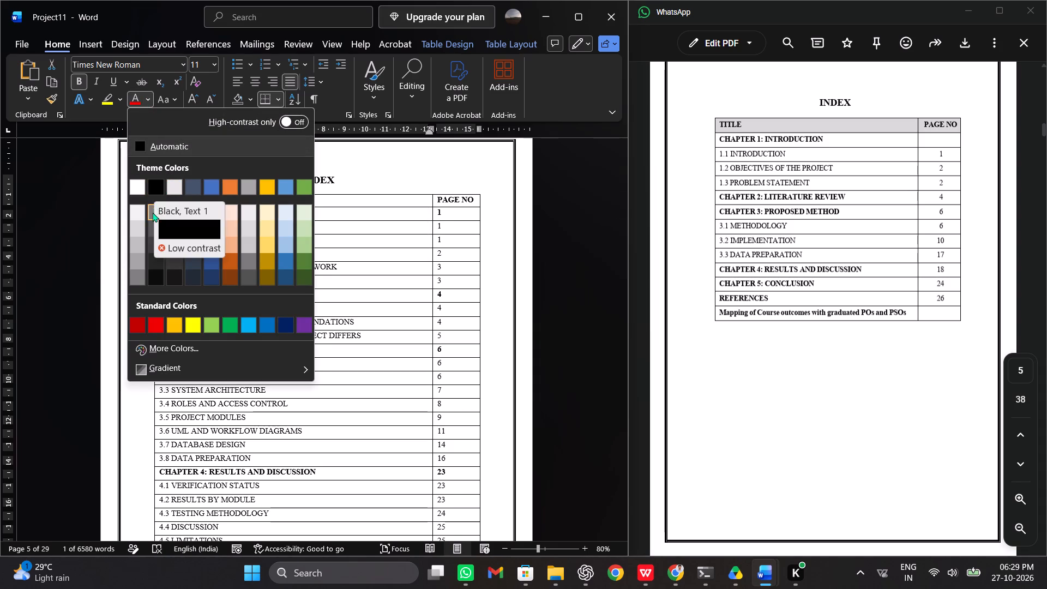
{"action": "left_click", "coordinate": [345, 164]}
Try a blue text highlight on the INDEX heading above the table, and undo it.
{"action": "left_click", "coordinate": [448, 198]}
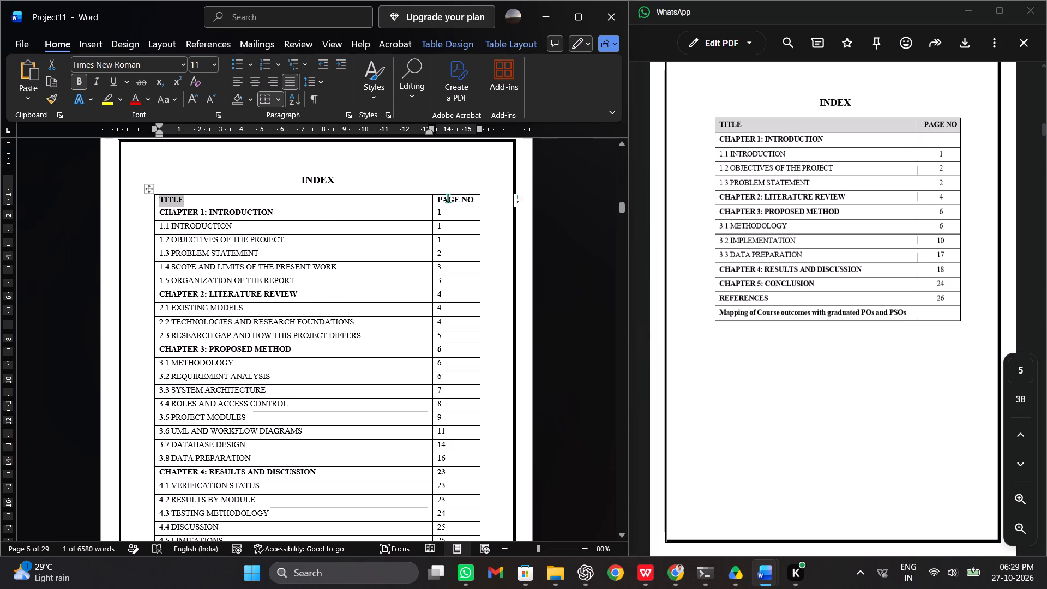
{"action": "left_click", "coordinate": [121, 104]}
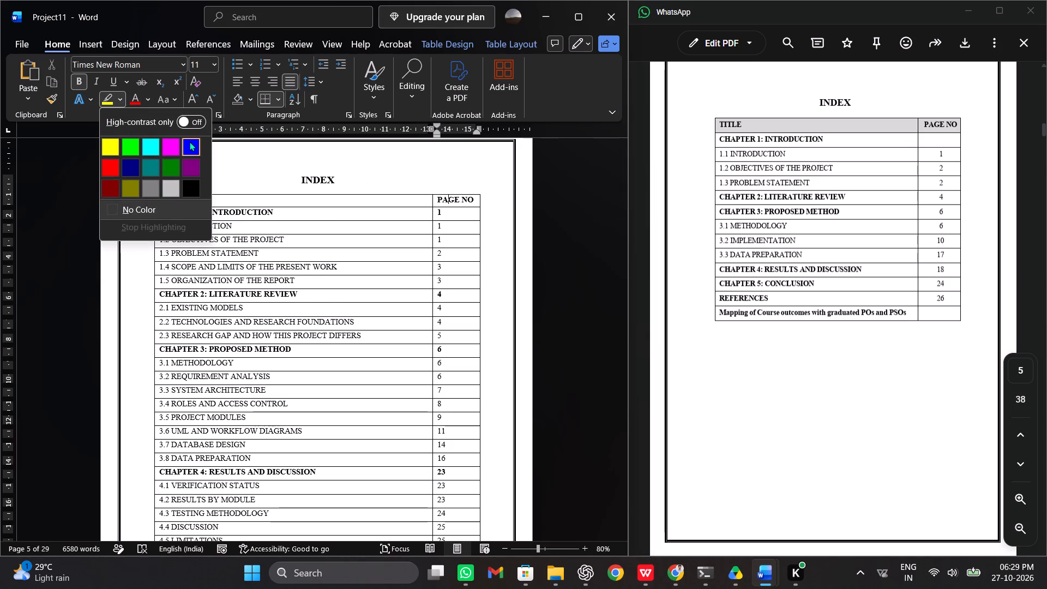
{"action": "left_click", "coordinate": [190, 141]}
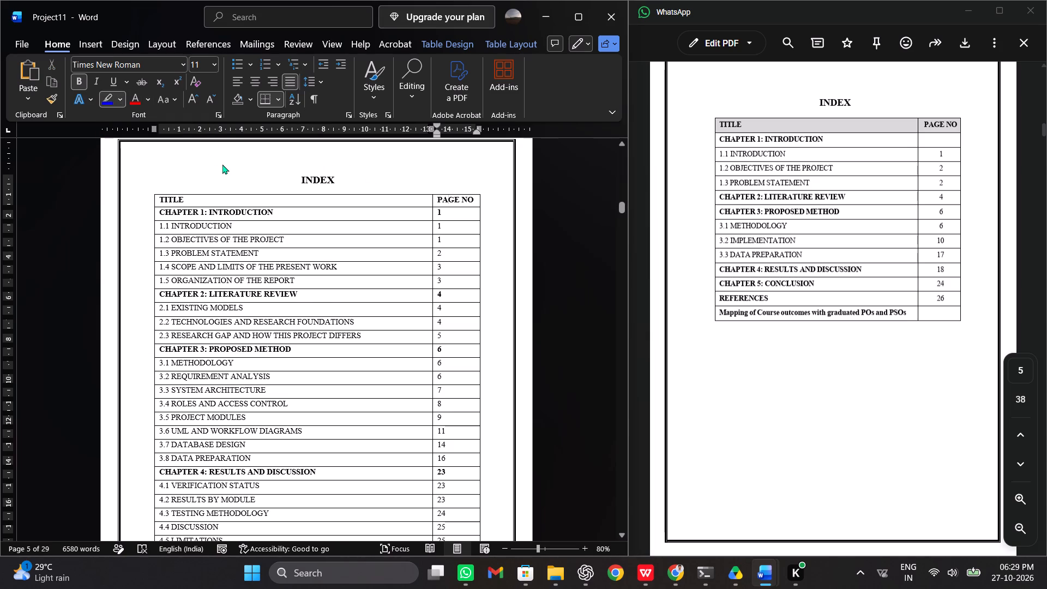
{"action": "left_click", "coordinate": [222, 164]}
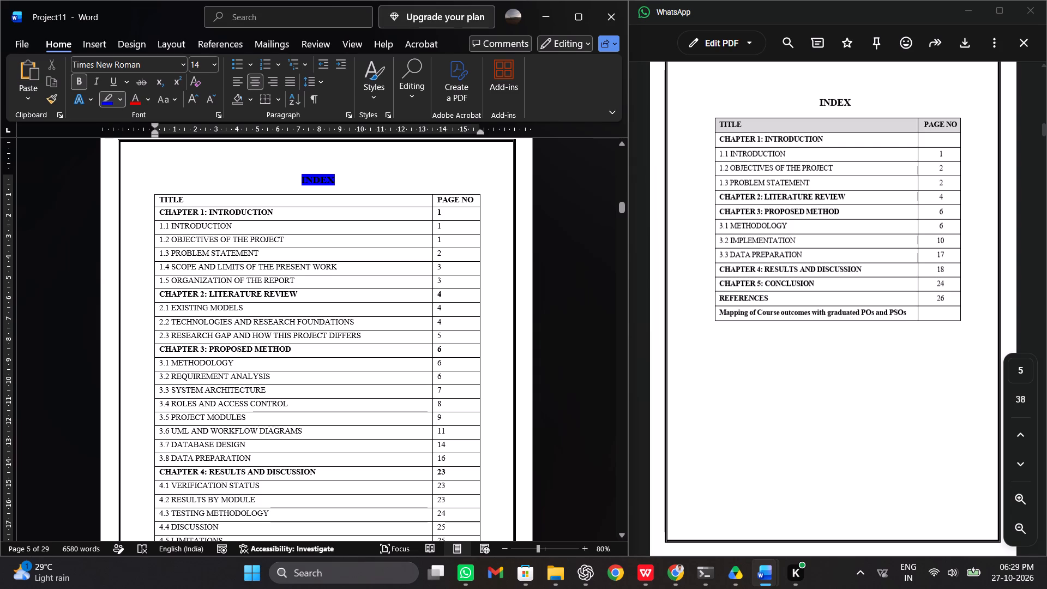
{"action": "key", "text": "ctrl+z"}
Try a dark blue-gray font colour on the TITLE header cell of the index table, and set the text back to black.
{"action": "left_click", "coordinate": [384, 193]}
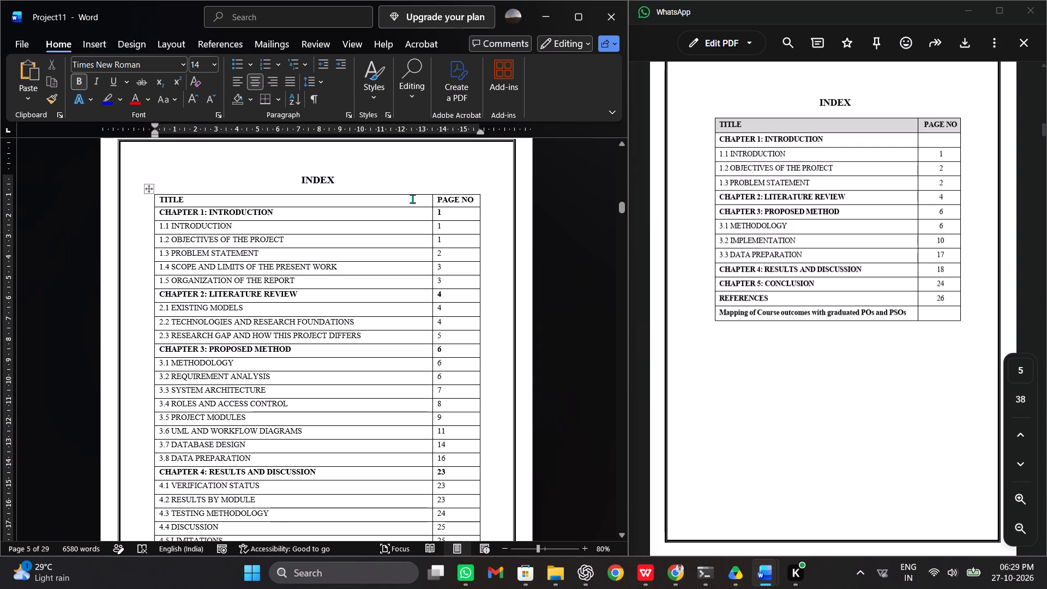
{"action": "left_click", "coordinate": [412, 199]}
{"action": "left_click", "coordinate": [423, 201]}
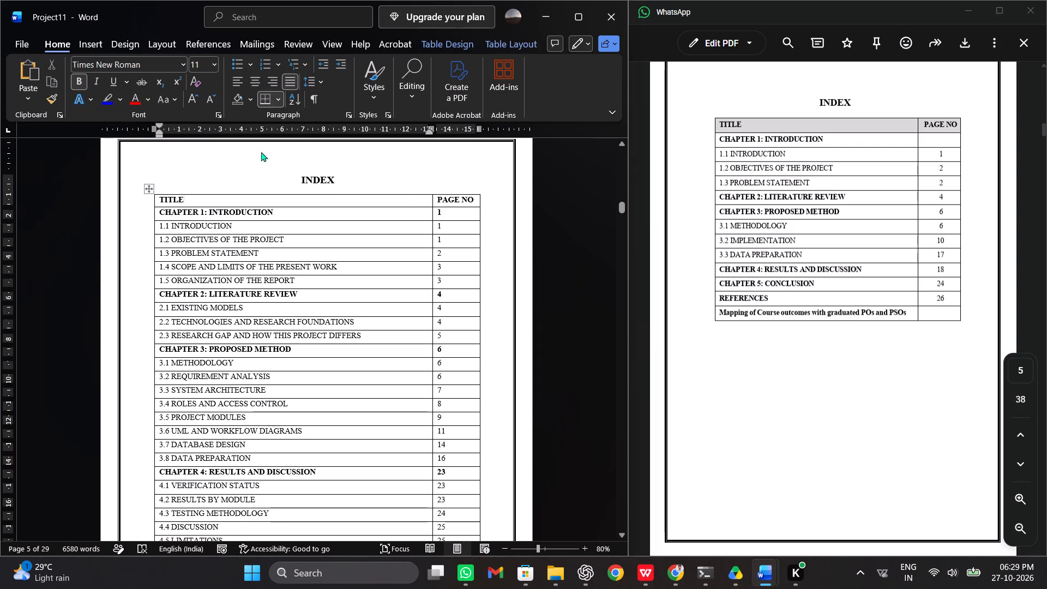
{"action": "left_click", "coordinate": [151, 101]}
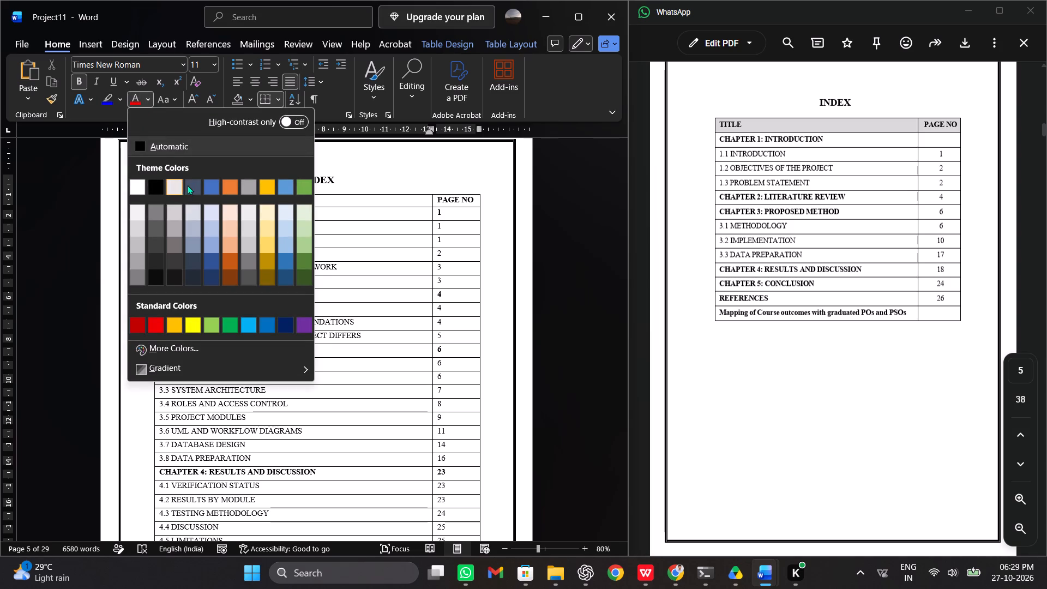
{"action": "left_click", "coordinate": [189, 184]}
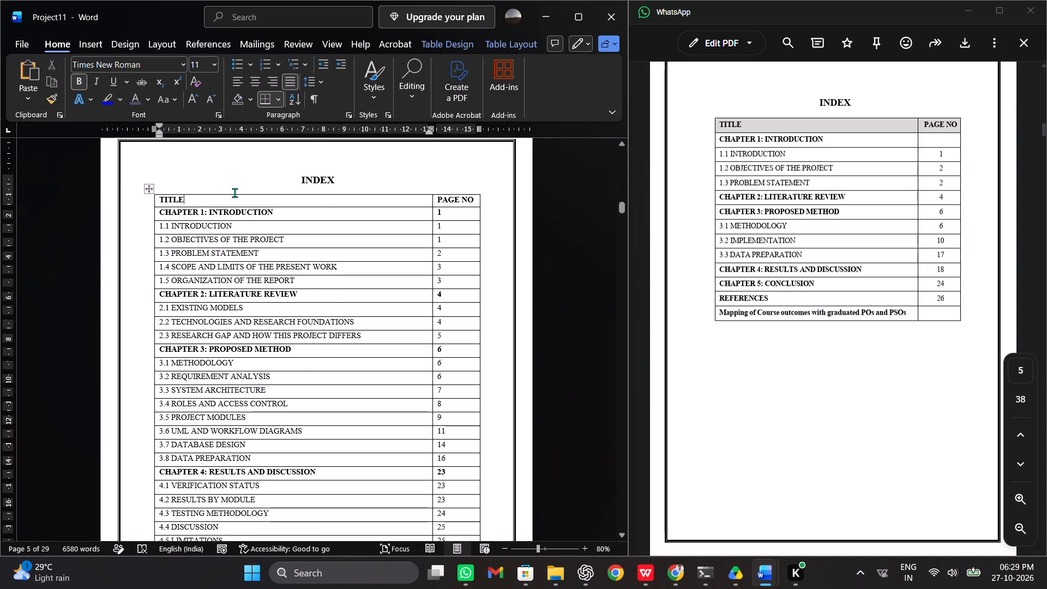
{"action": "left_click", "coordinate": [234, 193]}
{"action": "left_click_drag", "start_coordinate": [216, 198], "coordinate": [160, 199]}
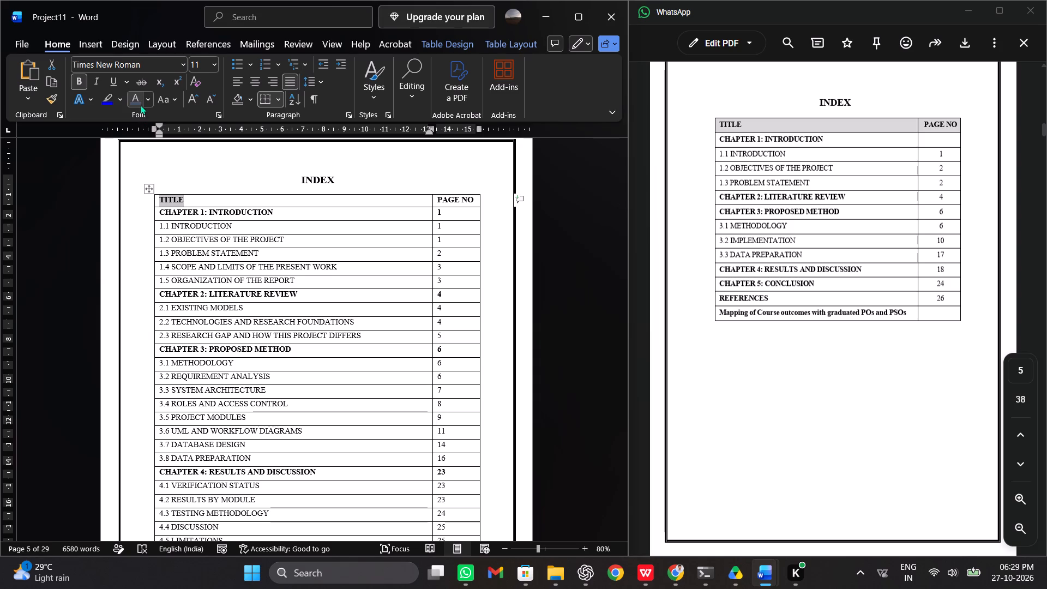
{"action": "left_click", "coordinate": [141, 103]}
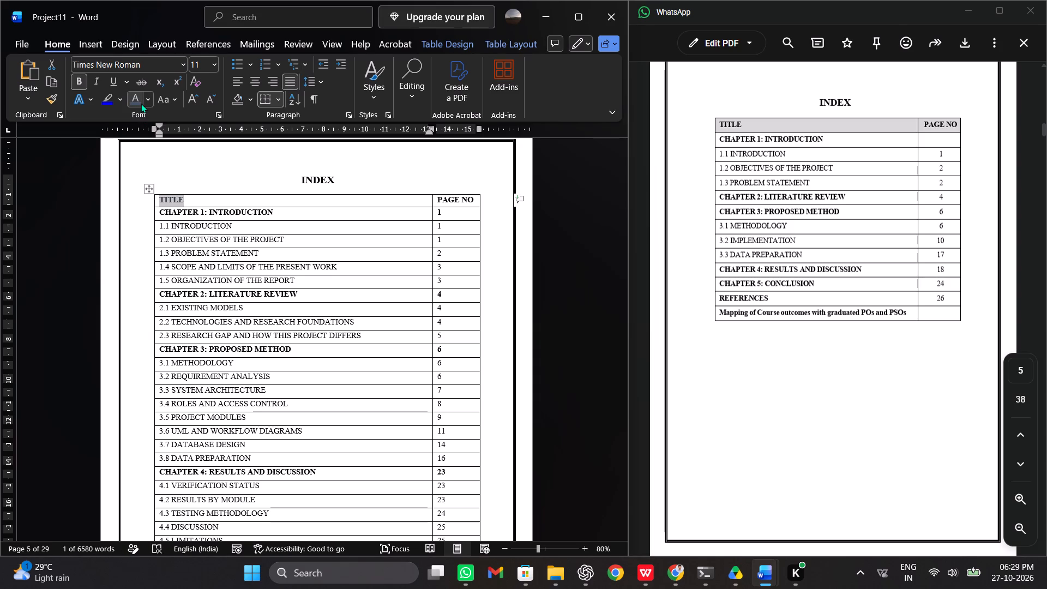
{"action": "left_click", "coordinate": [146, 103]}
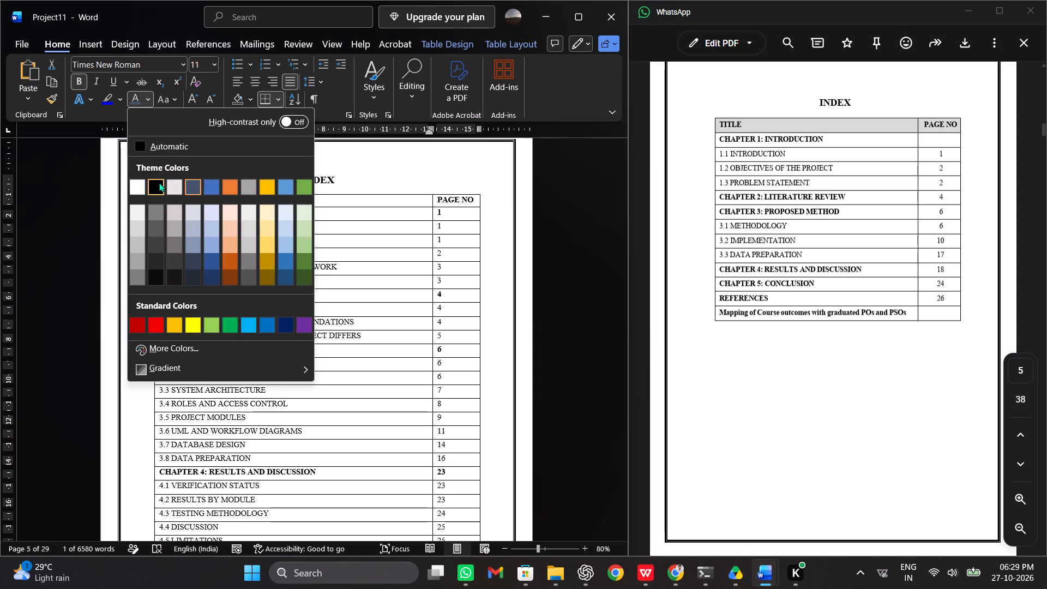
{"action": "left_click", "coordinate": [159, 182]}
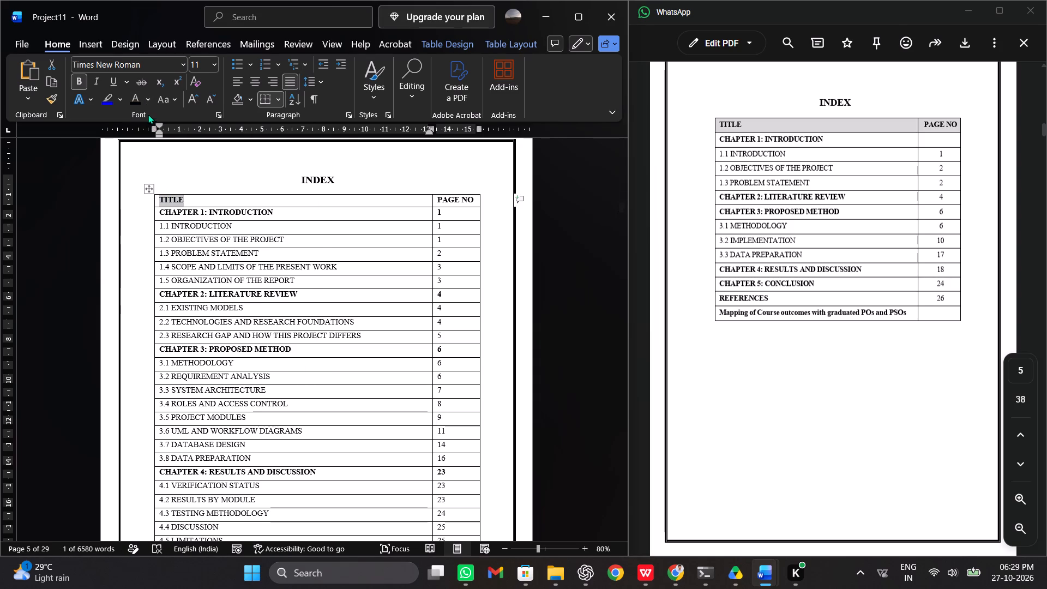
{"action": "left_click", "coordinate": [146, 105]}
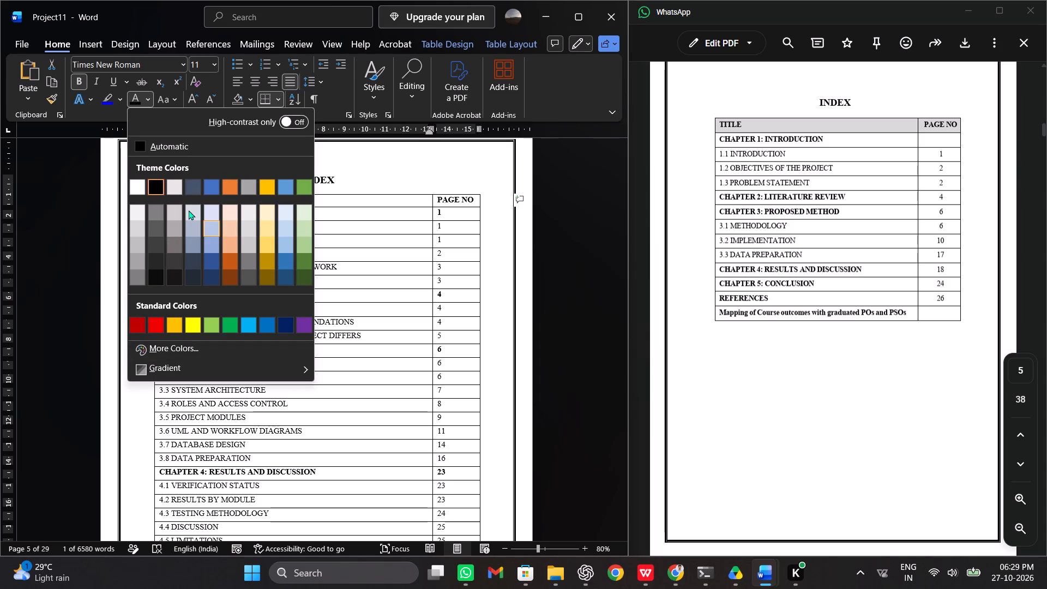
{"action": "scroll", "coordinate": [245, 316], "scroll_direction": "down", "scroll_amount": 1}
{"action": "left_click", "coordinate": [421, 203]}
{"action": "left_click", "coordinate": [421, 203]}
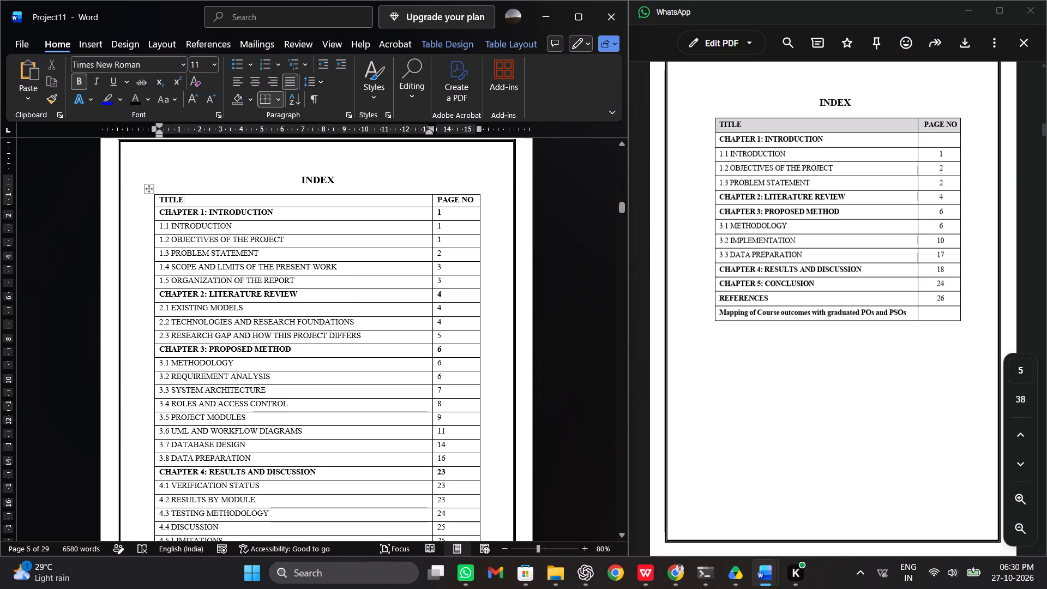
Shade the TITLE and PAGE NO header cells of the index table light gray to match the reference report.
{"action": "left_click_drag", "start_coordinate": [428, 203], "coordinate": [182, 201]}
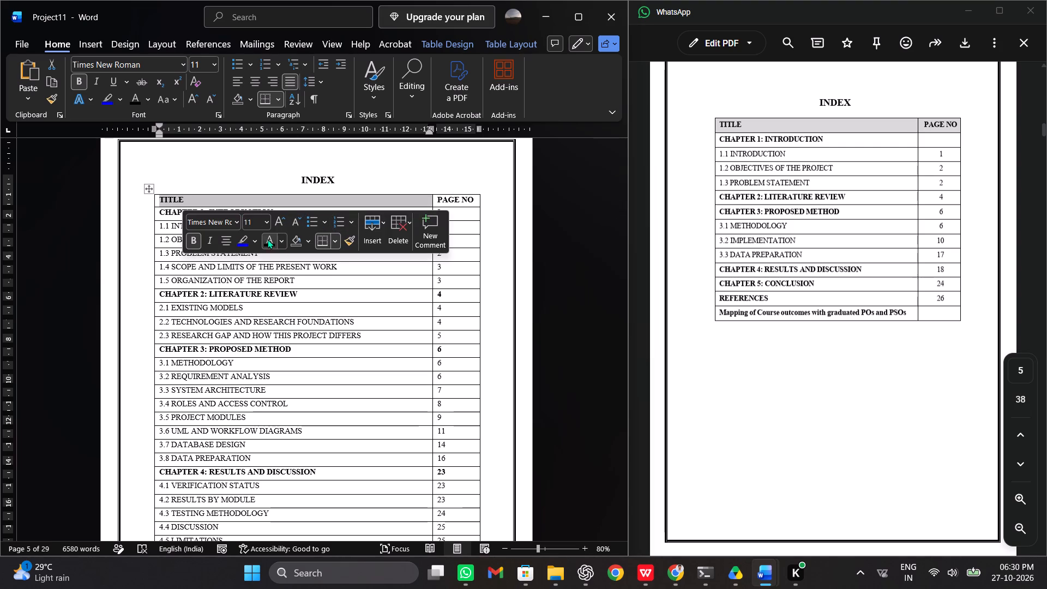
{"action": "left_click", "coordinate": [303, 239]}
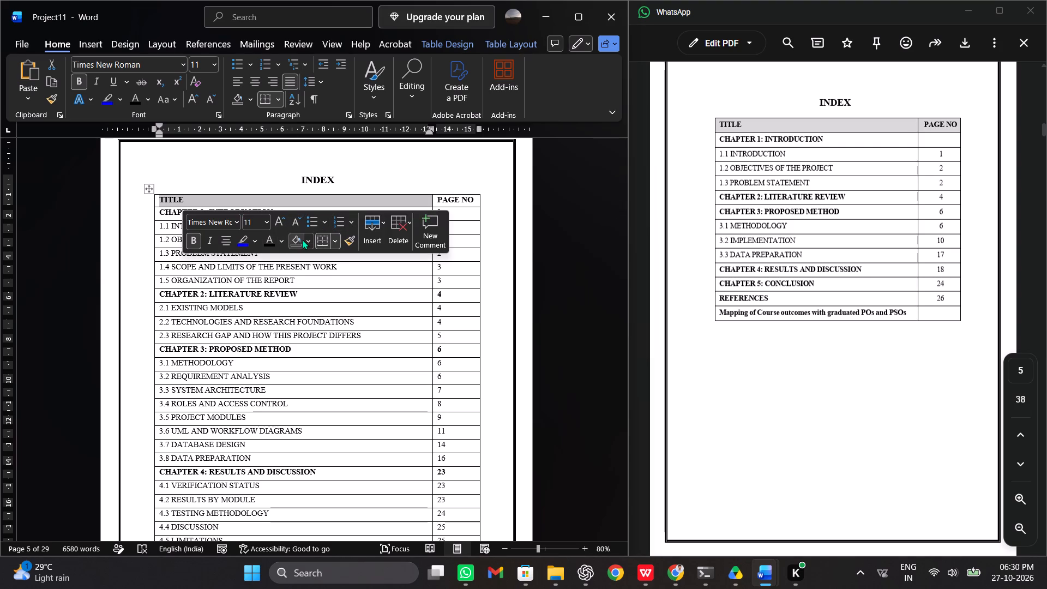
{"action": "left_click", "coordinate": [307, 239]}
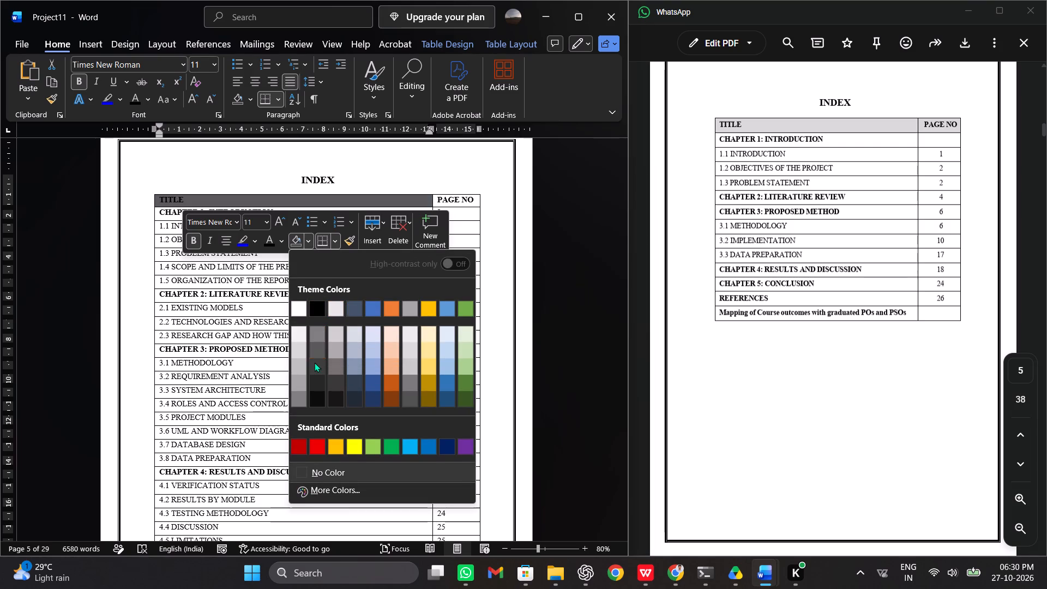
{"action": "left_click", "coordinate": [300, 366]}
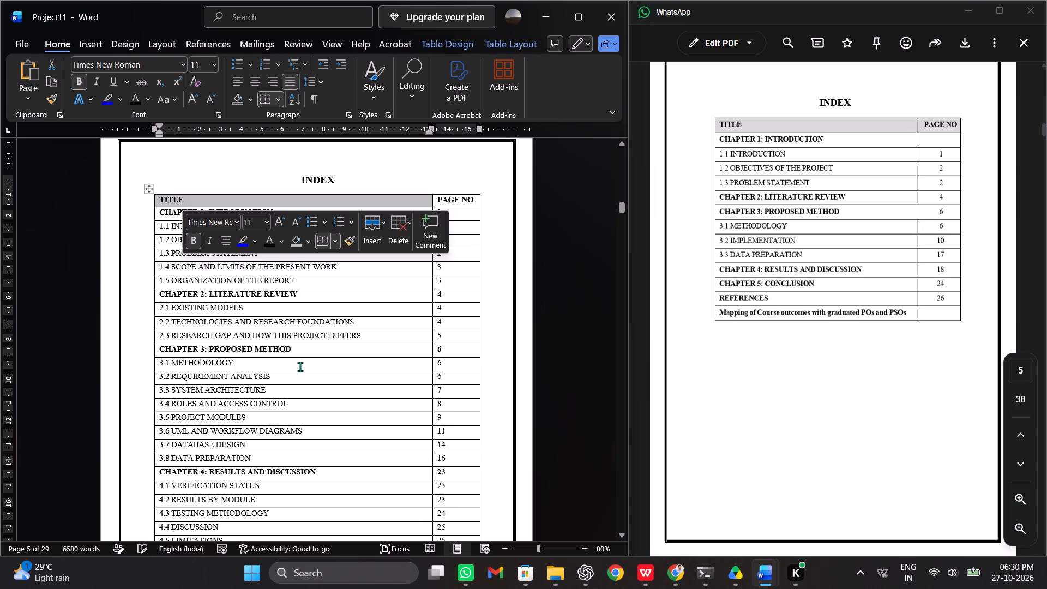
{"action": "left_click", "coordinate": [474, 203]}
{"action": "left_click_drag", "start_coordinate": [474, 203], "coordinate": [450, 203]}
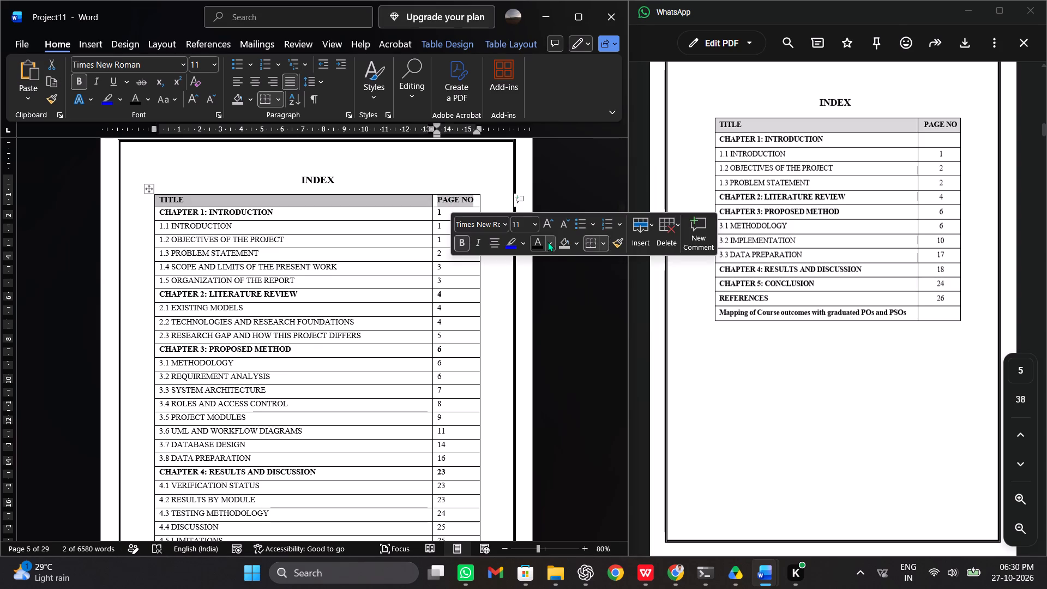
{"action": "left_click", "coordinate": [566, 247]}
{"action": "left_click", "coordinate": [461, 177]}
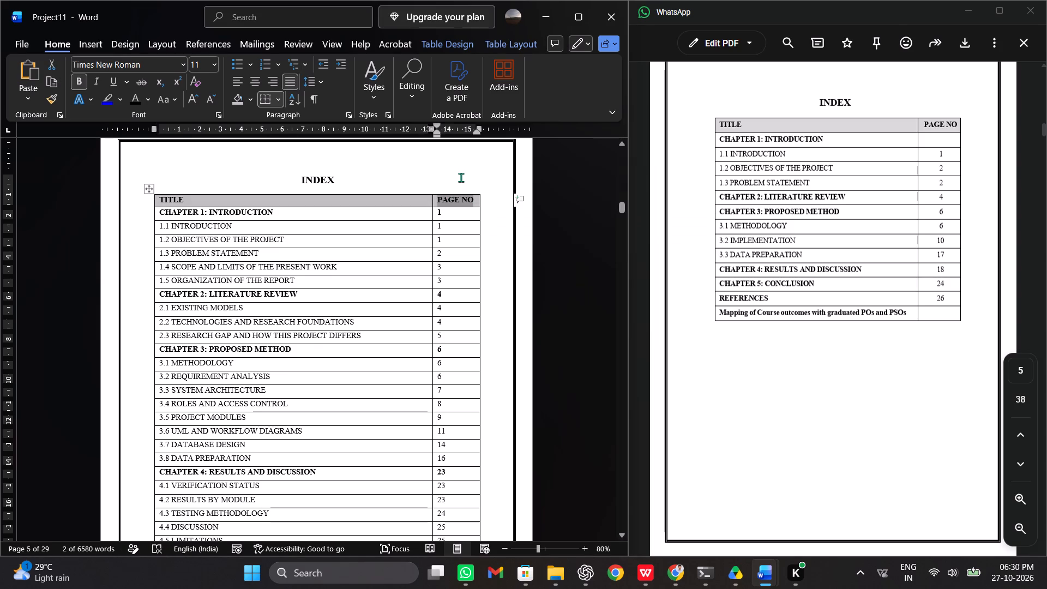
Review the rest of the index, the start of Chapter 1, and the Abstract and Acknowledgement pages.
{"action": "scroll", "coordinate": [393, 281], "scroll_direction": "down", "scroll_amount": 2}
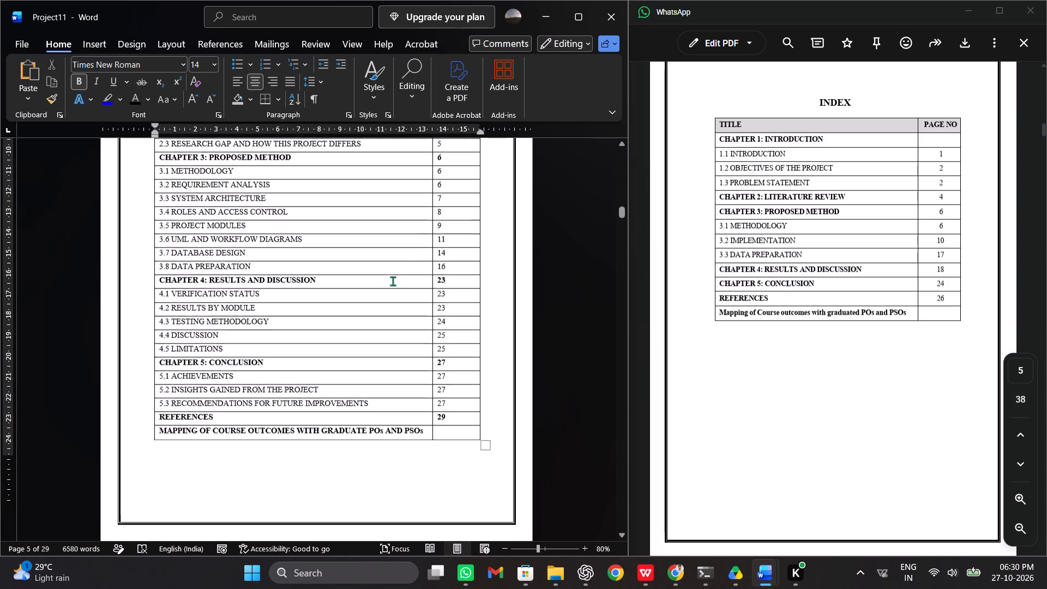
{"action": "scroll", "coordinate": [393, 281], "scroll_direction": "down", "scroll_amount": 1}
{"action": "scroll", "coordinate": [367, 327], "scroll_direction": "down", "scroll_amount": 2, "text": "ctrl"}
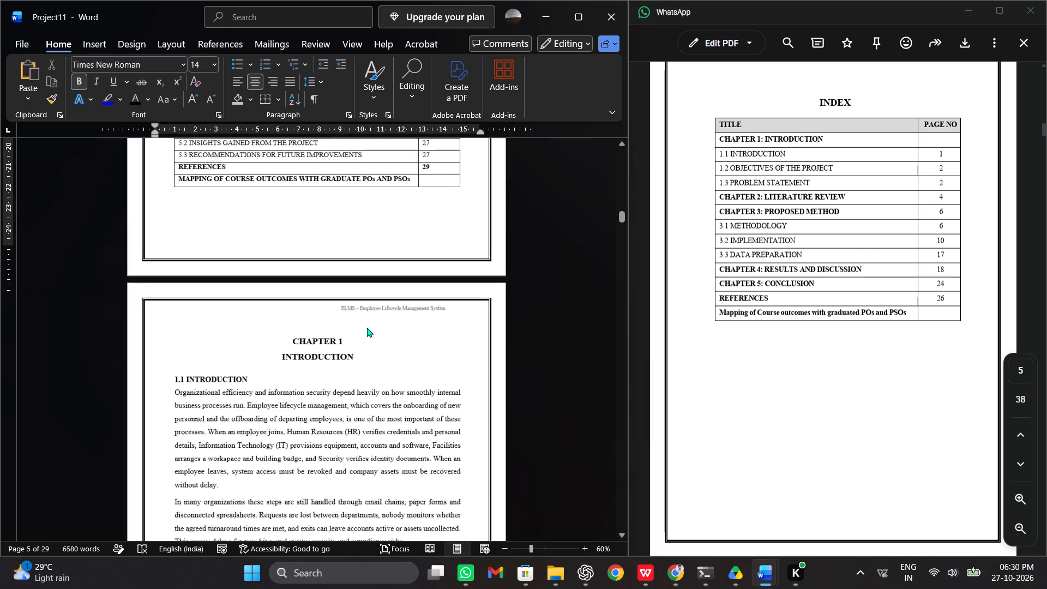
{"action": "scroll", "coordinate": [367, 327], "scroll_direction": "up", "scroll_amount": 3}
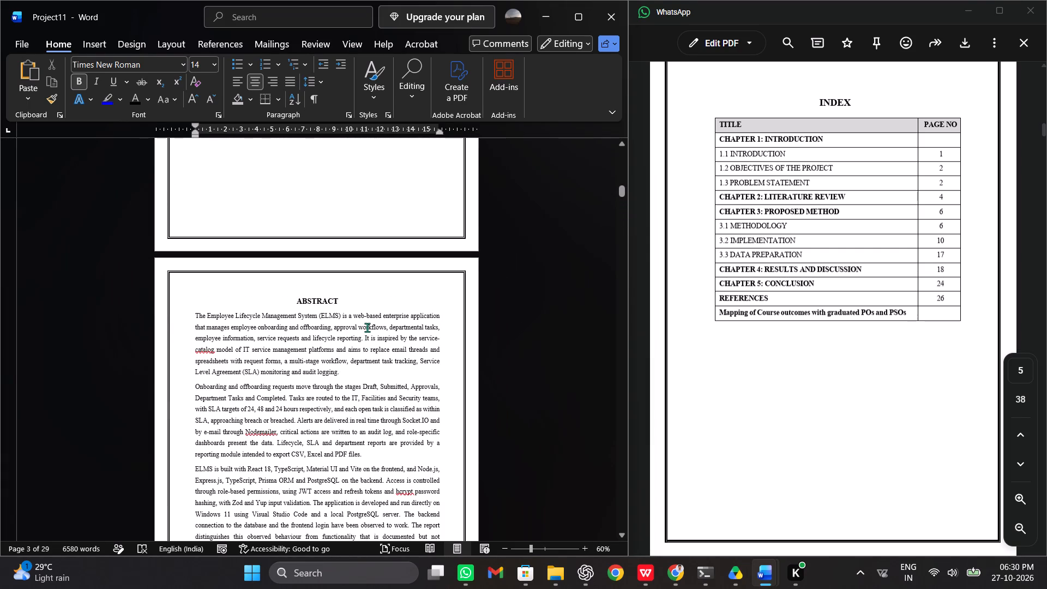
{"action": "left_click", "coordinate": [367, 327]}
{"action": "scroll", "coordinate": [367, 327], "scroll_direction": "up", "scroll_amount": 2}
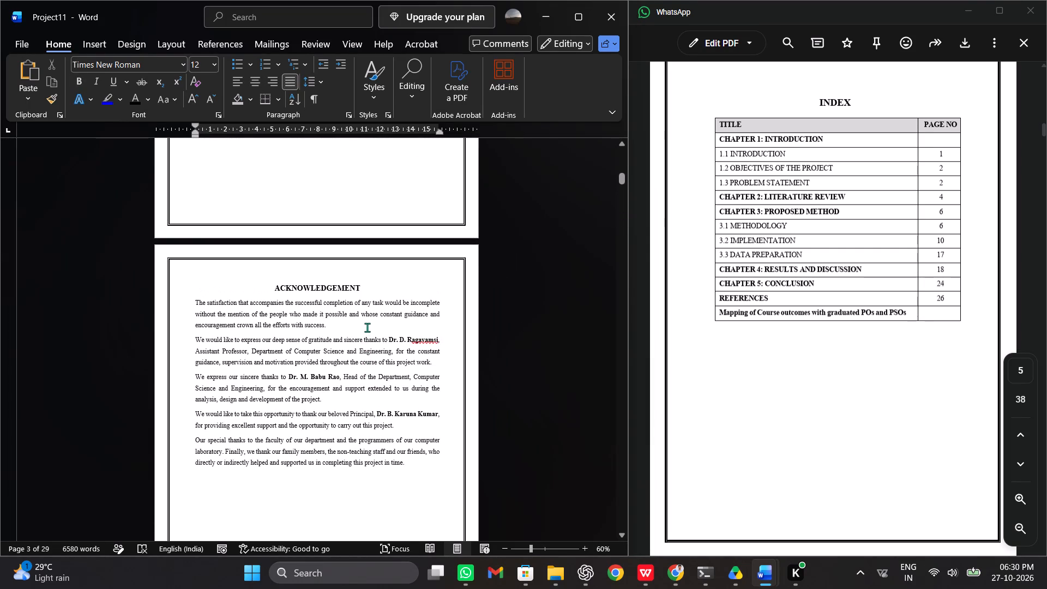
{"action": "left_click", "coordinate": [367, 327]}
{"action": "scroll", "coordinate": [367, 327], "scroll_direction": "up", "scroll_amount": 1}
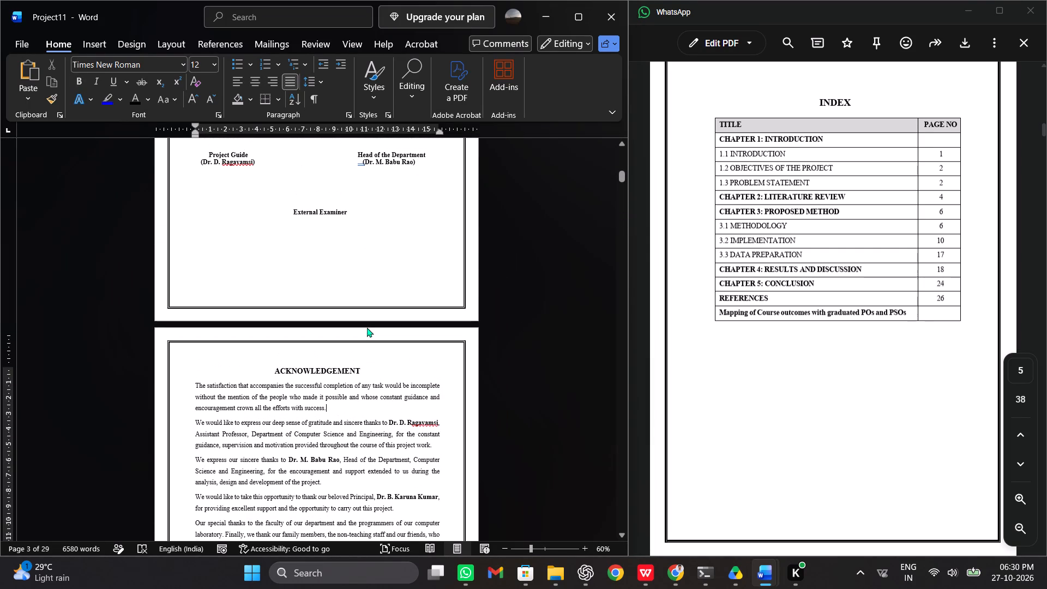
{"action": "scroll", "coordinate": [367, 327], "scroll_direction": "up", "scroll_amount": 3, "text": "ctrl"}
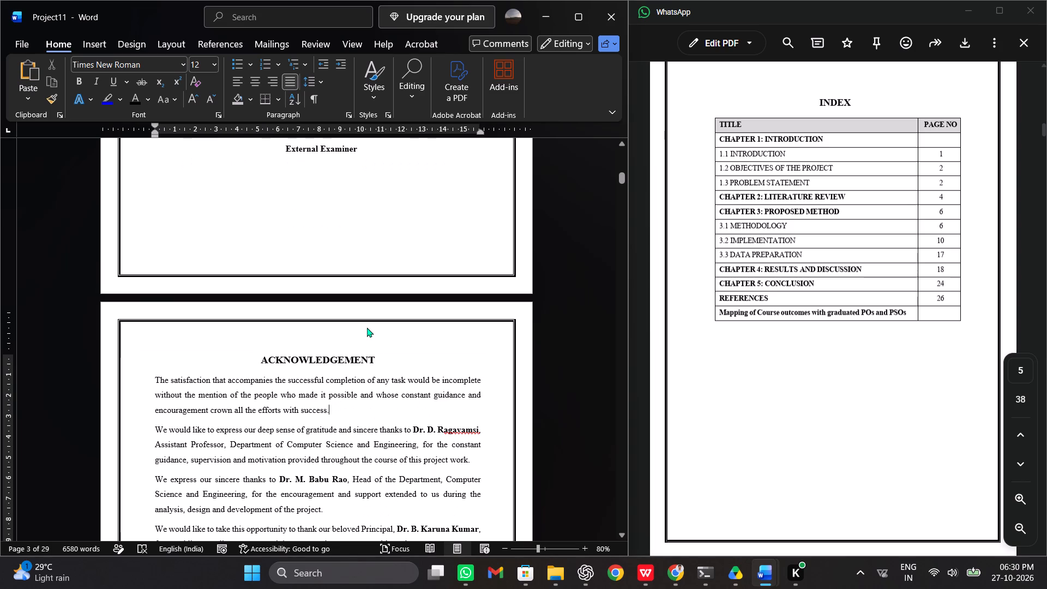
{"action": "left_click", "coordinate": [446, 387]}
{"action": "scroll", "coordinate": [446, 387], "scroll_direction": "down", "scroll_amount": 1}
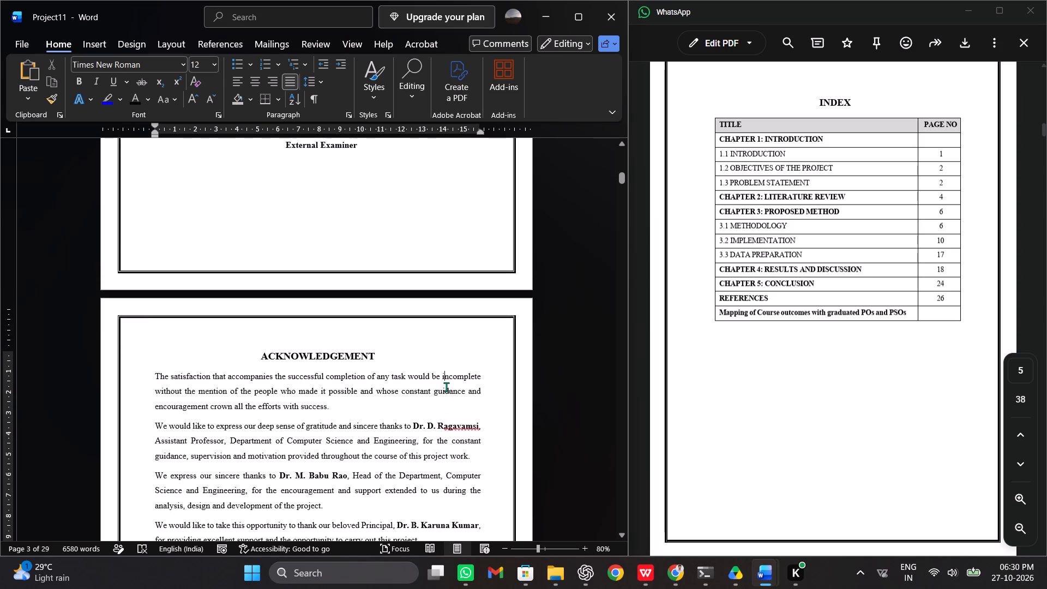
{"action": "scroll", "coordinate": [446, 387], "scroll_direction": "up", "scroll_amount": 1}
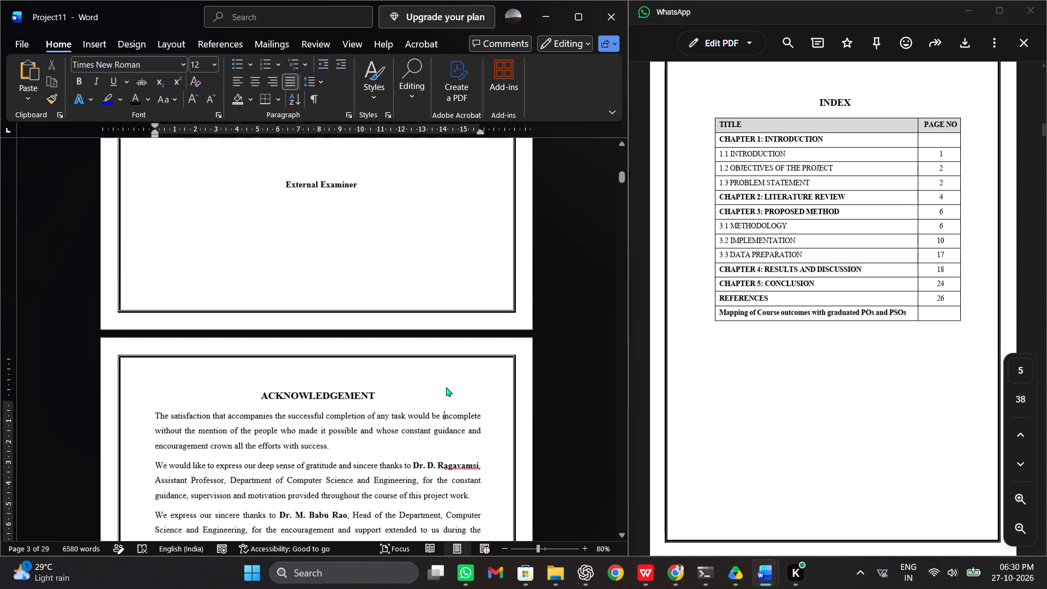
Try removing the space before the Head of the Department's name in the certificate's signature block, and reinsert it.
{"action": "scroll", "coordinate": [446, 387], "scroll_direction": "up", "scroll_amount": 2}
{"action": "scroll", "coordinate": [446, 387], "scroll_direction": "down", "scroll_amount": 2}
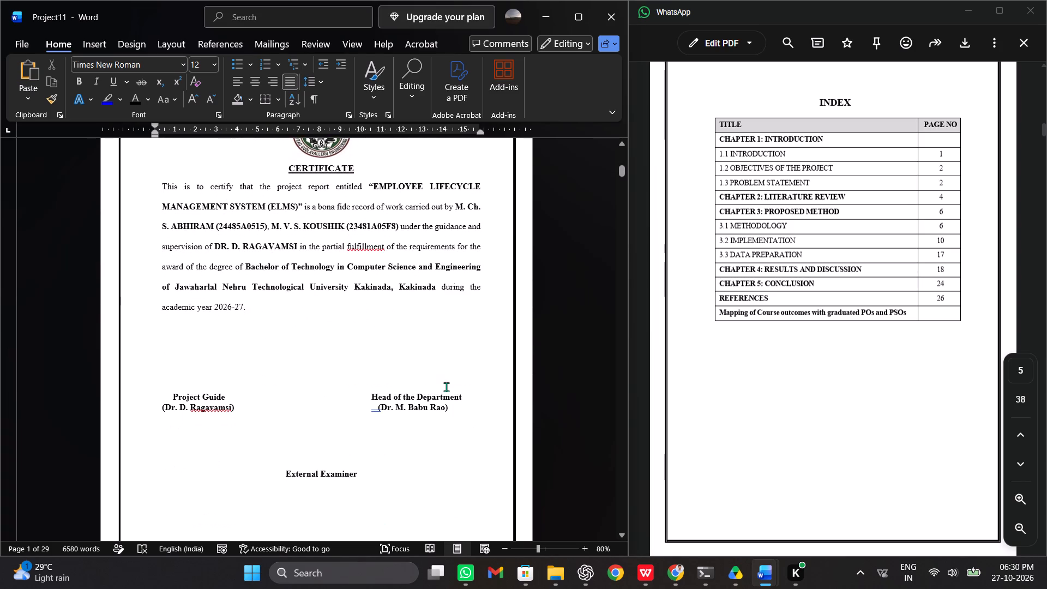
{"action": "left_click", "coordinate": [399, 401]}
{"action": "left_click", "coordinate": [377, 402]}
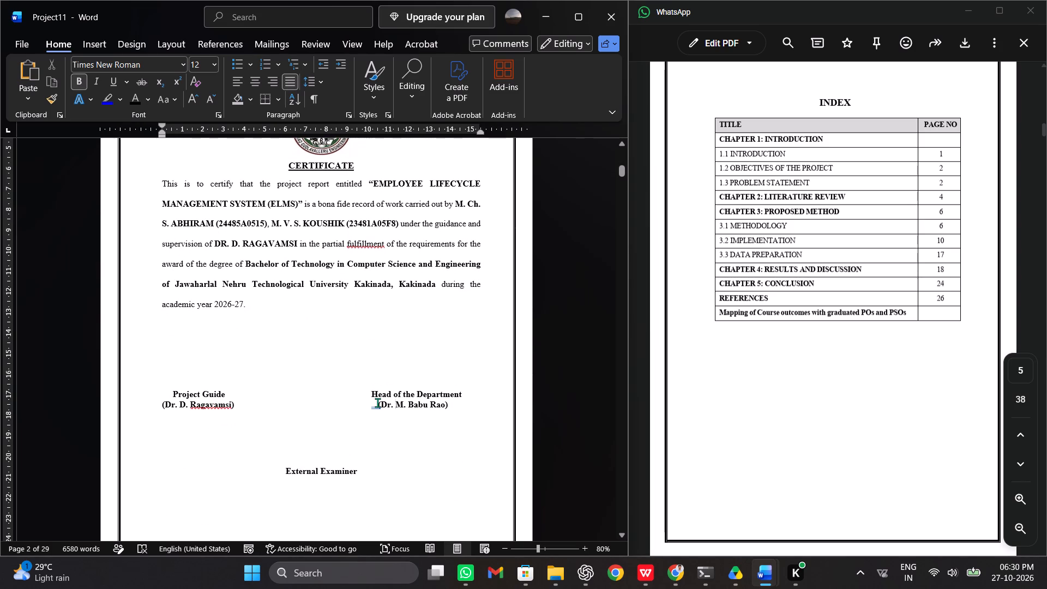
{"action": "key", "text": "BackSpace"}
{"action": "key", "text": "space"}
{"action": "scroll", "coordinate": [377, 402], "scroll_direction": "up", "scroll_amount": 2}
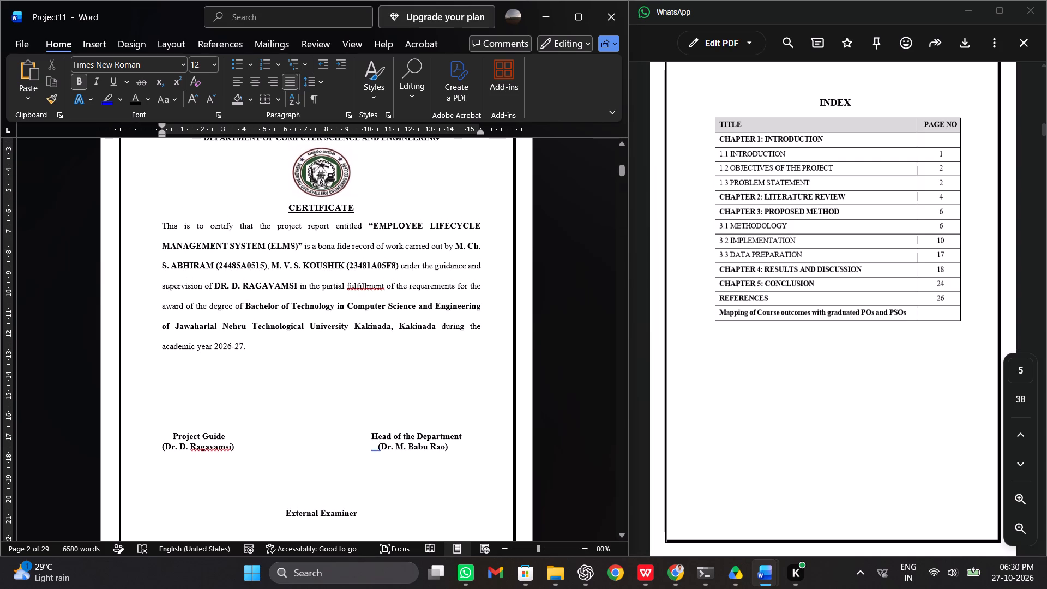
{"action": "scroll", "coordinate": [377, 402], "scroll_direction": "up", "scroll_amount": 3}
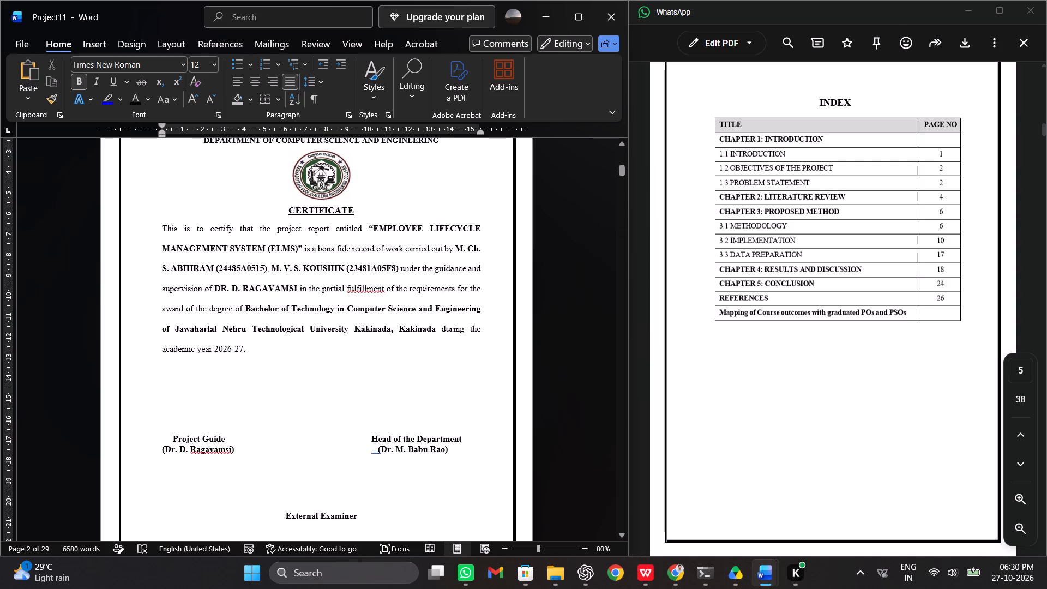
{"action": "scroll", "coordinate": [377, 402], "scroll_direction": "up", "scroll_amount": 1}
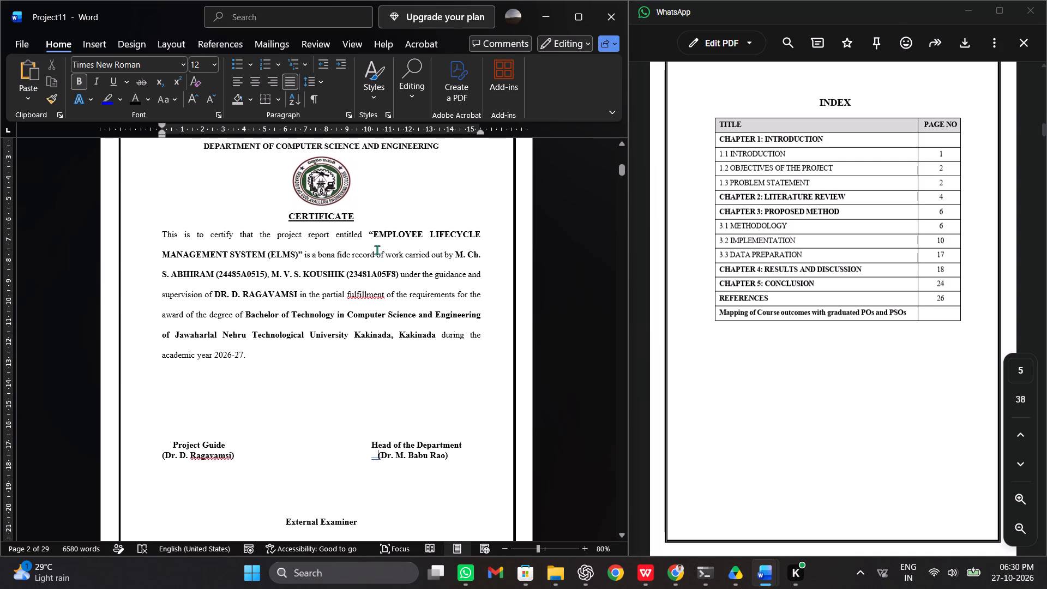
{"action": "left_click", "coordinate": [481, 257]}
{"action": "key", "text": "Left"}
{"action": "key", "text": "BackSpace"}
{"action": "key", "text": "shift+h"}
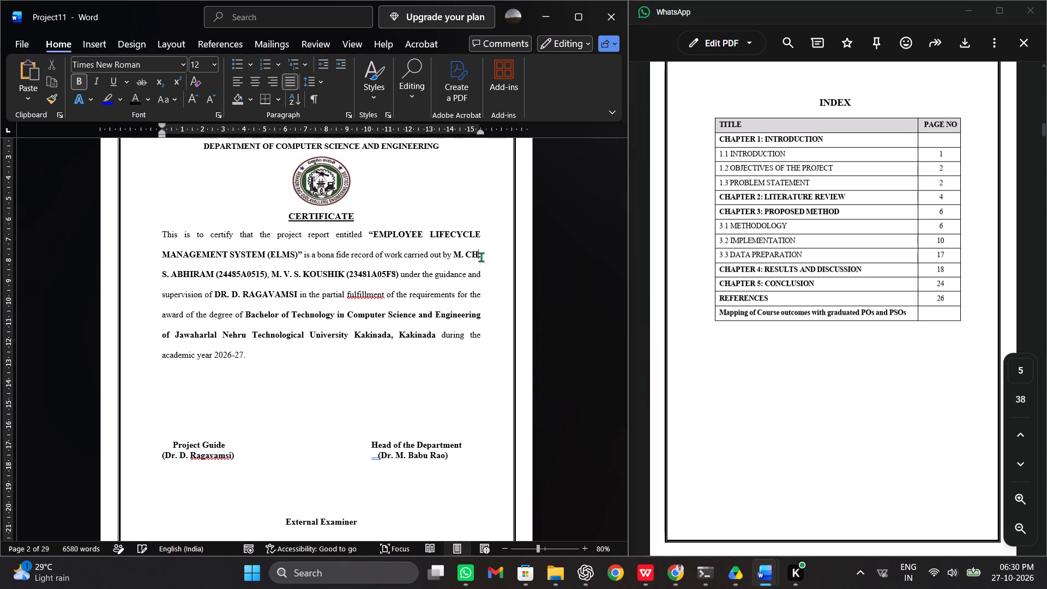
{"action": "left_click", "coordinate": [327, 289]}
{"action": "left_click", "coordinate": [294, 254]}
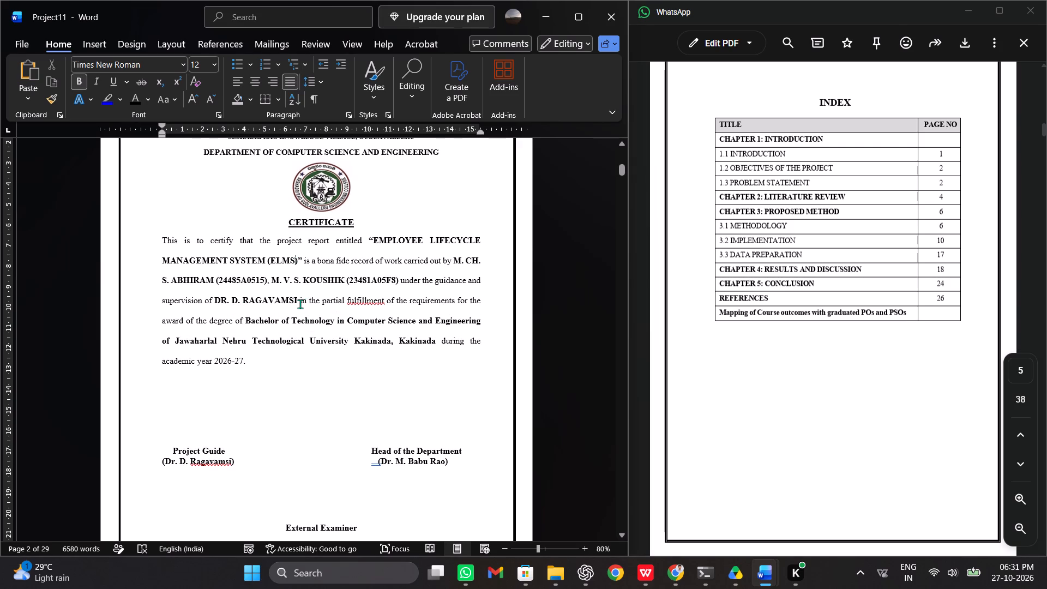
Examine the certificate page in the EduGenie 2.0 reference report for comparison with the ELMS certificate.
{"action": "scroll", "coordinate": [708, 285], "scroll_direction": "up", "scroll_amount": 4}
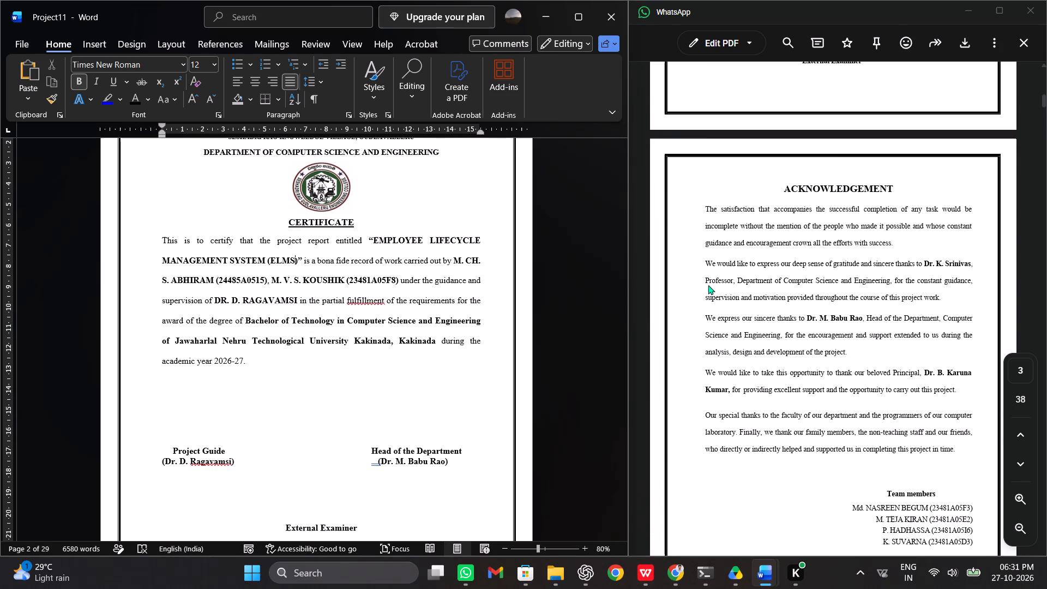
{"action": "scroll", "coordinate": [708, 285], "scroll_direction": "up", "scroll_amount": 2}
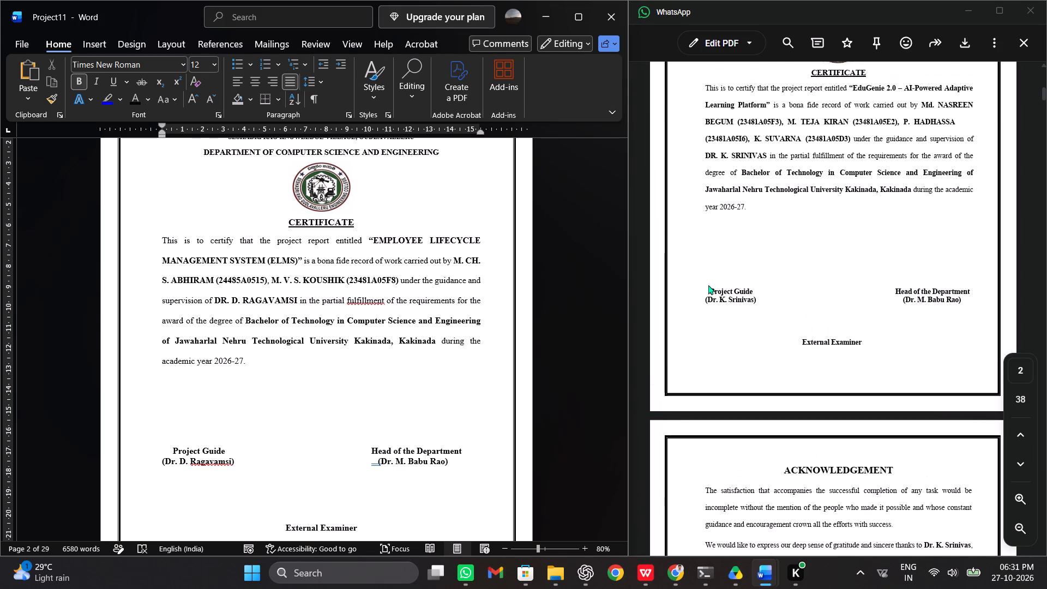
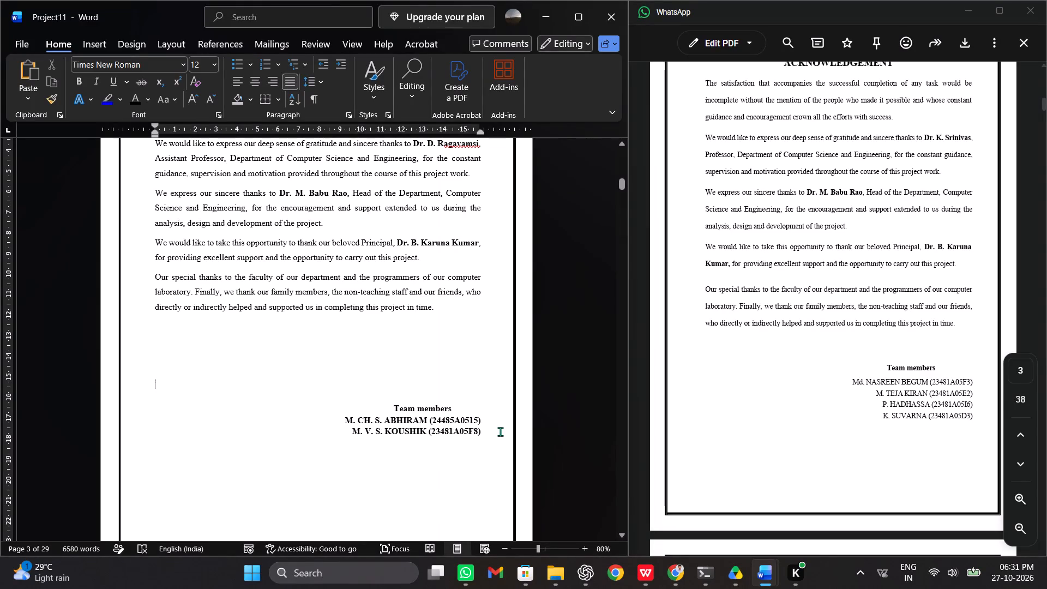
Remove the bold formatting from the two team member name lines at the end of the Acknowledgement.
{"action": "left_click_drag", "start_coordinate": [494, 431], "coordinate": [346, 422]}
{"action": "key", "text": "ctrl+b"}
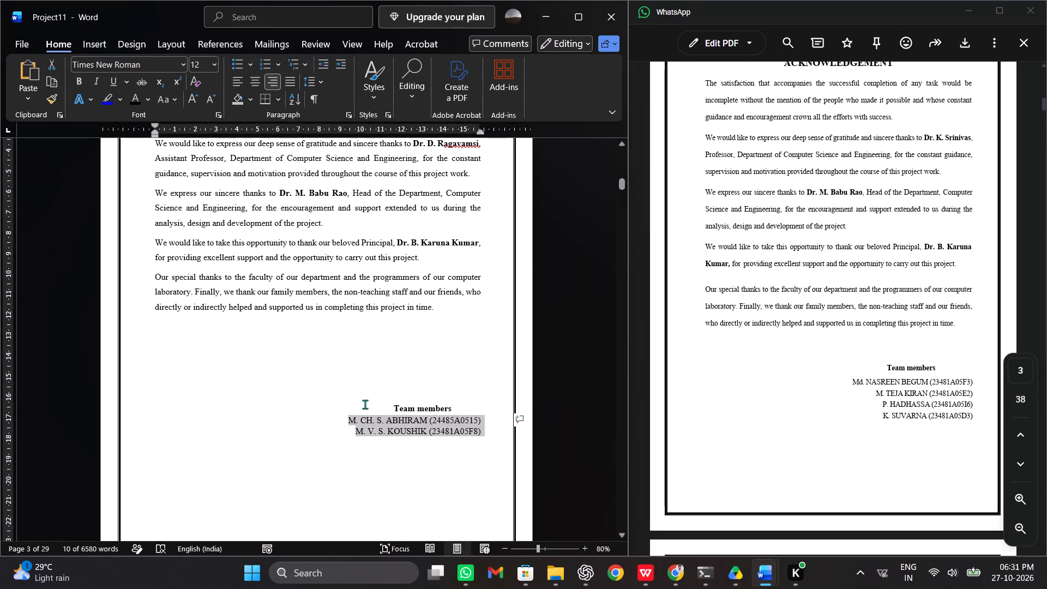
{"action": "left_click", "coordinate": [374, 400]}
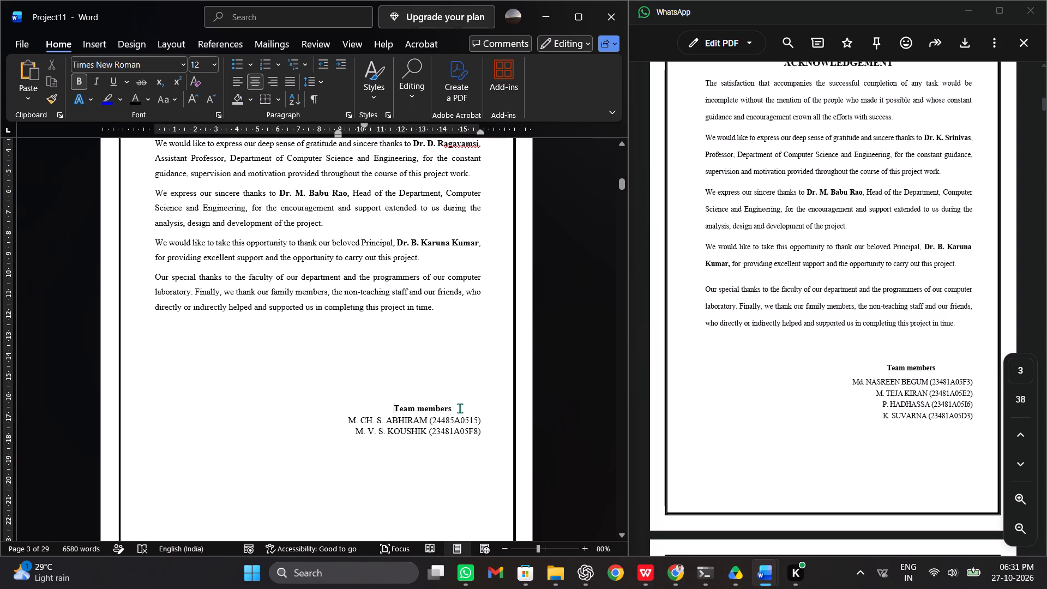
{"action": "left_click", "coordinate": [460, 408]}
Review the Abstract page through to its Keywords paragraph.
{"action": "scroll", "coordinate": [460, 408], "scroll_direction": "down", "scroll_amount": 4}
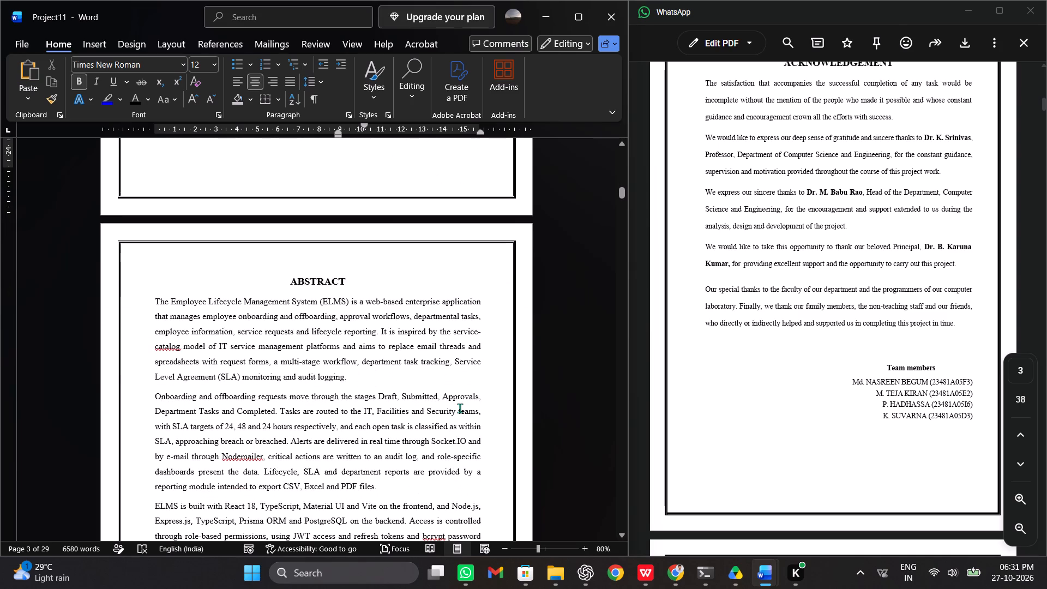
{"action": "left_click", "coordinate": [460, 408]}
{"action": "scroll", "coordinate": [460, 408], "scroll_direction": "down", "scroll_amount": 2}
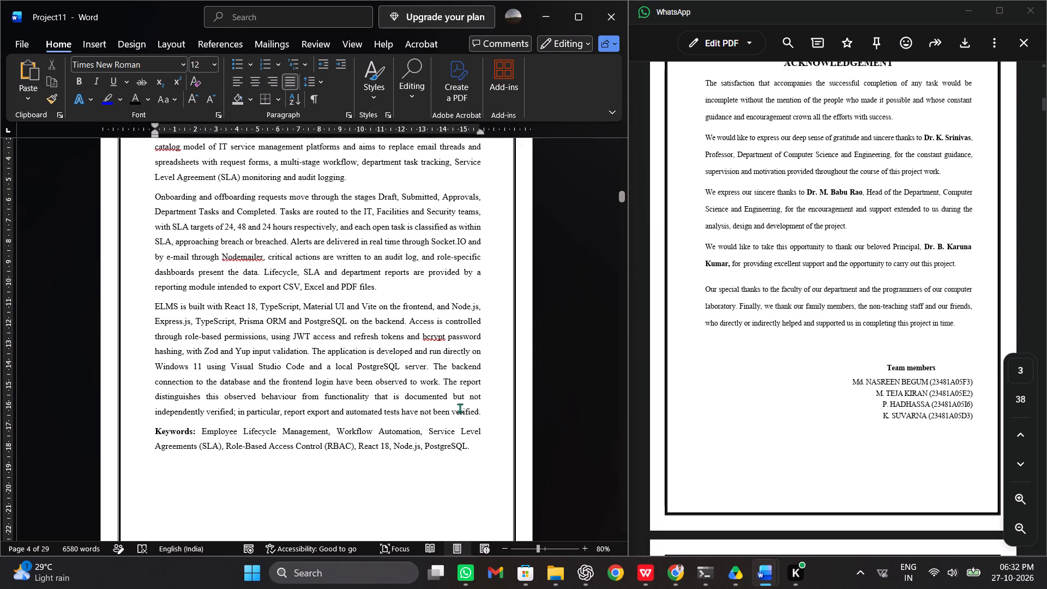
{"action": "left_click", "coordinate": [463, 404]}
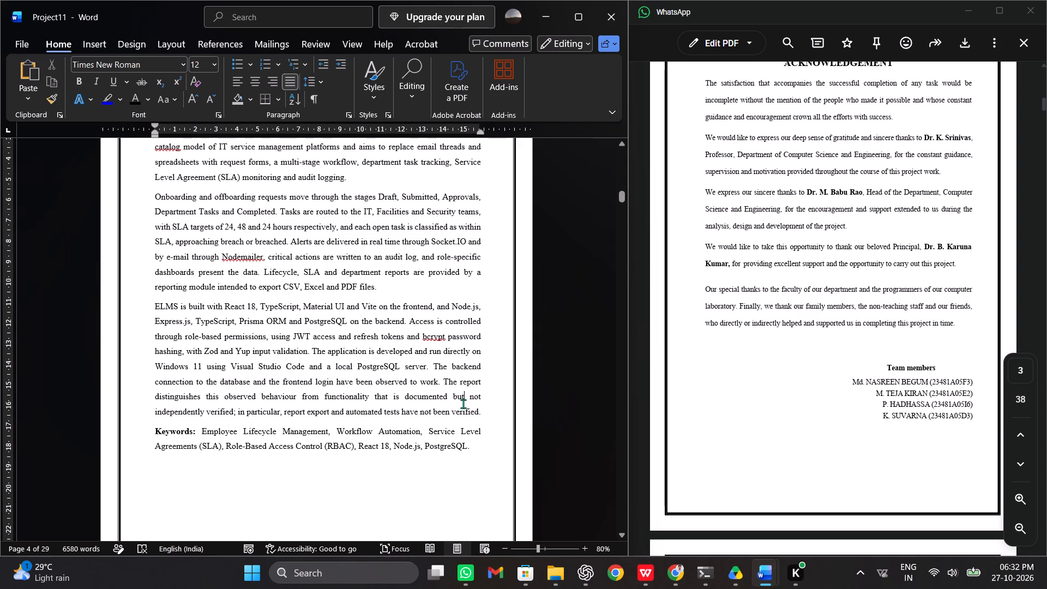
{"action": "left_click", "coordinate": [470, 398]}
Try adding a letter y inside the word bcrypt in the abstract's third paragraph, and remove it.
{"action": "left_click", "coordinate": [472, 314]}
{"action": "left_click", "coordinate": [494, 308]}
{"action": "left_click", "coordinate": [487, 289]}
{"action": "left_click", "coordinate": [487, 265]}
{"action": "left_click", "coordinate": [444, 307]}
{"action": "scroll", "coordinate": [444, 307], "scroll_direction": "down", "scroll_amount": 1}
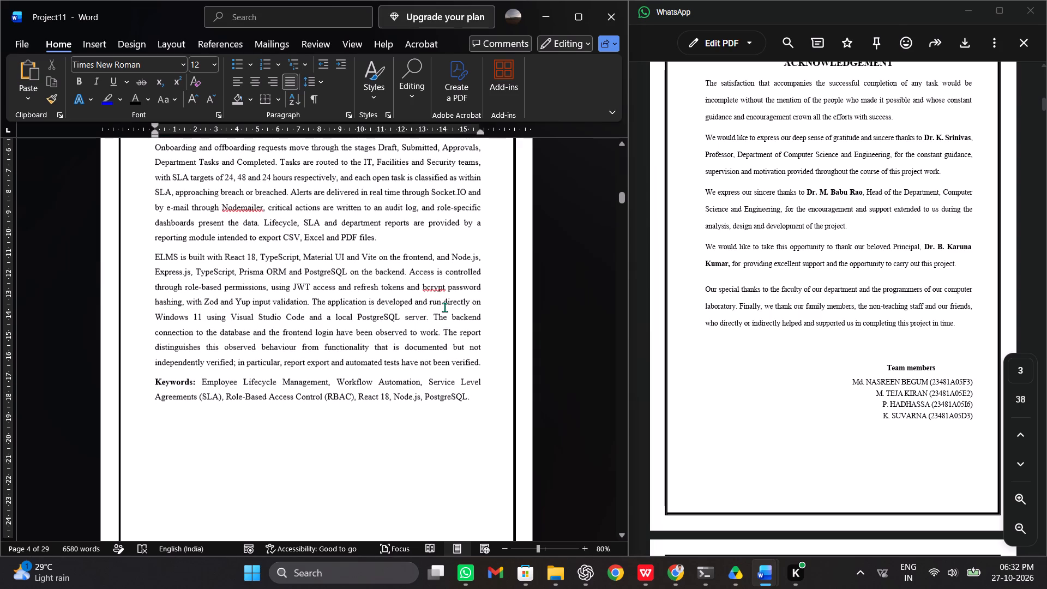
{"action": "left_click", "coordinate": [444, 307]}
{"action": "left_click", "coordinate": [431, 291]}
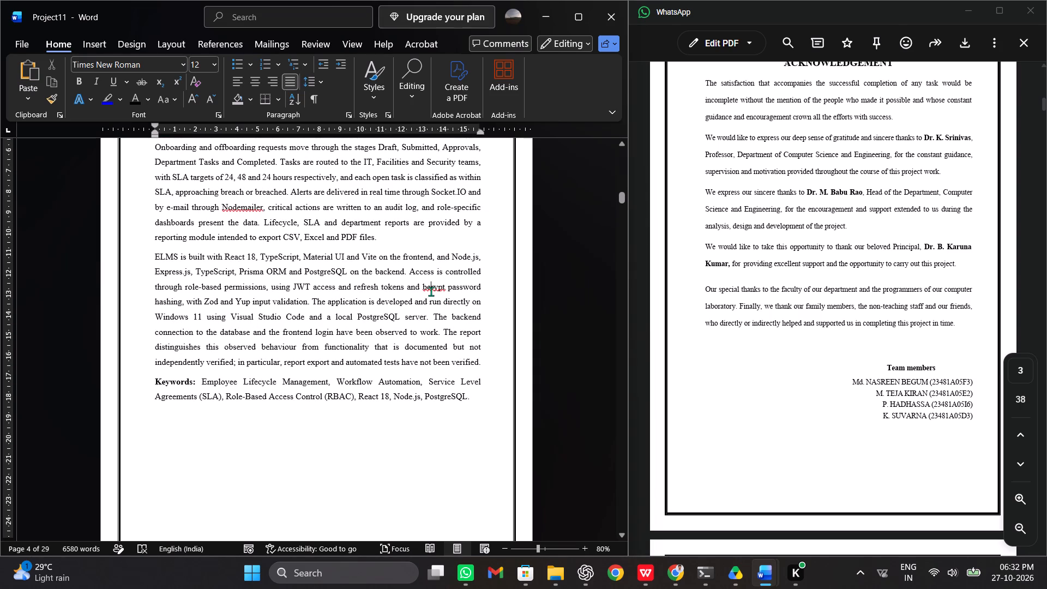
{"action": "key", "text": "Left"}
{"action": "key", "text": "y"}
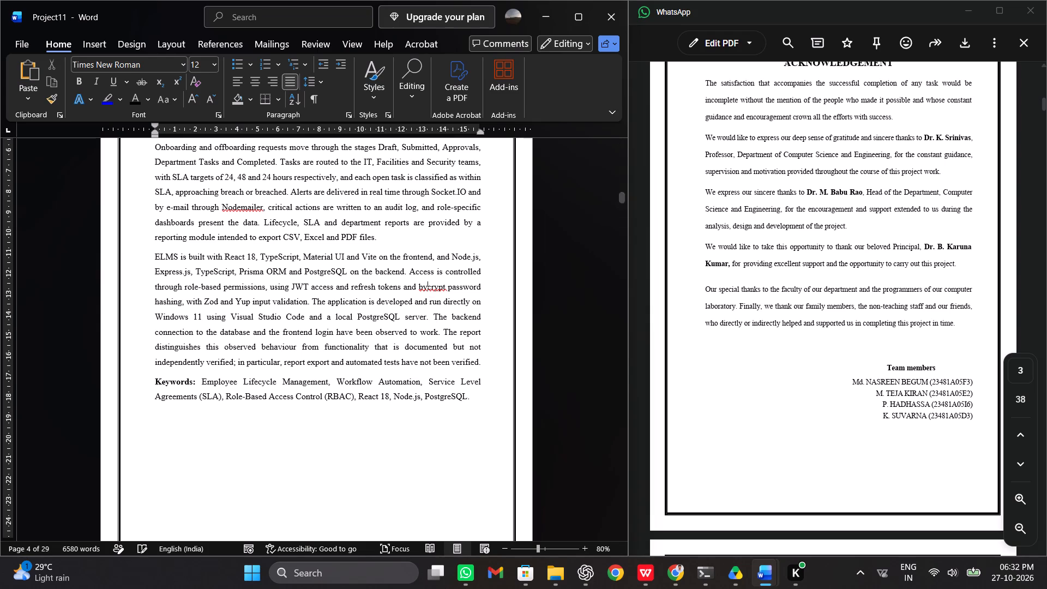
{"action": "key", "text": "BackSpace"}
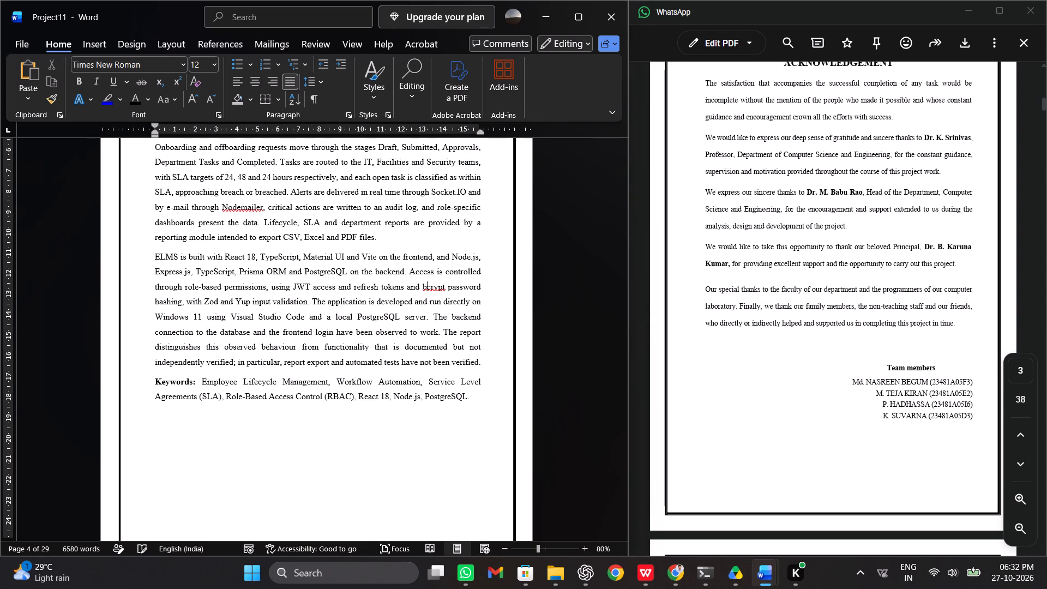
Compare the end of the abstract page with the reference PDF's front pages.
{"action": "left_click", "coordinate": [475, 269]}
{"action": "scroll", "coordinate": [475, 269], "scroll_direction": "down", "scroll_amount": 1}
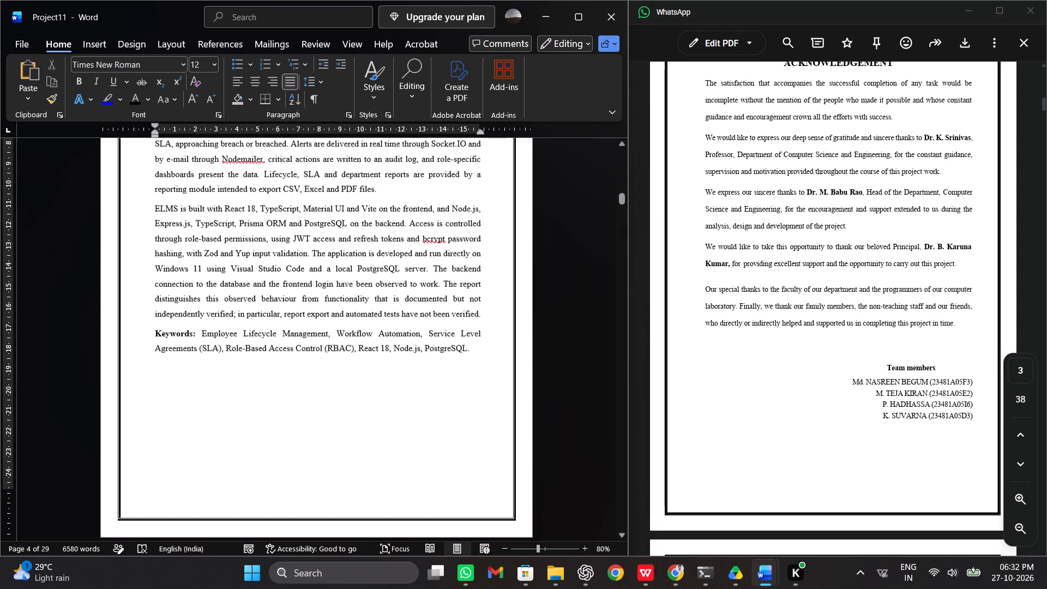
{"action": "left_click", "coordinate": [475, 371]}
{"action": "scroll", "coordinate": [475, 371], "scroll_direction": "down", "scroll_amount": 1}
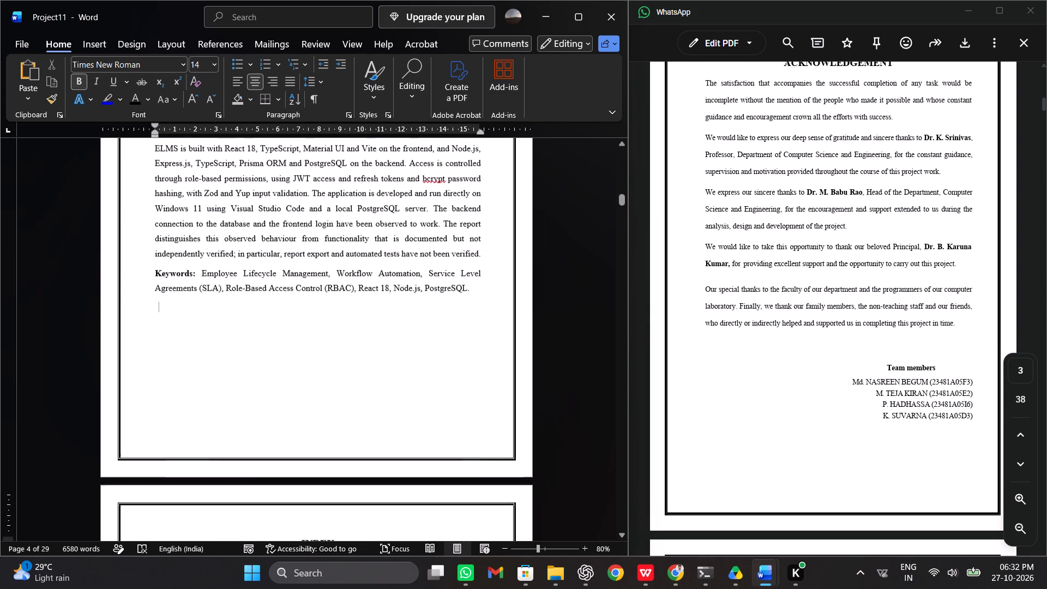
{"action": "scroll", "coordinate": [678, 358], "scroll_direction": "down", "scroll_amount": 1}
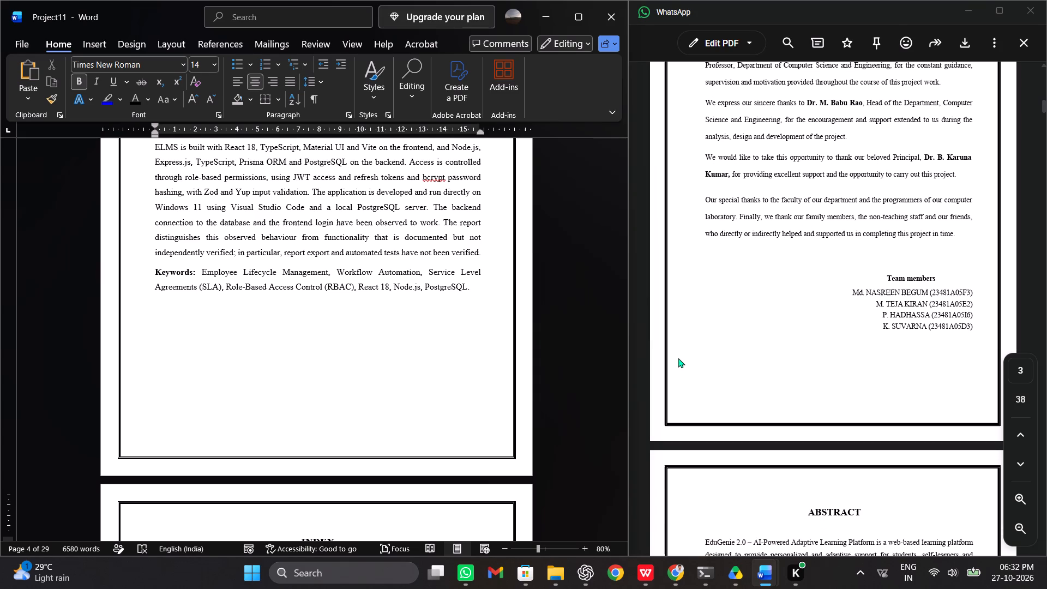
{"action": "scroll", "coordinate": [678, 358], "scroll_direction": "down", "scroll_amount": 1}
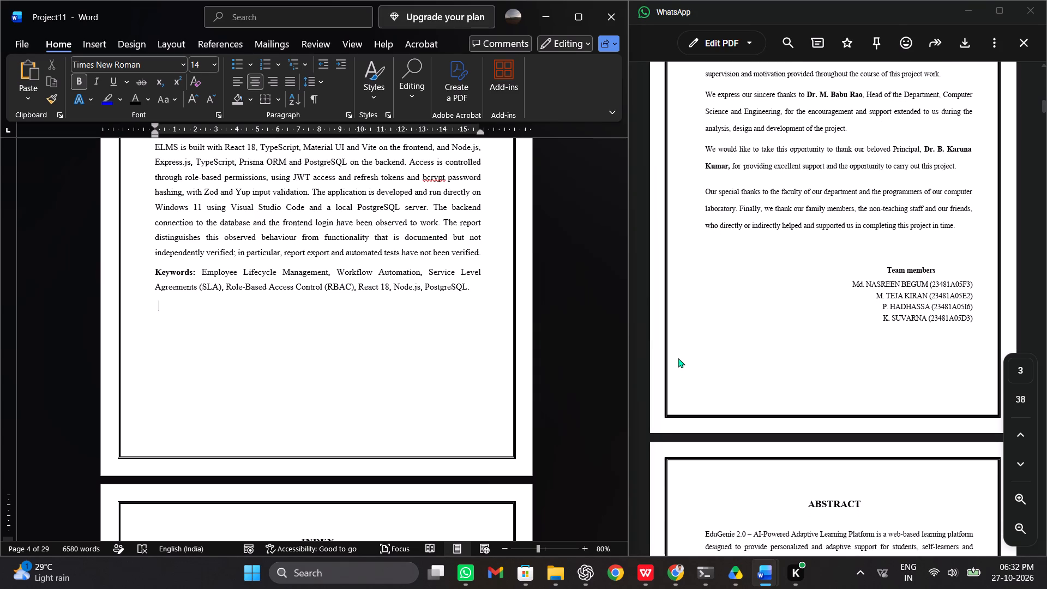
{"action": "left_click", "coordinate": [565, 310]}
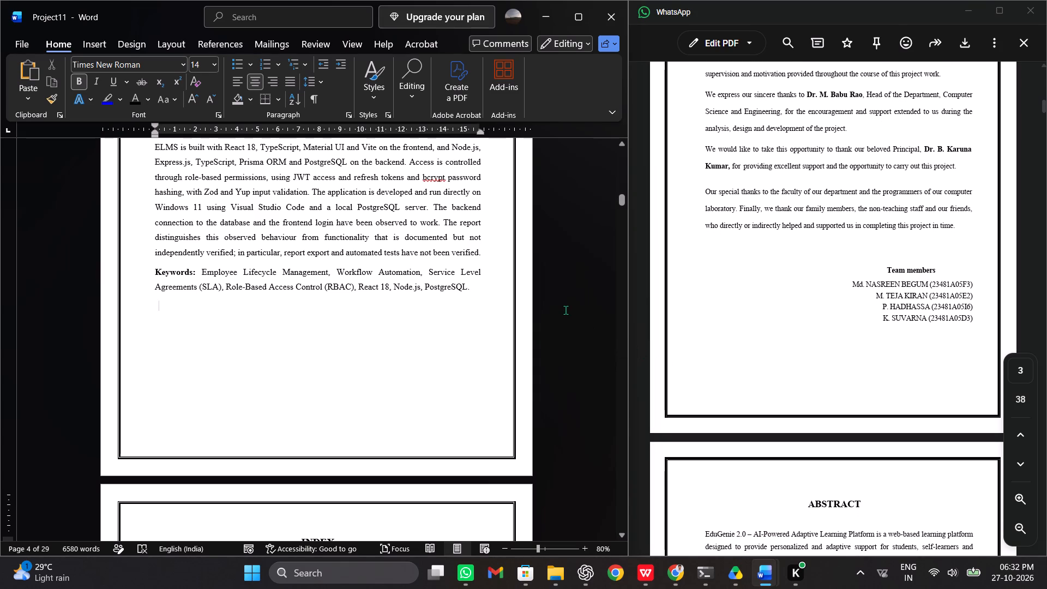
{"action": "left_click", "coordinate": [381, 353]}
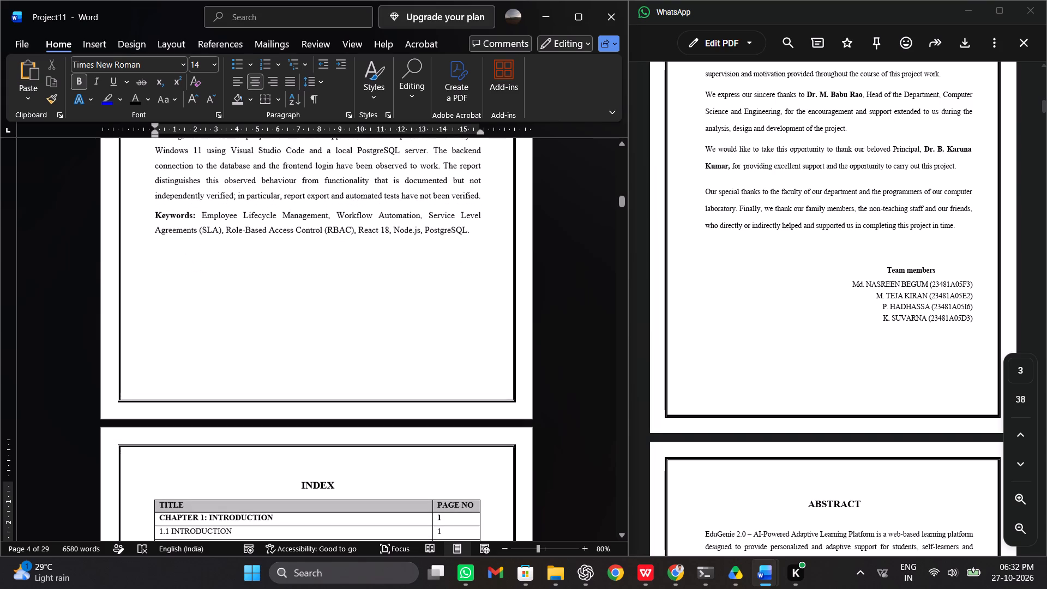
Insert an extra blank line above the Team members block on the Acknowledgement page.
{"action": "scroll", "coordinate": [381, 353], "scroll_direction": "up", "scroll_amount": 4}
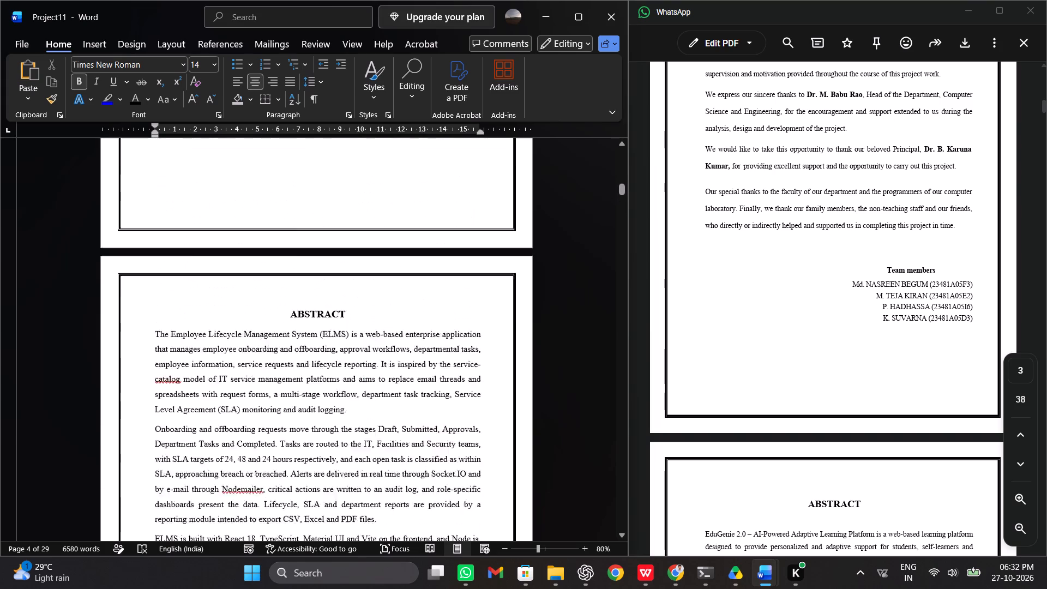
{"action": "scroll", "coordinate": [381, 353], "scroll_direction": "up", "scroll_amount": 2}
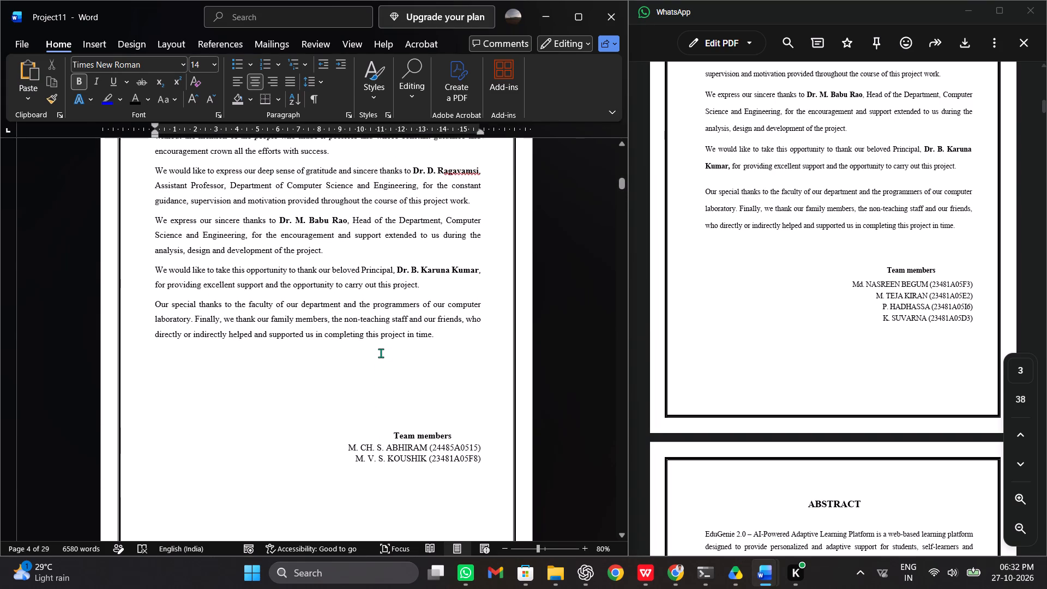
{"action": "left_click", "coordinate": [381, 353]}
{"action": "key", "text": "Return"}
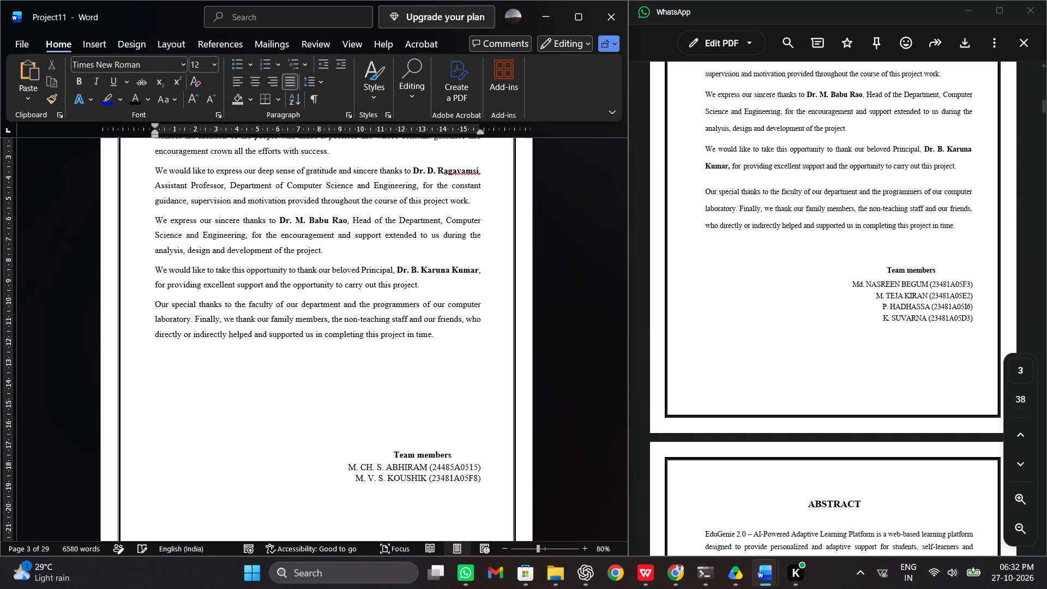
Compare the Acknowledgement page's heading and body paragraphs with the reference PDF's acknowledgement.
{"action": "scroll", "coordinate": [381, 353], "scroll_direction": "up", "scroll_amount": 3}
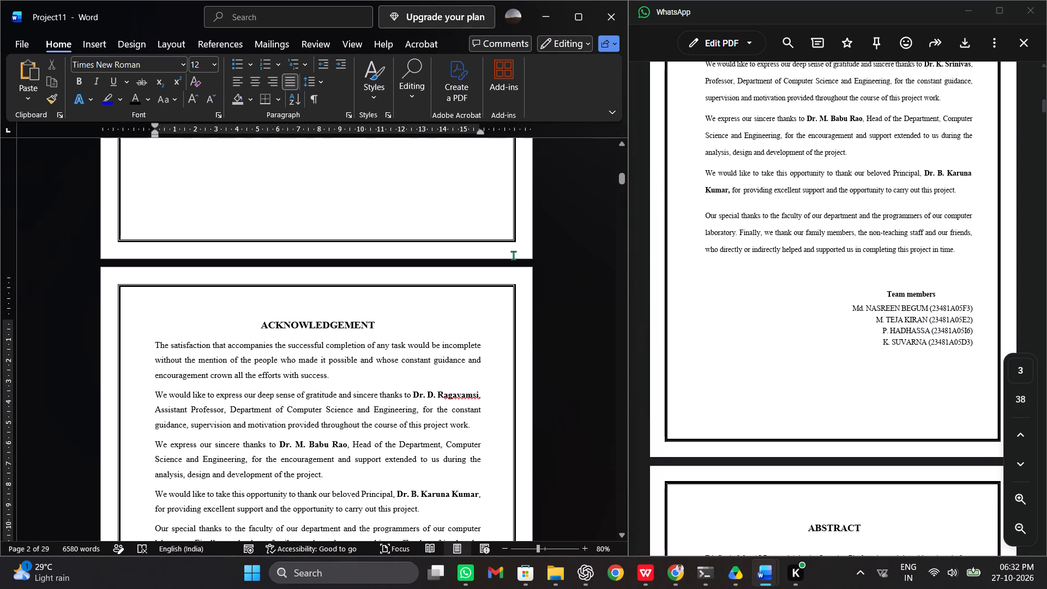
{"action": "left_click", "coordinate": [306, 328]}
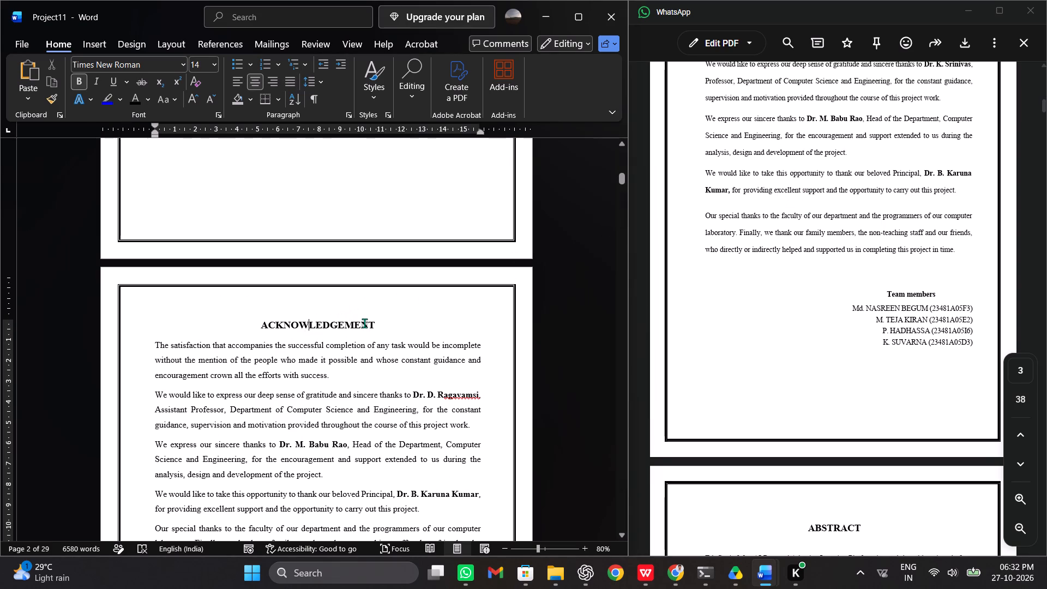
{"action": "left_click", "coordinate": [364, 323]}
{"action": "scroll", "coordinate": [364, 323], "scroll_direction": "down", "scroll_amount": 1}
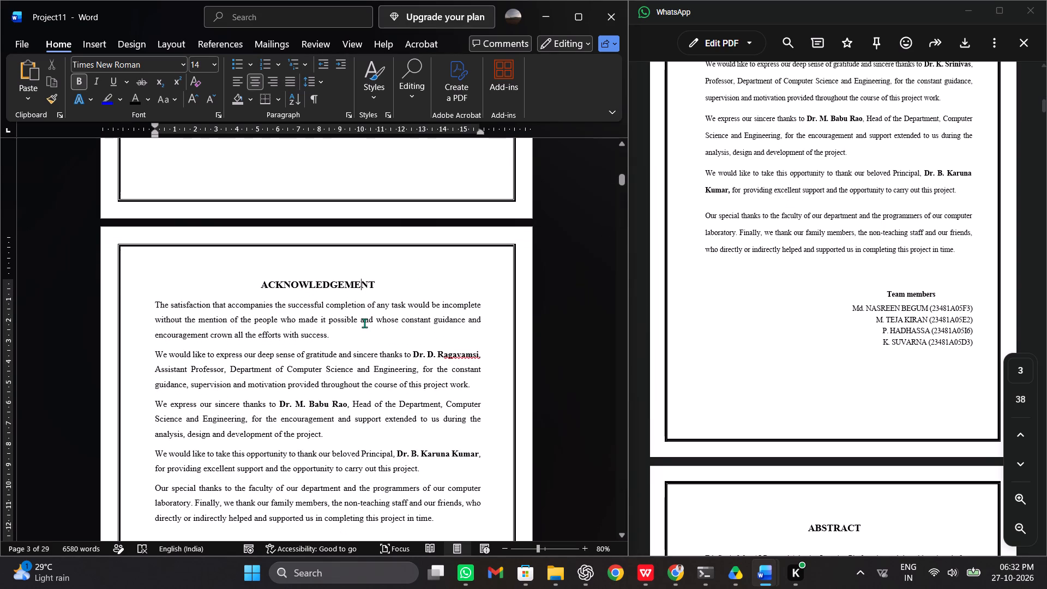
{"action": "scroll", "coordinate": [364, 323], "scroll_direction": "down", "scroll_amount": 1}
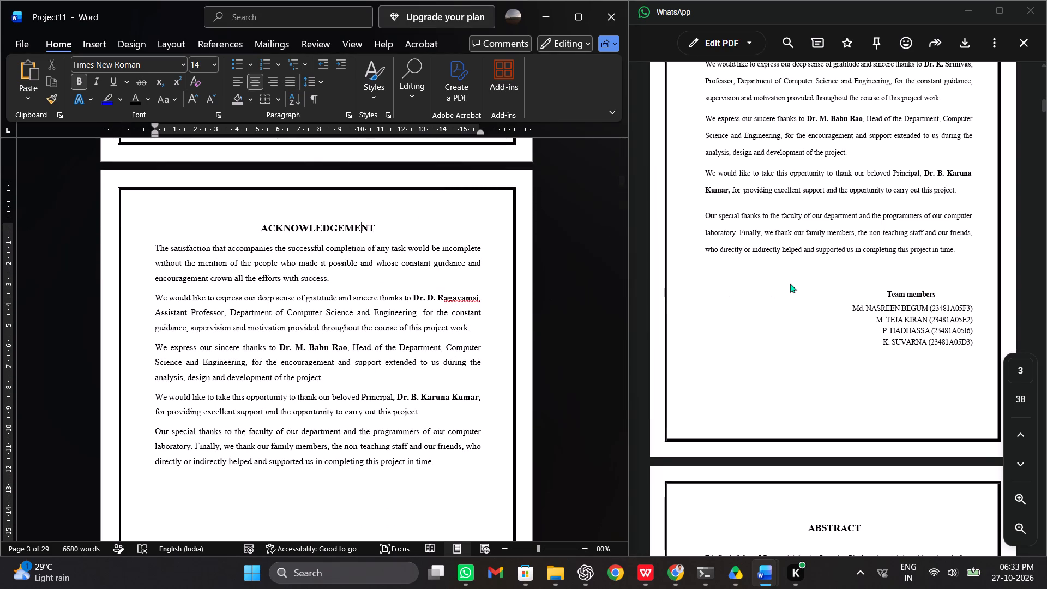
{"action": "scroll", "coordinate": [790, 283], "scroll_direction": "up", "scroll_amount": 2}
{"action": "left_click", "coordinate": [422, 339]}
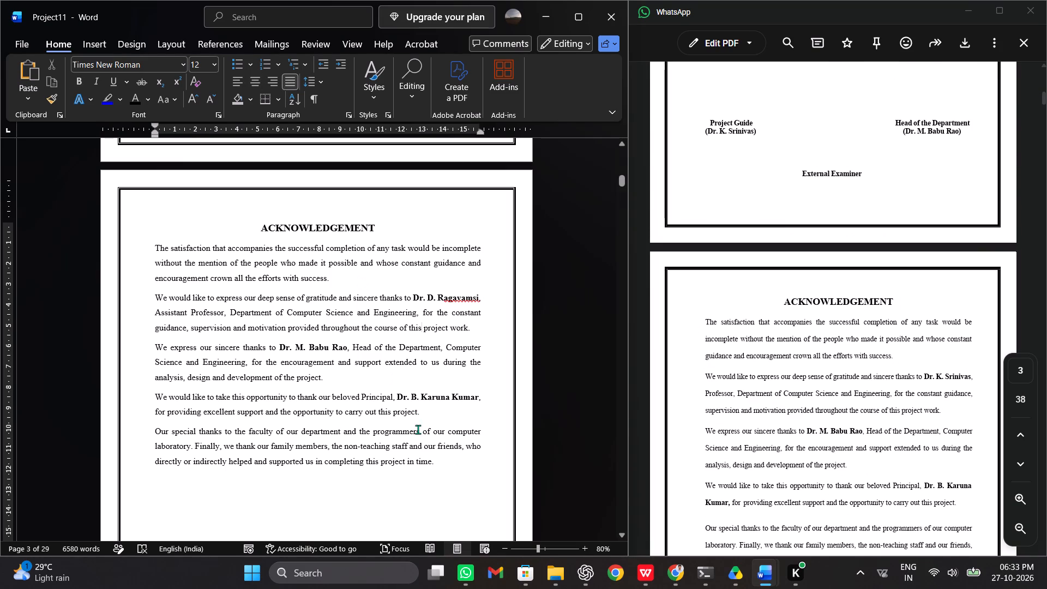
{"action": "left_click_drag", "start_coordinate": [435, 464], "coordinate": [305, 386]}
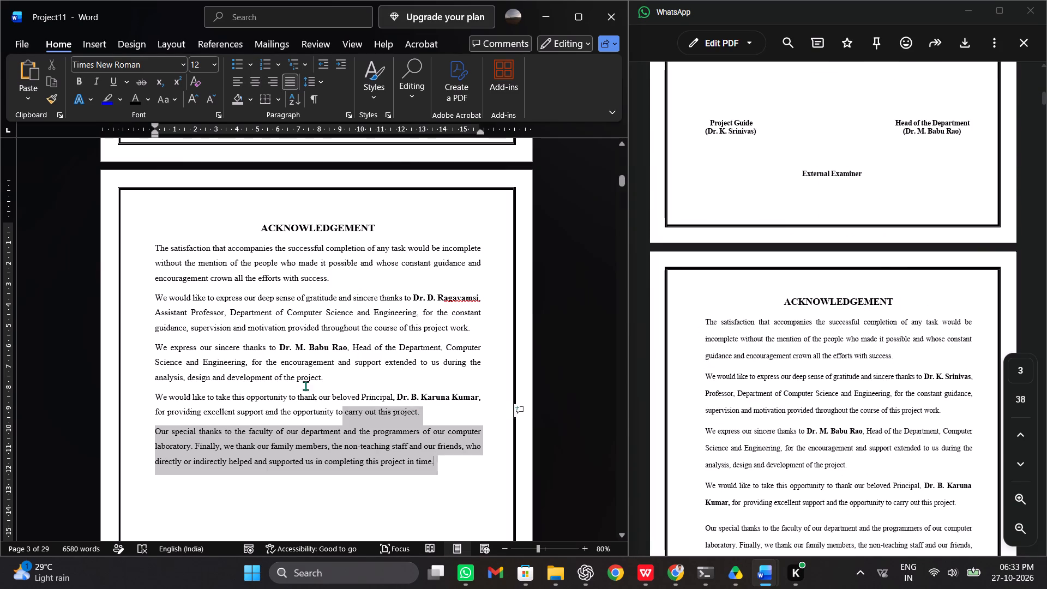
{"action": "left_click_drag", "start_coordinate": [305, 386], "coordinate": [158, 246]}
{"action": "scroll", "coordinate": [188, 257], "scroll_direction": "left", "scroll_amount": 1}
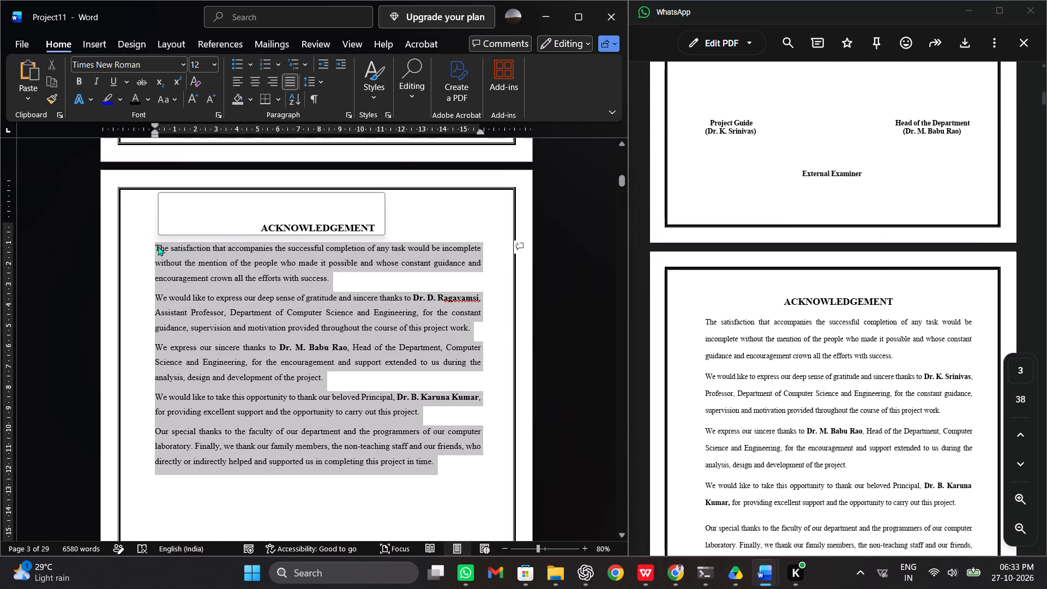
{"action": "left_click", "coordinate": [345, 328]}
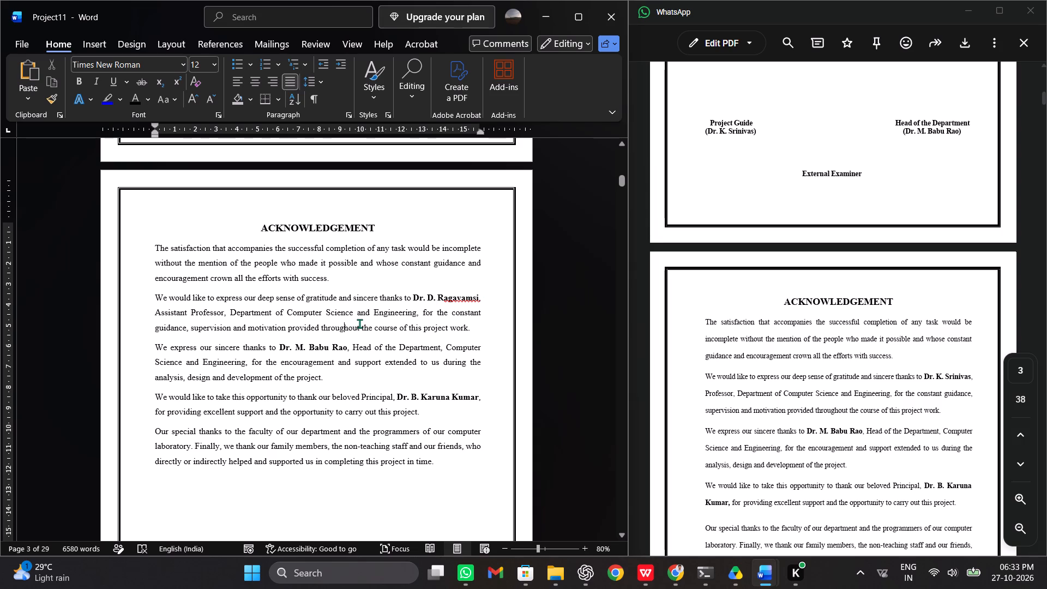
{"action": "left_click", "coordinate": [359, 323]}
Compare the Team members block and the abstract page with the reference PDF's abstract page.
{"action": "scroll", "coordinate": [359, 323], "scroll_direction": "down", "scroll_amount": 1}
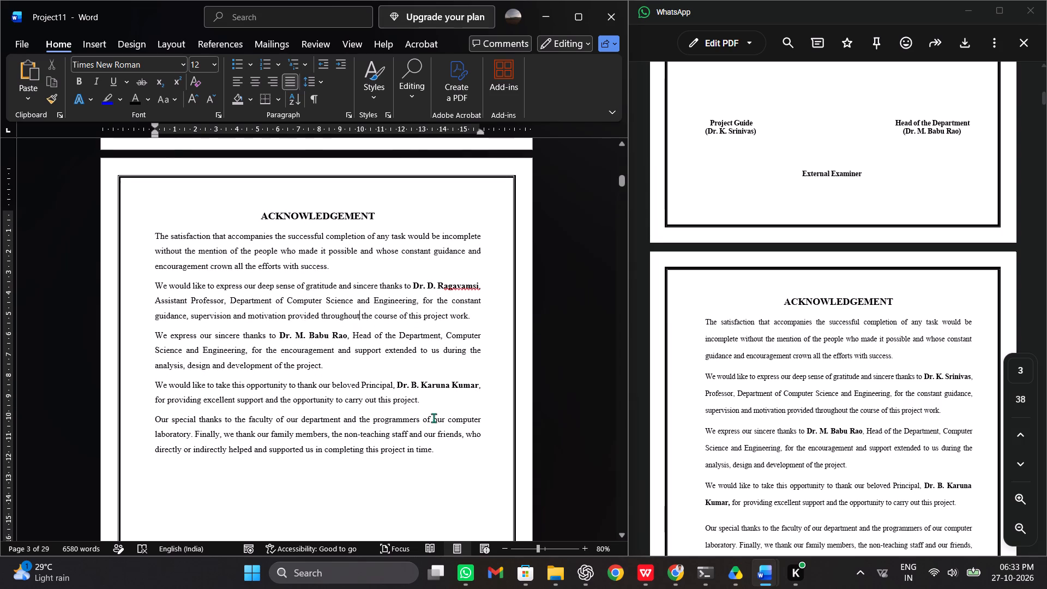
{"action": "scroll", "coordinate": [425, 442], "scroll_direction": "down", "scroll_amount": 1}
{"action": "scroll", "coordinate": [673, 359], "scroll_direction": "down", "scroll_amount": 4}
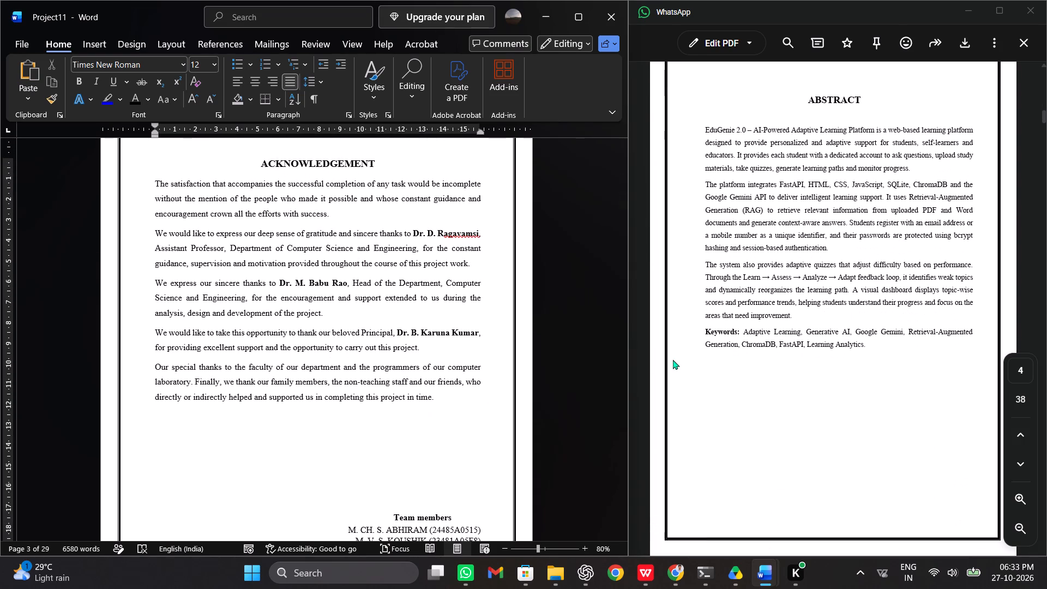
{"action": "scroll", "coordinate": [673, 359], "scroll_direction": "down", "scroll_amount": 1}
{"action": "scroll", "coordinate": [501, 413], "scroll_direction": "down", "scroll_amount": 3}
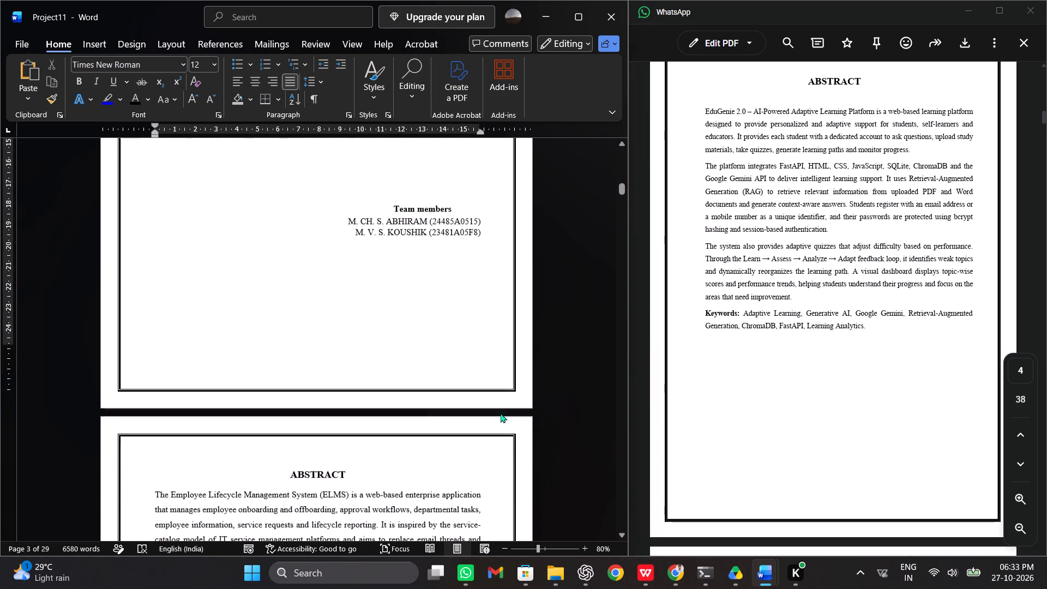
{"action": "scroll", "coordinate": [501, 413], "scroll_direction": "down", "scroll_amount": 3}
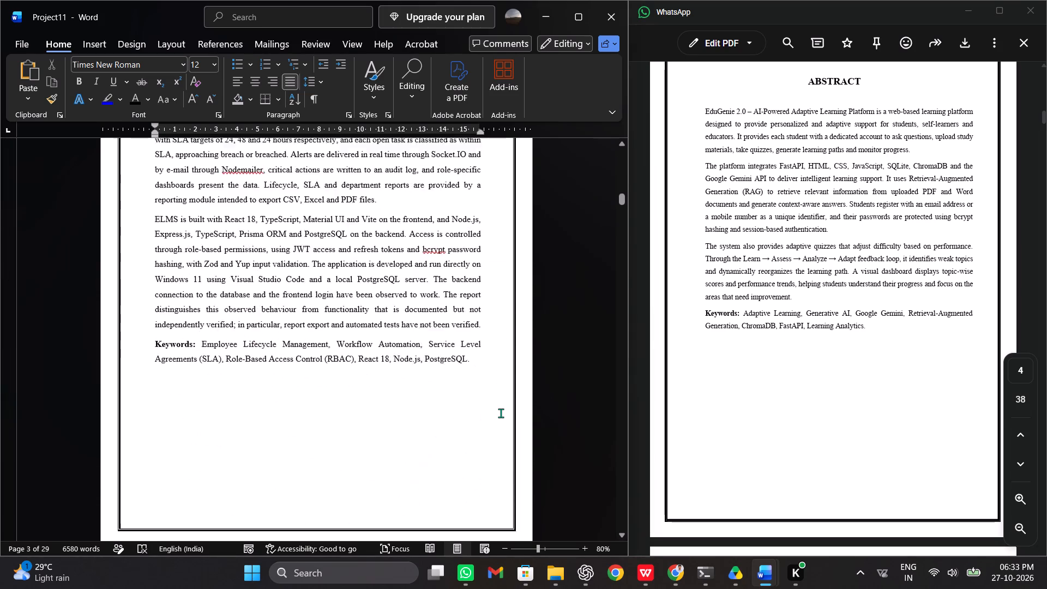
Review the index table from its header row to the final entries, and the opening pages of Chapter 1.
{"action": "scroll", "coordinate": [501, 413], "scroll_direction": "down", "scroll_amount": 1}
{"action": "scroll", "coordinate": [501, 413], "scroll_direction": "up", "scroll_amount": 2}
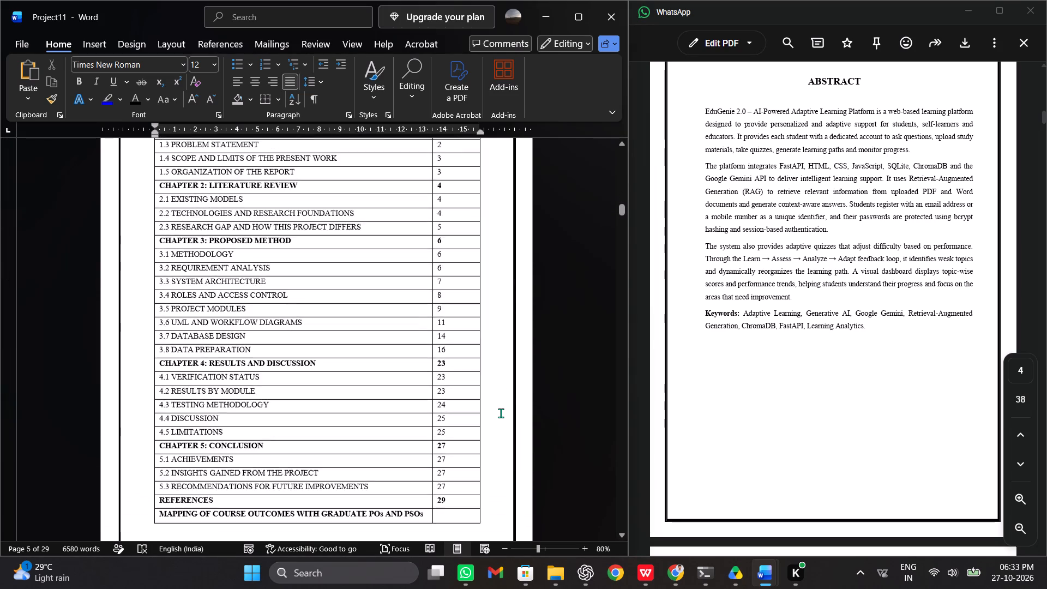
{"action": "scroll", "coordinate": [501, 413], "scroll_direction": "up", "scroll_amount": 1}
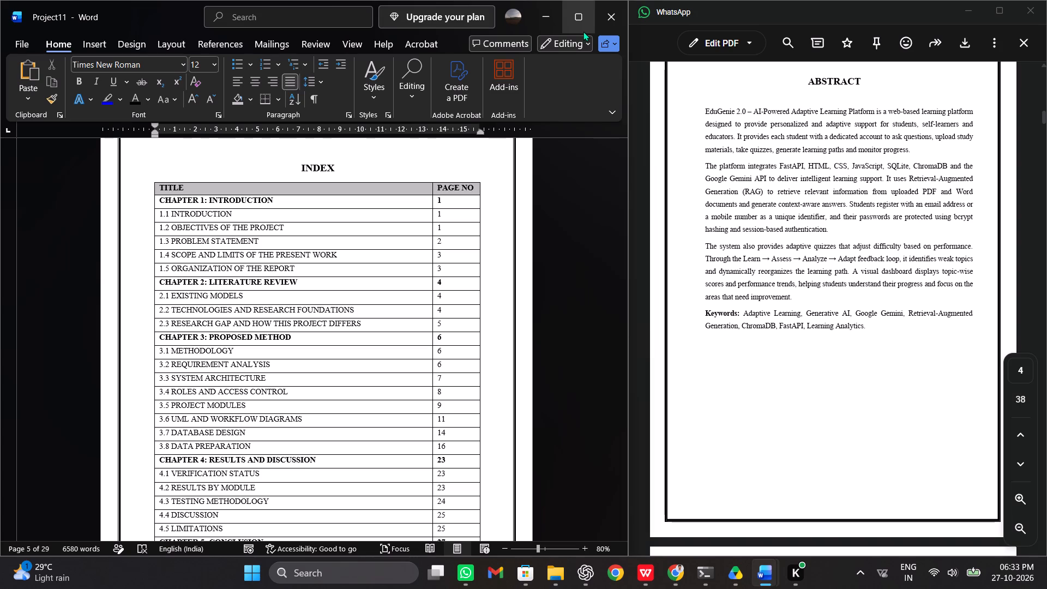
{"action": "scroll", "coordinate": [475, 250], "scroll_direction": "down", "scroll_amount": 1}
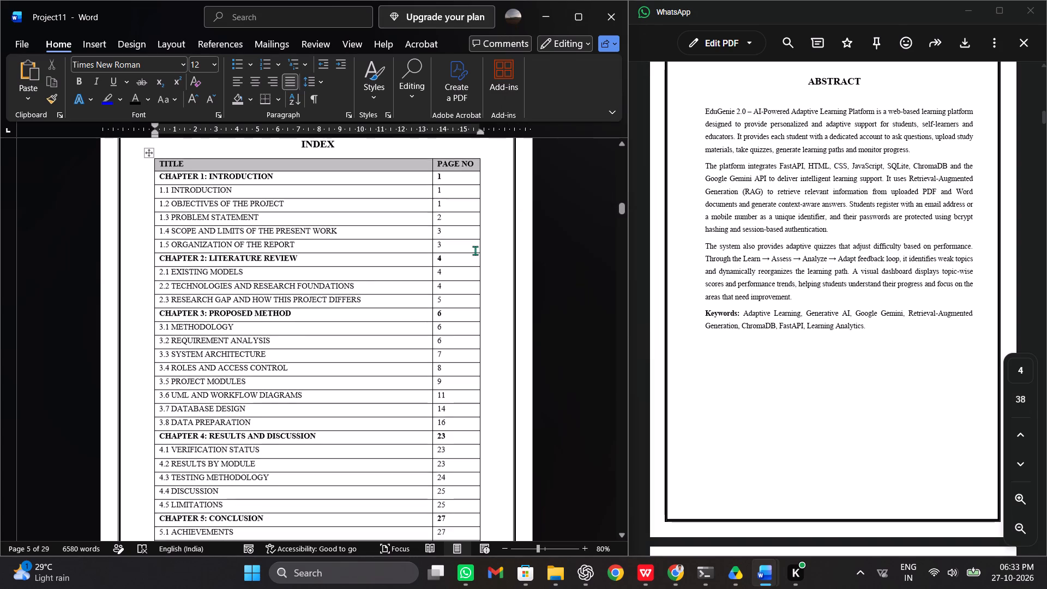
{"action": "scroll", "coordinate": [475, 250], "scroll_direction": "down", "scroll_amount": 4}
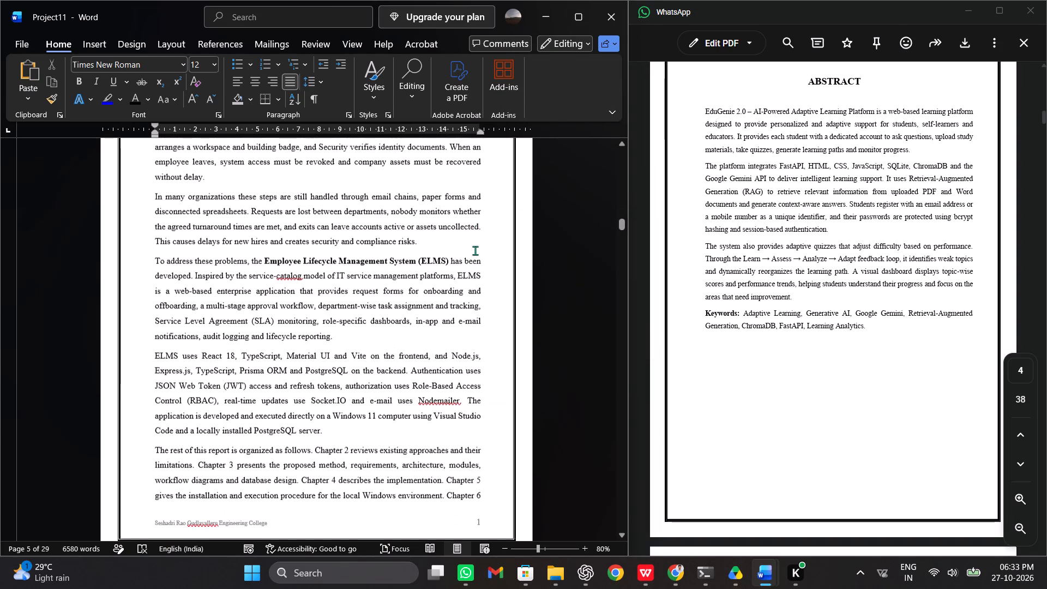
{"action": "scroll", "coordinate": [475, 250], "scroll_direction": "down", "scroll_amount": 4}
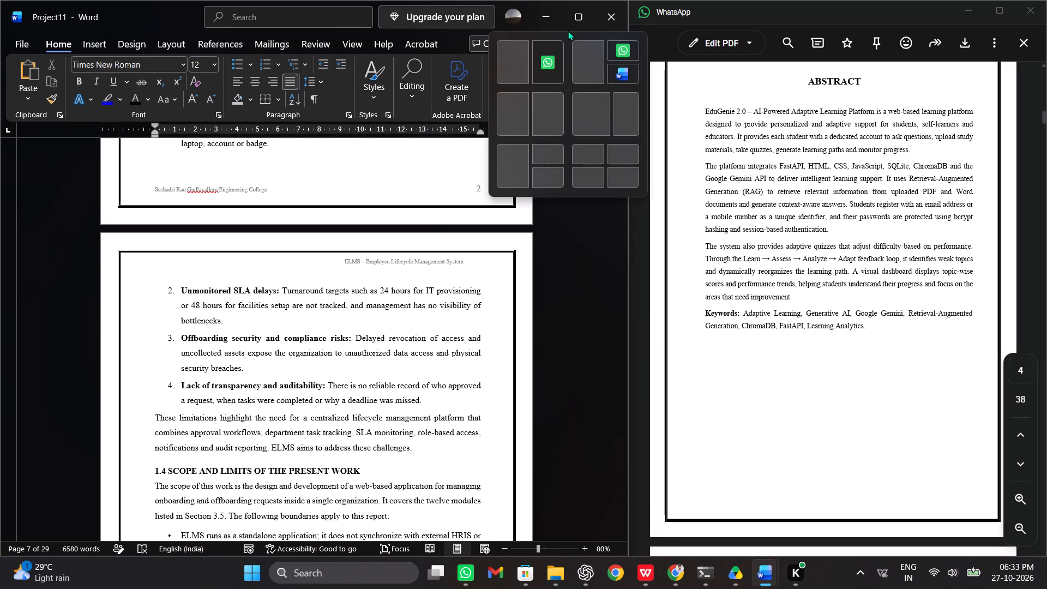
Maximize the report document's window.
{"action": "left_click", "coordinate": [568, 31]}
{"action": "left_click", "coordinate": [578, 23]}
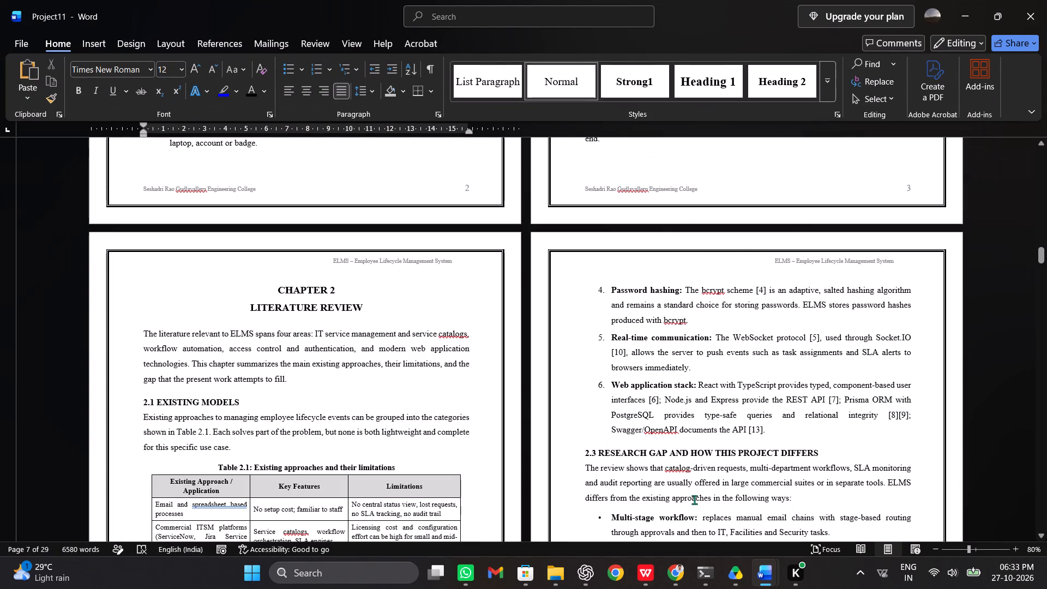
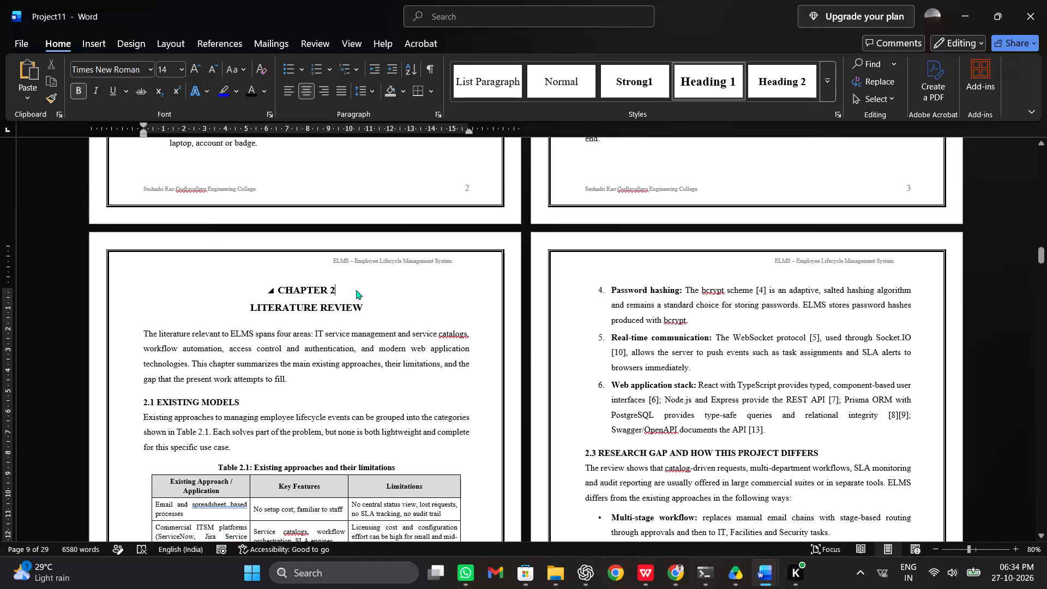
Set the index page number of 1.2 OBJECTIVES OF THE PROJECT to 2, matching that section's page in Chapter 1.
{"action": "scroll", "coordinate": [356, 290], "scroll_direction": "up", "scroll_amount": 2}
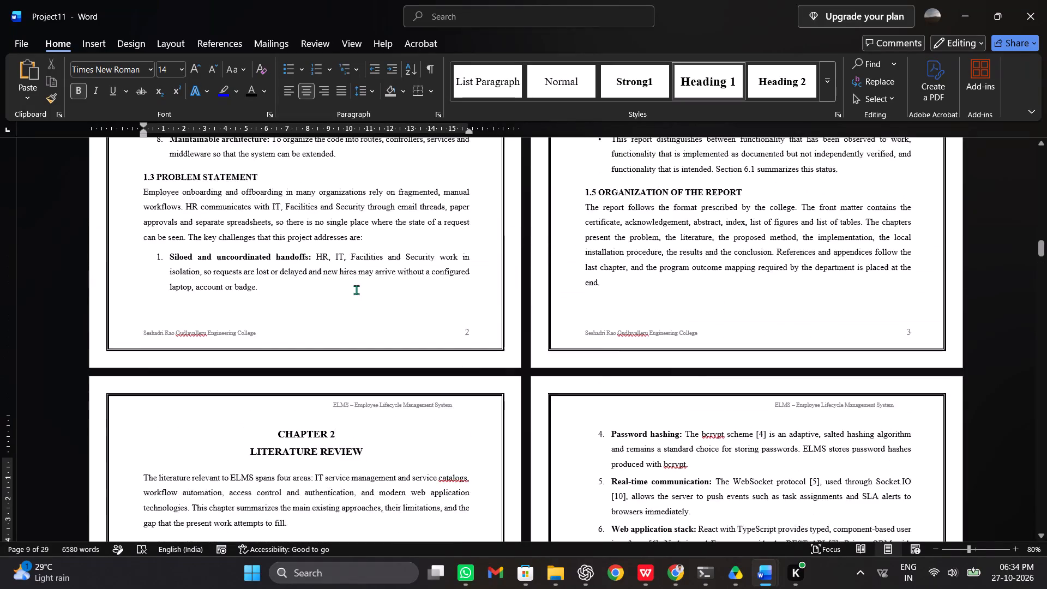
{"action": "scroll", "coordinate": [356, 290], "scroll_direction": "up", "scroll_amount": 2}
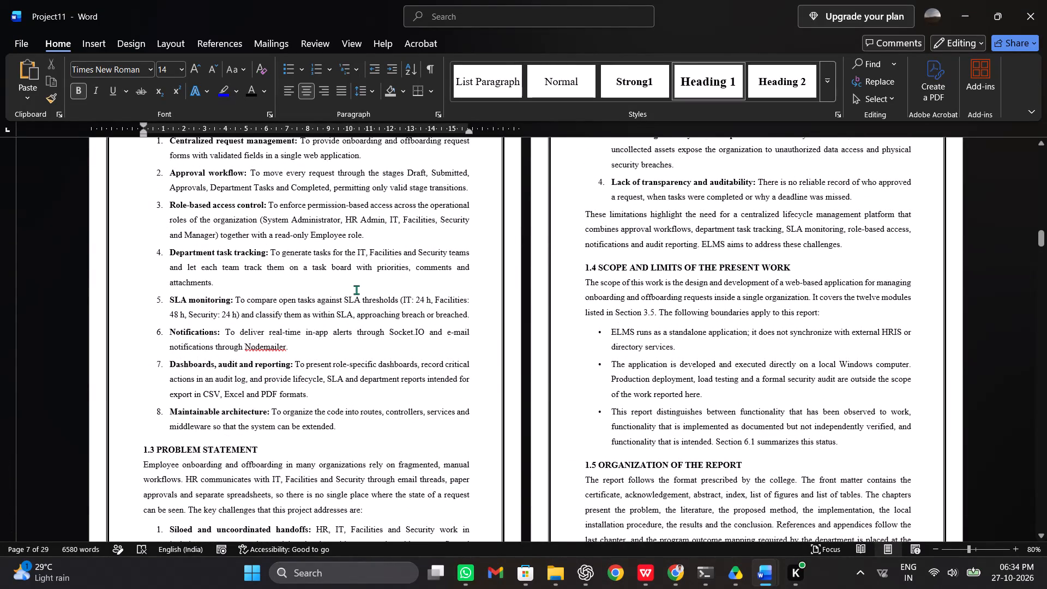
{"action": "scroll", "coordinate": [356, 290], "scroll_direction": "down", "scroll_amount": 2, "text": "ctrl"}
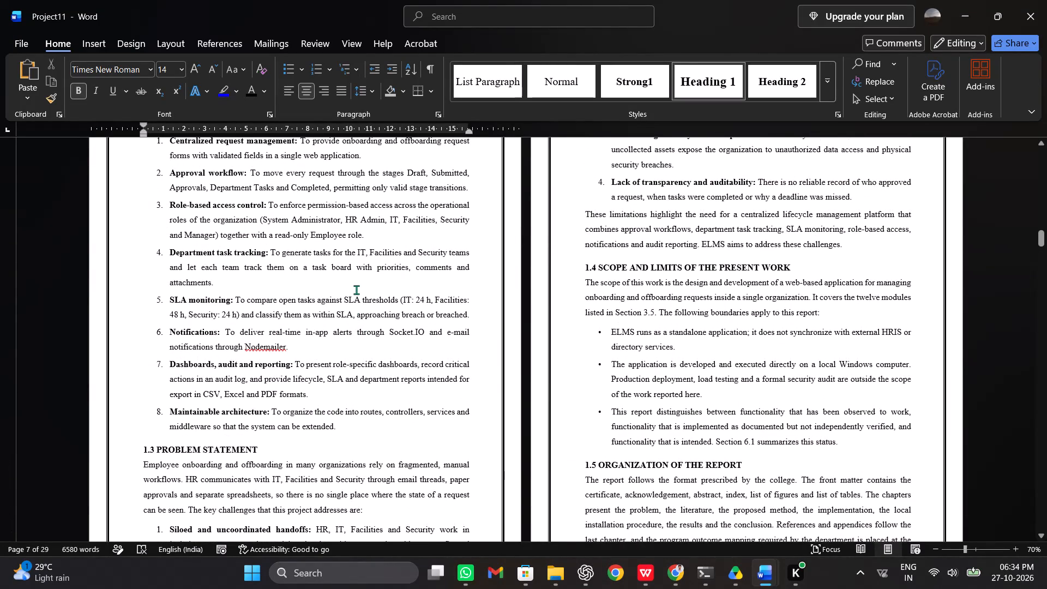
{"action": "scroll", "coordinate": [356, 290], "scroll_direction": "down", "scroll_amount": 2, "text": "ctrl"}
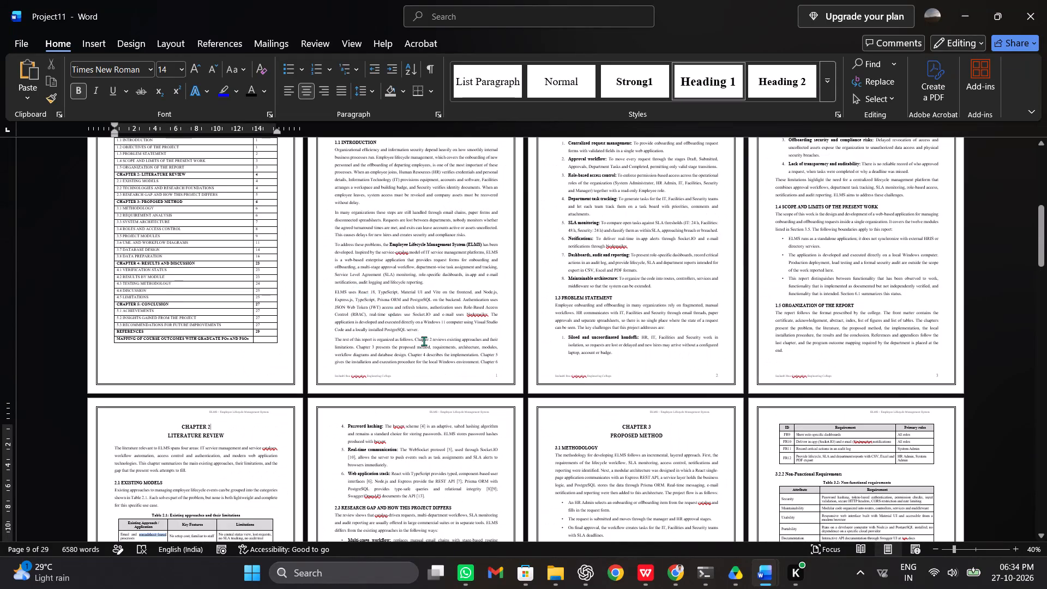
{"action": "scroll", "coordinate": [268, 286], "scroll_direction": "up", "scroll_amount": 1}
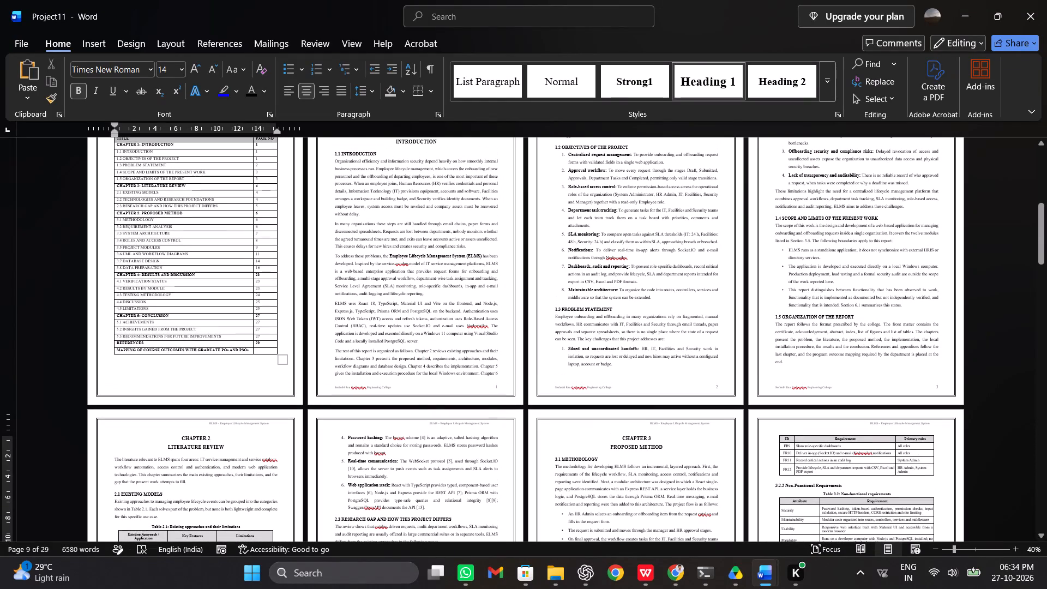
{"action": "scroll", "coordinate": [369, 213], "scroll_direction": "up", "scroll_amount": 1}
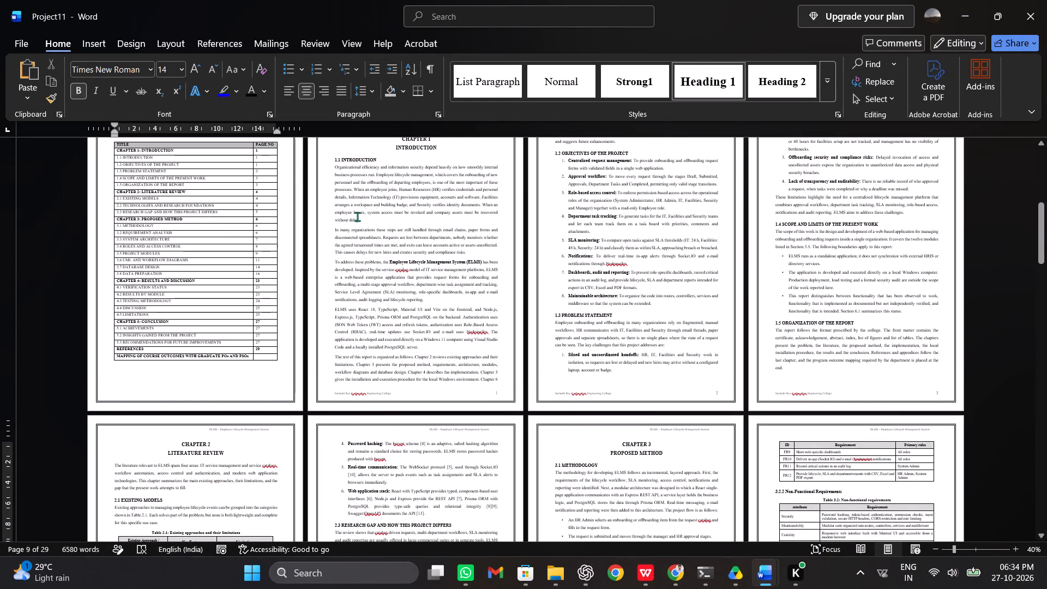
{"action": "left_click", "coordinate": [273, 158]}
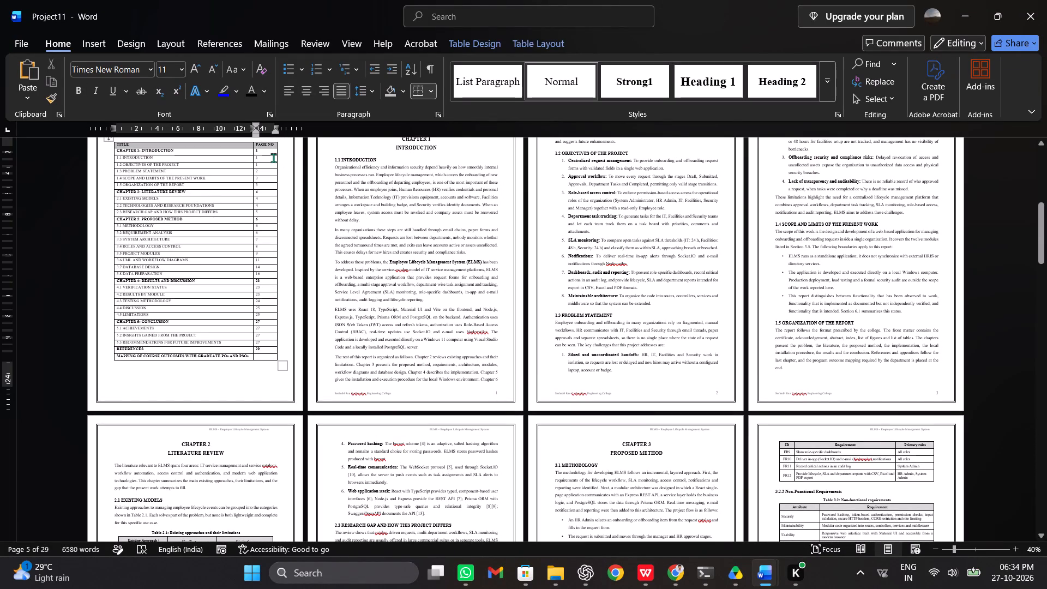
{"action": "left_click", "coordinate": [266, 153]}
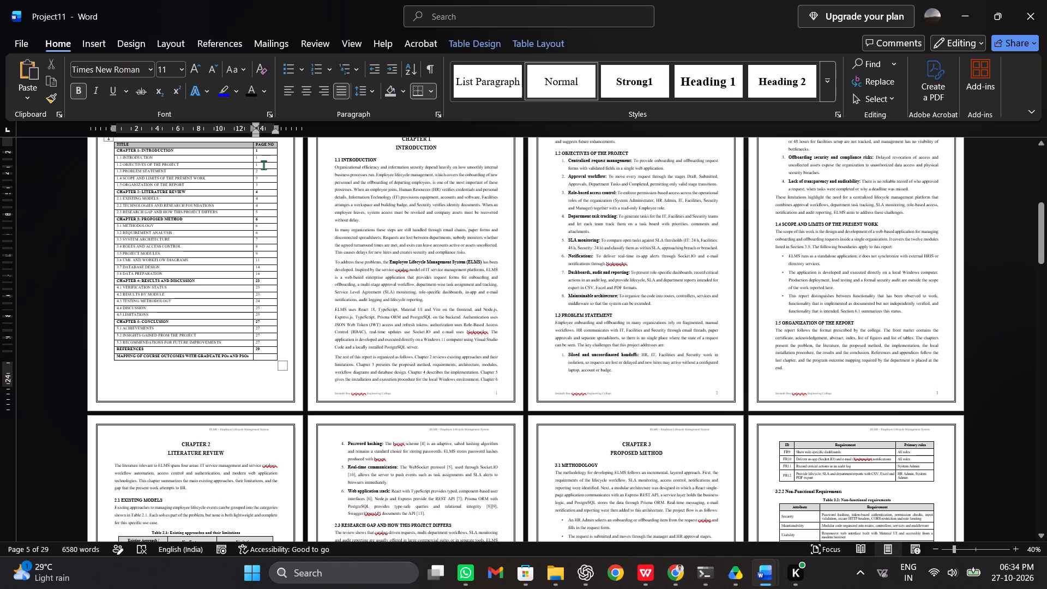
{"action": "left_click", "coordinate": [263, 165]}
{"action": "key", "text": "BackSpace"}
{"action": "key", "text": "3"}
{"action": "key", "text": "BackSpace"}
{"action": "key", "text": "2"}
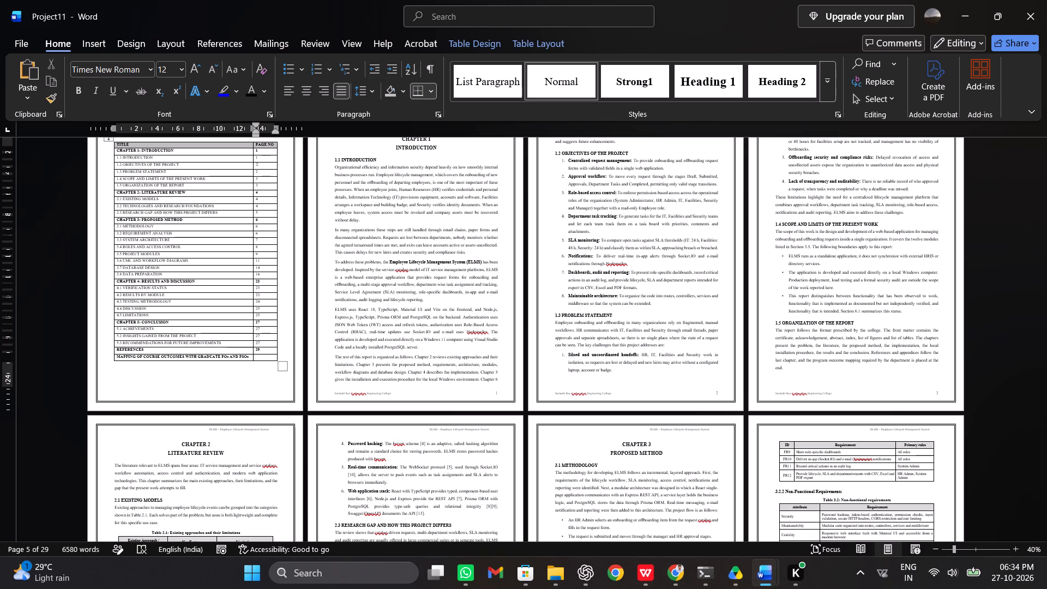
Set the index page numbers of 1.3 PROBLEM STATEMENT to 2 and 1.4 SCOPE AND LIMITS OF THE PRESENT WORK to 3.
{"action": "key", "text": "Down"}
{"action": "key", "text": "BackSpace"}
{"action": "key", "text": "2"}
{"action": "key", "text": "Down"}
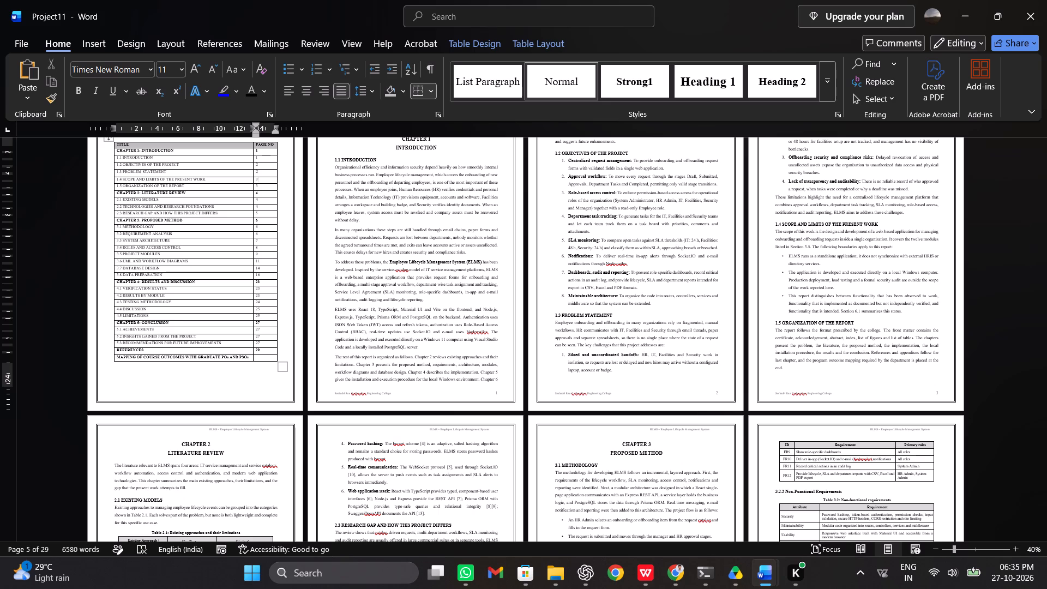
{"action": "key", "text": "BackSpace"}
{"action": "key", "text": "3"}
Check the index page numbers of entries 1.4 to 2.1 against the page footers of Chapters 1 and 2.
{"action": "key", "text": "Down"}
{"action": "key", "text": "Down"}
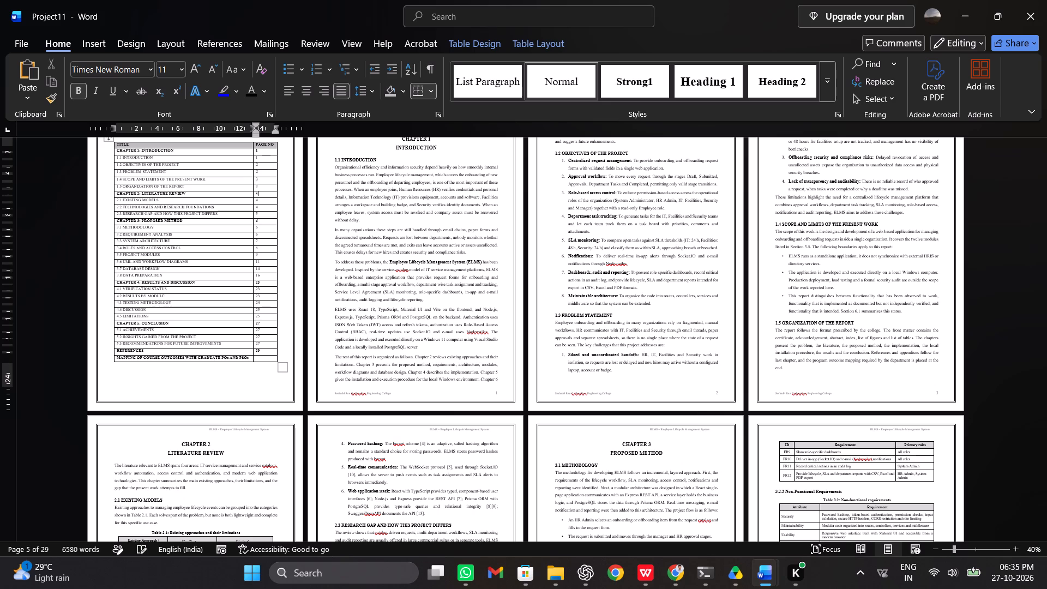
{"action": "key", "text": "Up"}
{"action": "key", "text": "Up"}
{"action": "key", "text": "Down"}
{"action": "key", "text": "Down"}
{"action": "key", "text": "Down"}
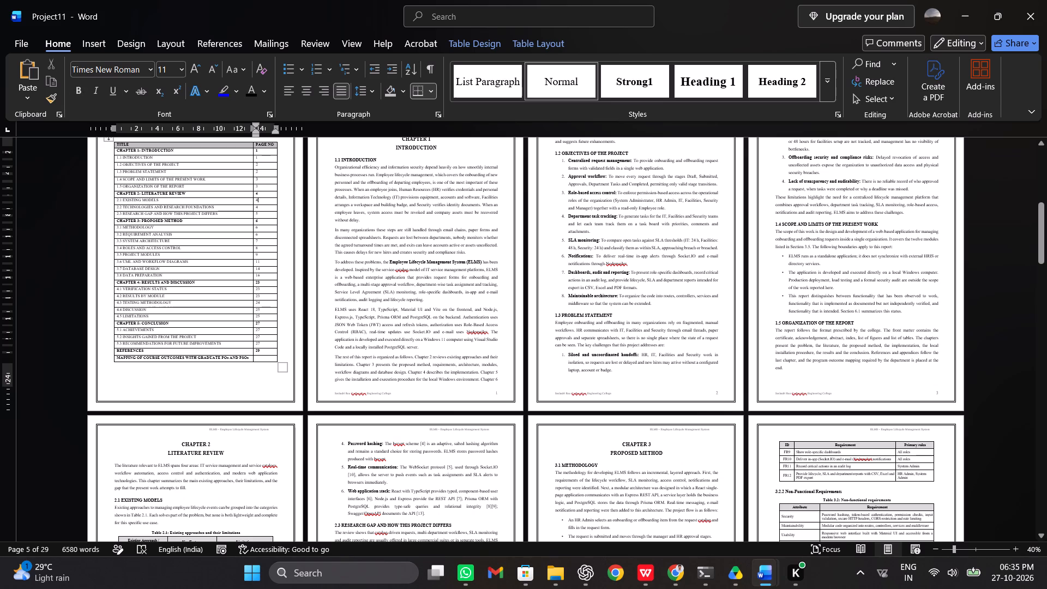
{"action": "scroll", "coordinate": [265, 191], "scroll_direction": "down", "scroll_amount": 1}
{"action": "scroll", "coordinate": [252, 340], "scroll_direction": "down", "scroll_amount": 1}
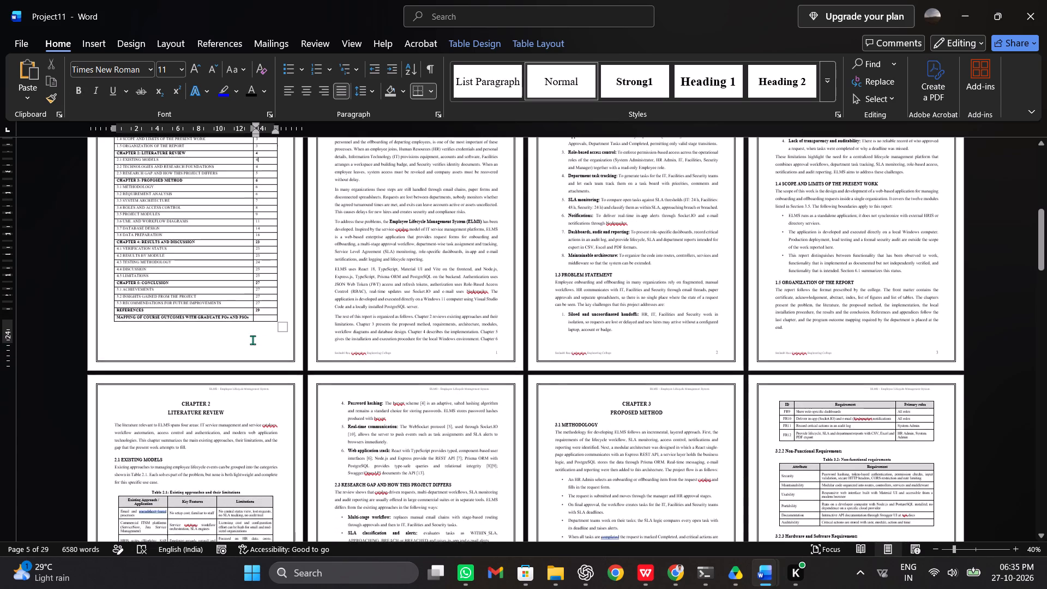
{"action": "scroll", "coordinate": [252, 340], "scroll_direction": "down", "scroll_amount": 2}
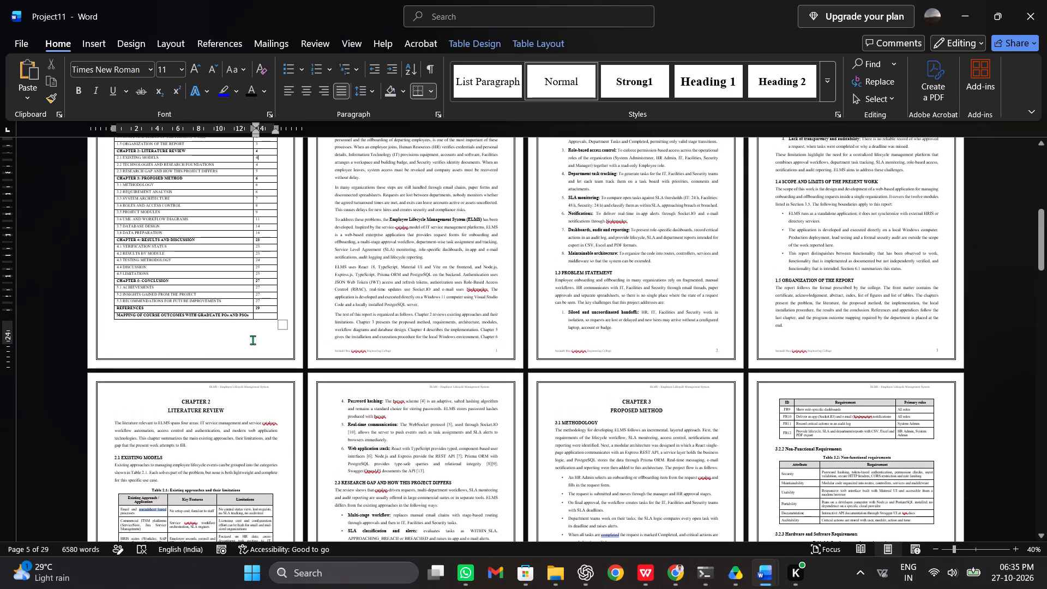
{"action": "scroll", "coordinate": [252, 340], "scroll_direction": "up", "scroll_amount": 1}
{"action": "scroll", "coordinate": [348, 291], "scroll_direction": "up", "scroll_amount": 1}
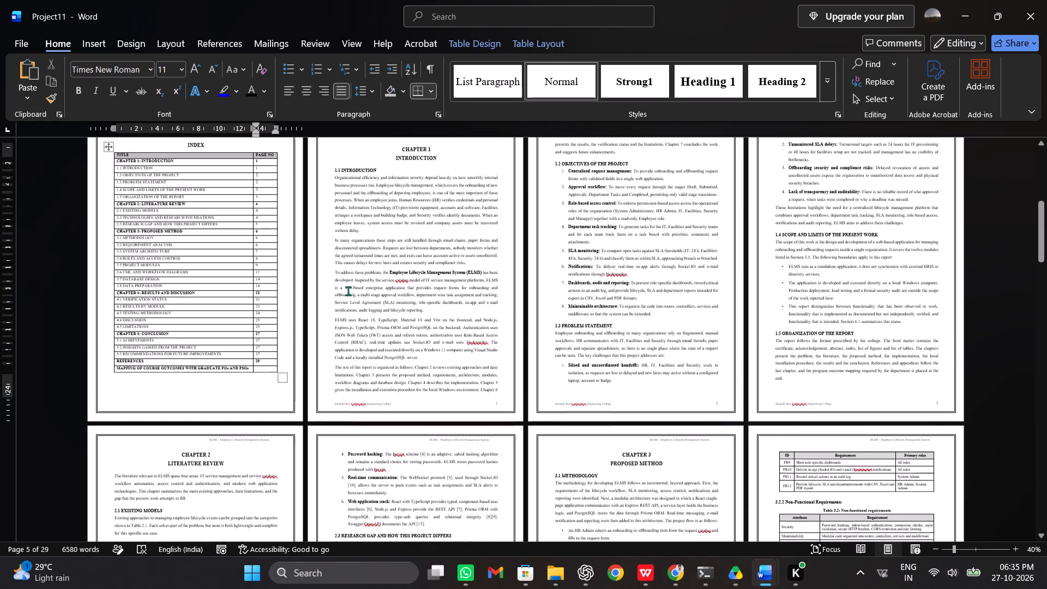
{"action": "scroll", "coordinate": [335, 309], "scroll_direction": "up", "scroll_amount": 3}
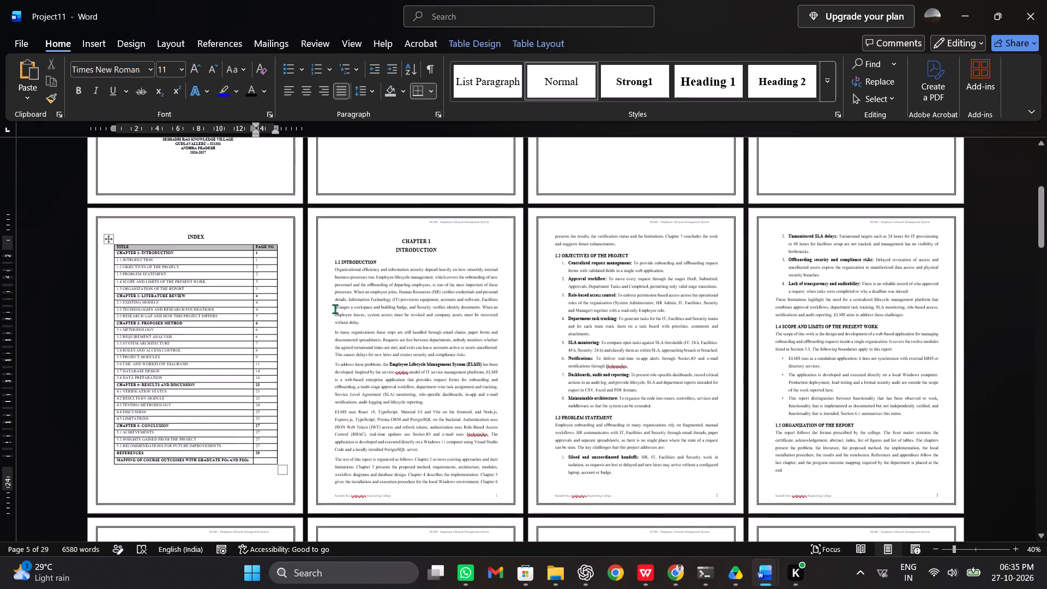
Compare the Chapter 2 and Chapter 3 entries in the index with the page numbers on those chapters' opening pages.
{"action": "left_click", "coordinate": [260, 306]}
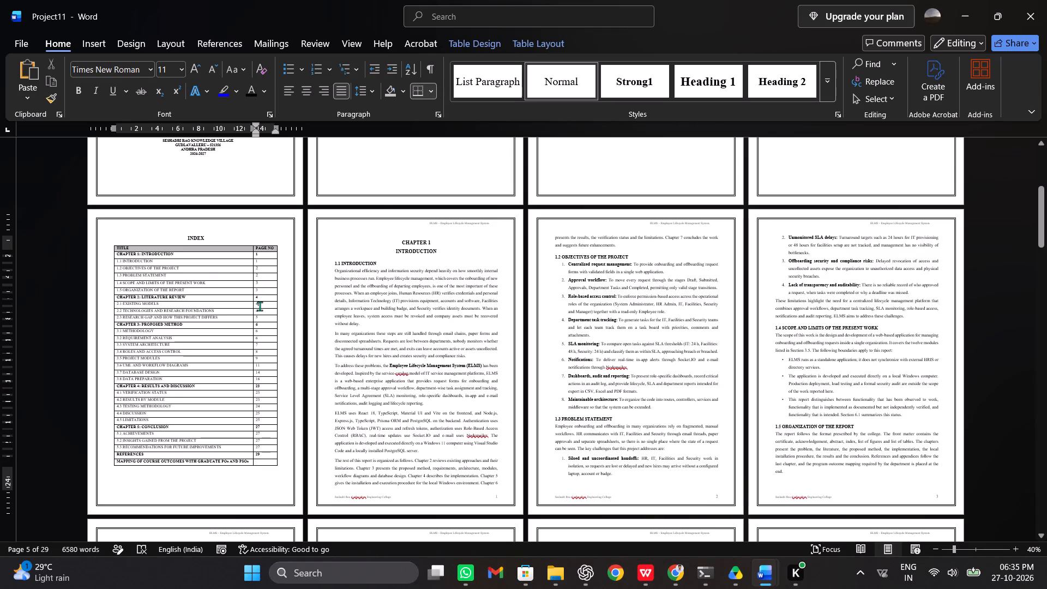
{"action": "scroll", "coordinate": [260, 306], "scroll_direction": "up", "scroll_amount": 1}
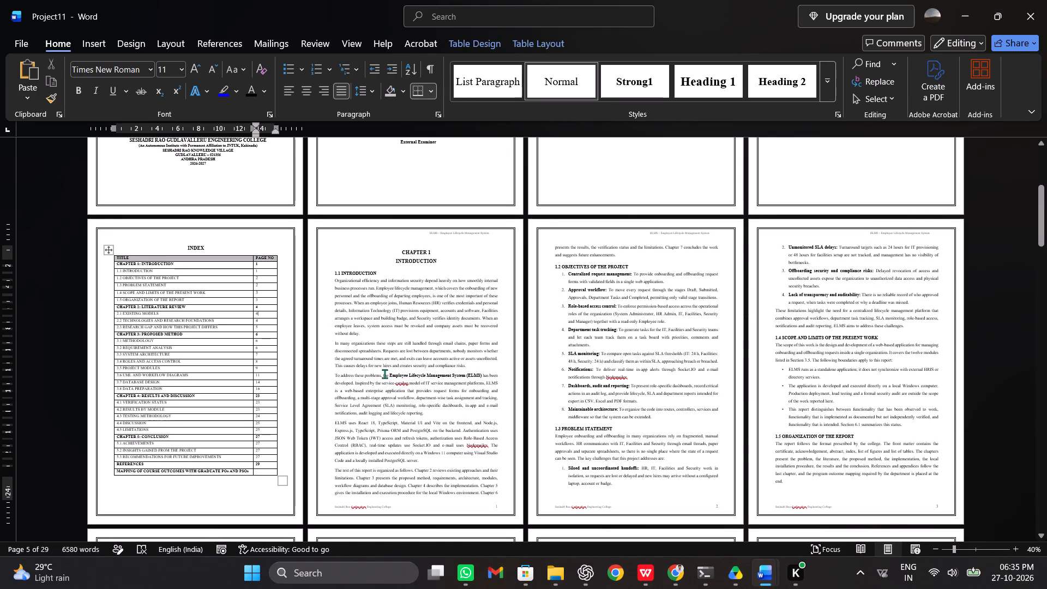
{"action": "scroll", "coordinate": [384, 374], "scroll_direction": "down", "scroll_amount": 1}
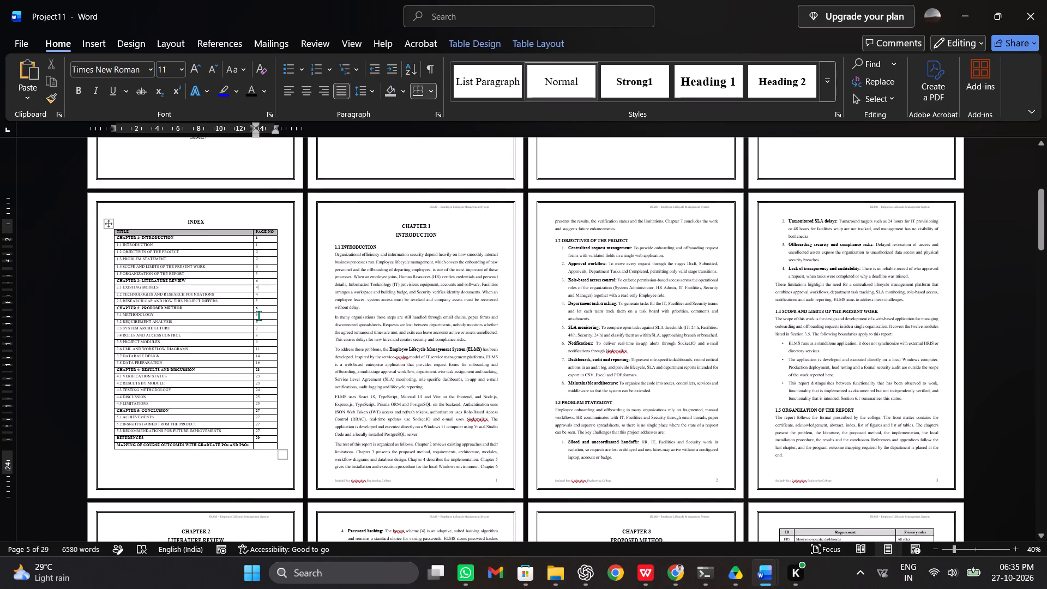
{"action": "scroll", "coordinate": [258, 315], "scroll_direction": "down", "scroll_amount": 1}
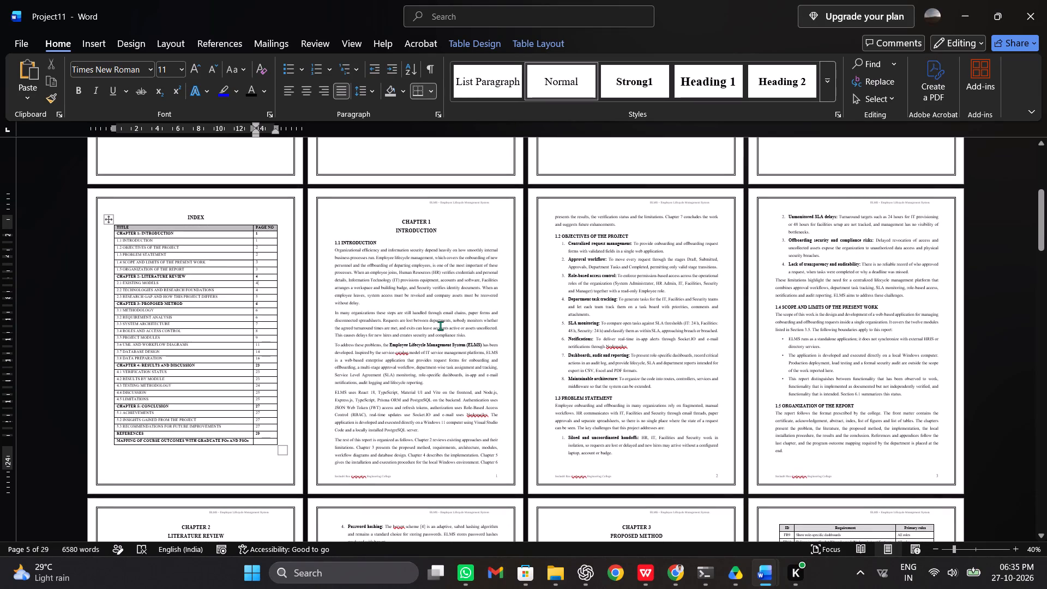
{"action": "scroll", "coordinate": [440, 326], "scroll_direction": "down", "scroll_amount": 5}
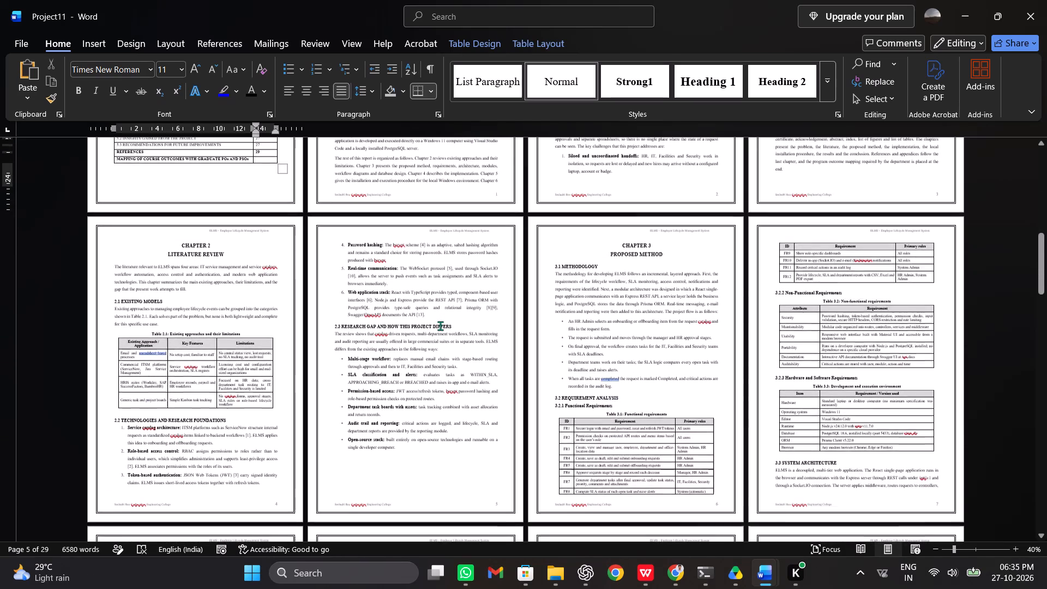
{"action": "scroll", "coordinate": [440, 326], "scroll_direction": "up", "scroll_amount": 3}
{"action": "right_click", "coordinate": [440, 326]}
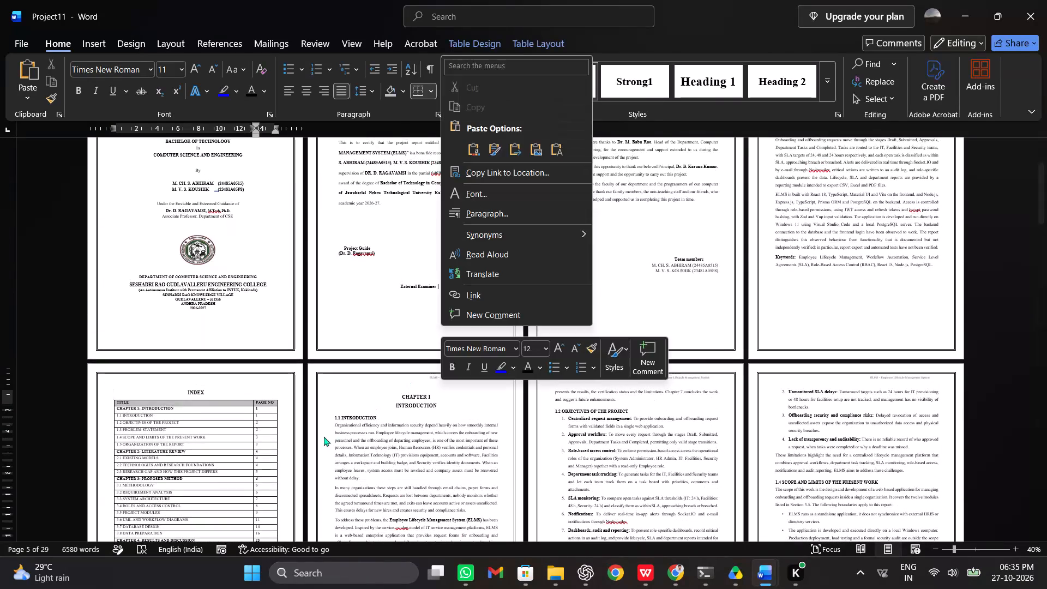
{"action": "scroll", "coordinate": [324, 436], "scroll_direction": "down", "scroll_amount": 1}
{"action": "left_click", "coordinate": [326, 395]}
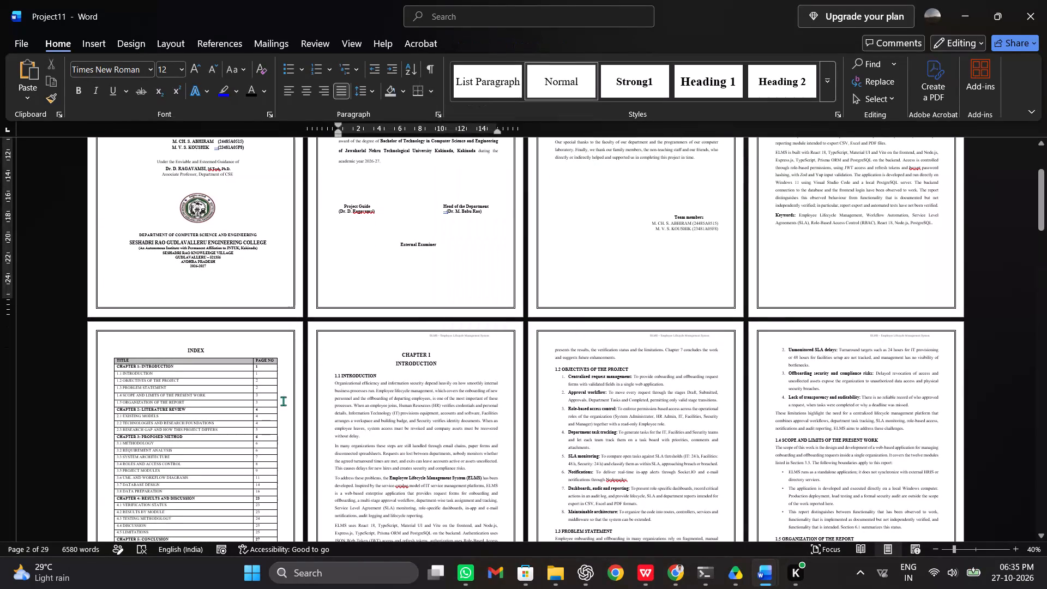
{"action": "left_click", "coordinate": [260, 416]}
{"action": "scroll", "coordinate": [260, 416], "scroll_direction": "down", "scroll_amount": 1}
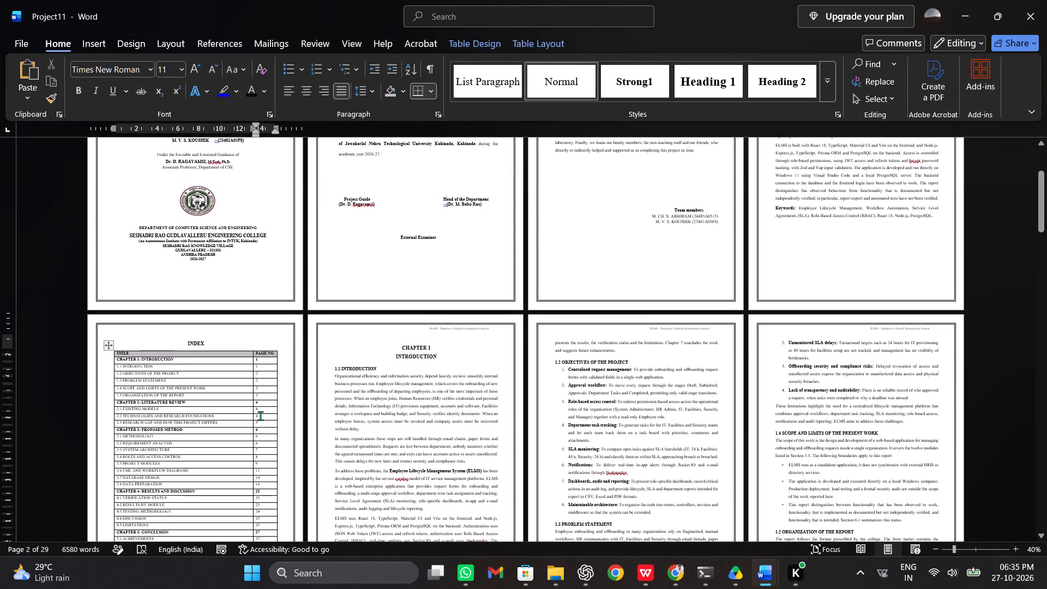
{"action": "scroll", "coordinate": [260, 416], "scroll_direction": "down", "scroll_amount": 1}
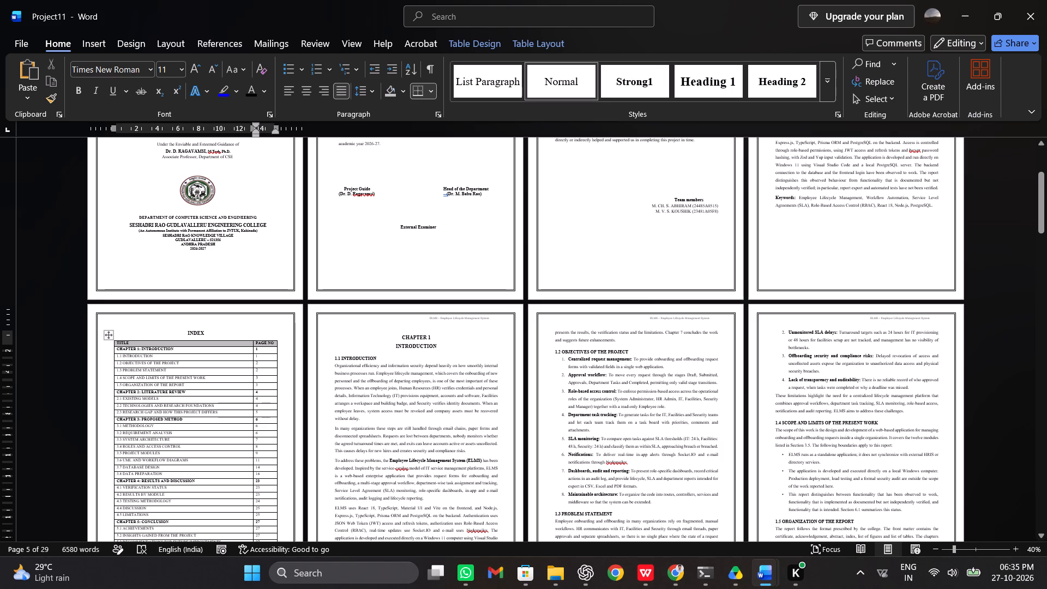
{"action": "scroll", "coordinate": [277, 407], "scroll_direction": "down", "scroll_amount": 5}
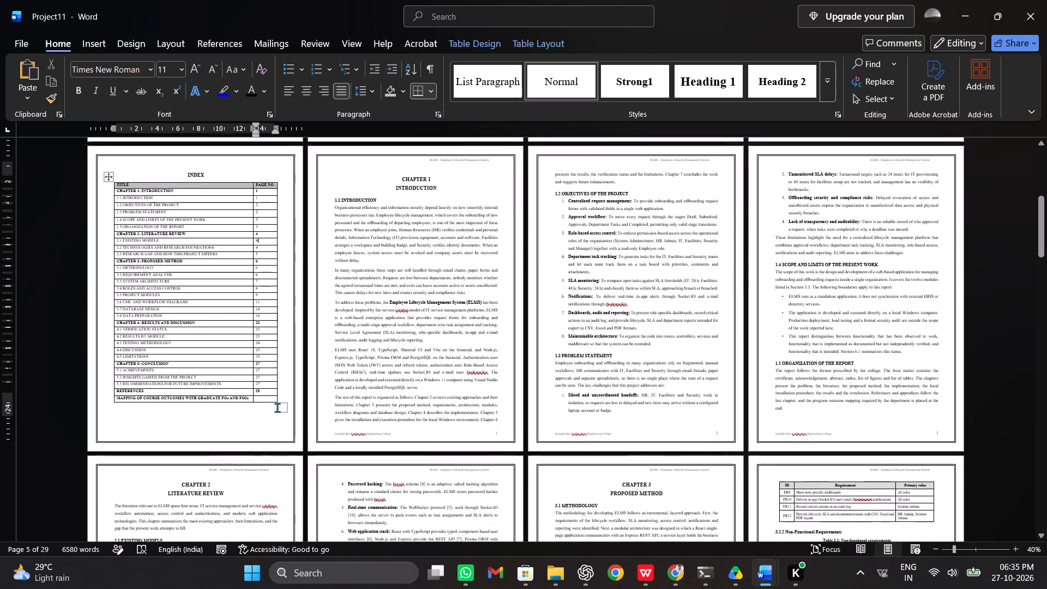
{"action": "scroll", "coordinate": [277, 407], "scroll_direction": "down", "scroll_amount": 3}
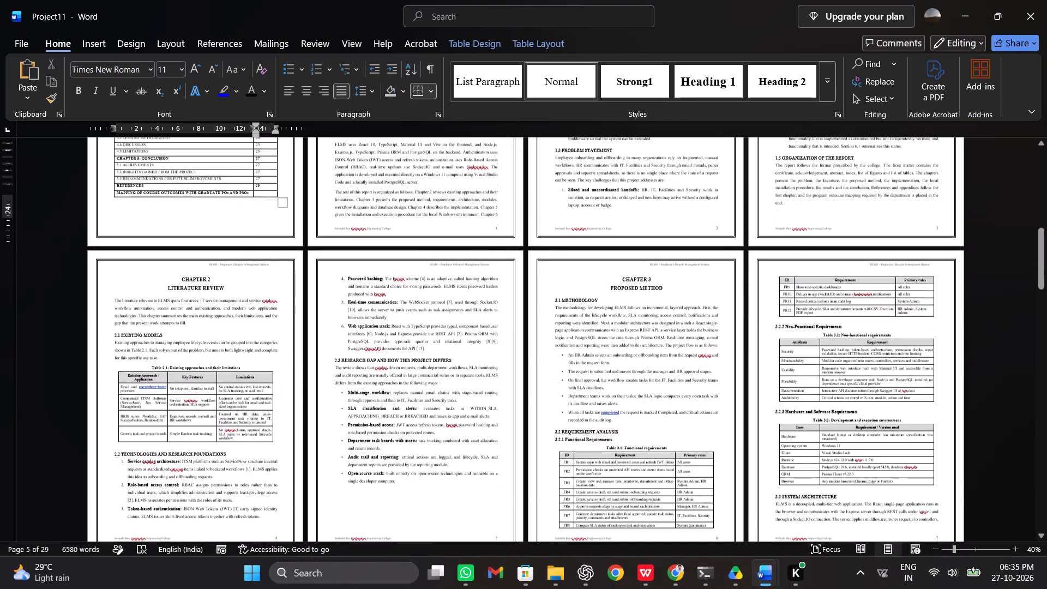
{"action": "scroll", "coordinate": [277, 407], "scroll_direction": "down", "scroll_amount": 2}
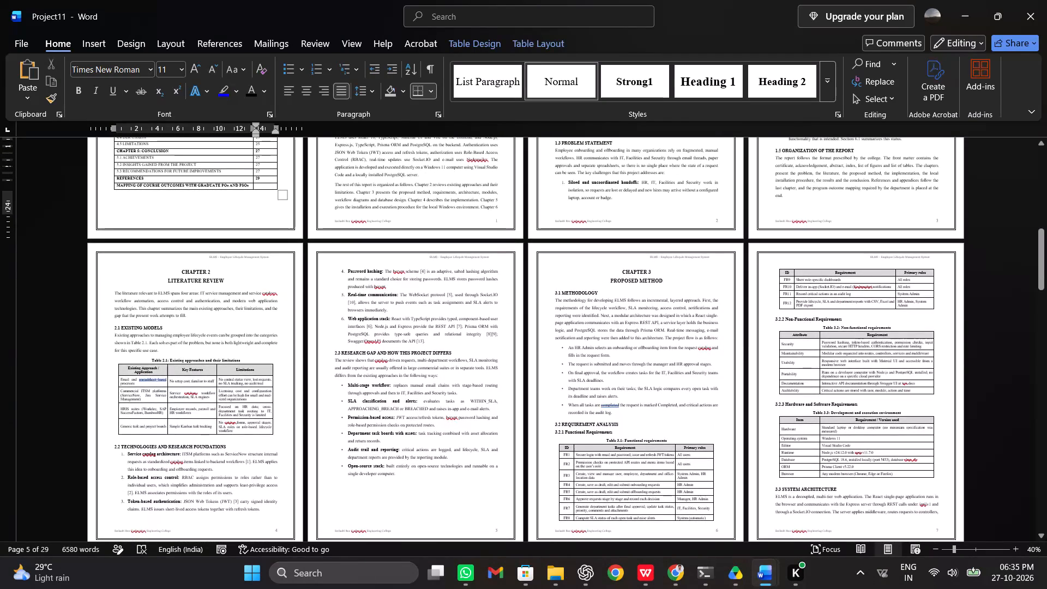
{"action": "scroll", "coordinate": [277, 407], "scroll_direction": "down", "scroll_amount": 2}
Save the report document.
{"action": "key", "text": "ctrl+s"}
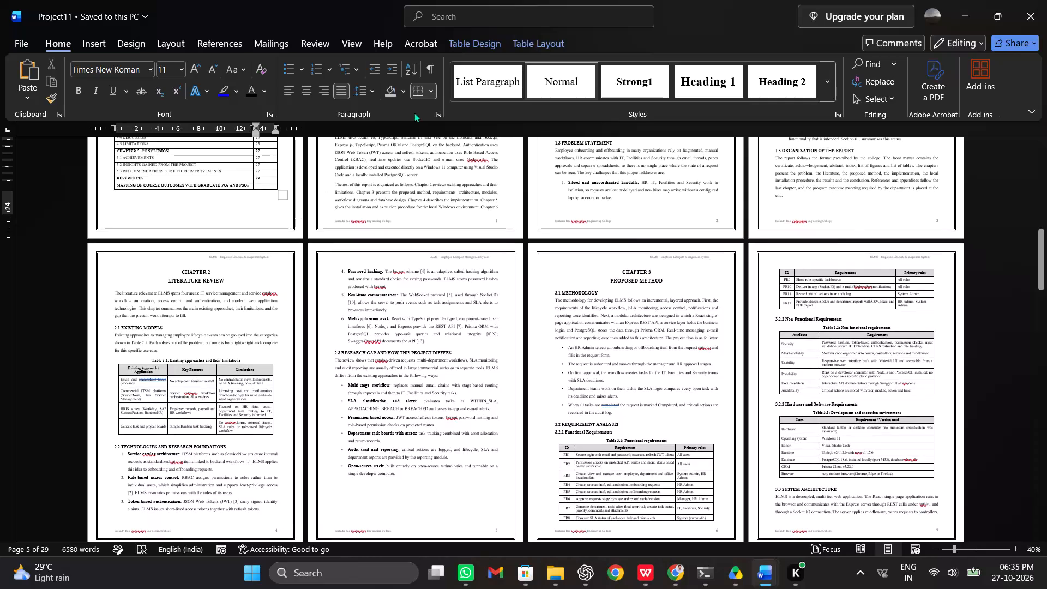
{"action": "left_click", "coordinate": [439, 225]}
{"action": "left_click", "coordinate": [454, 197]}
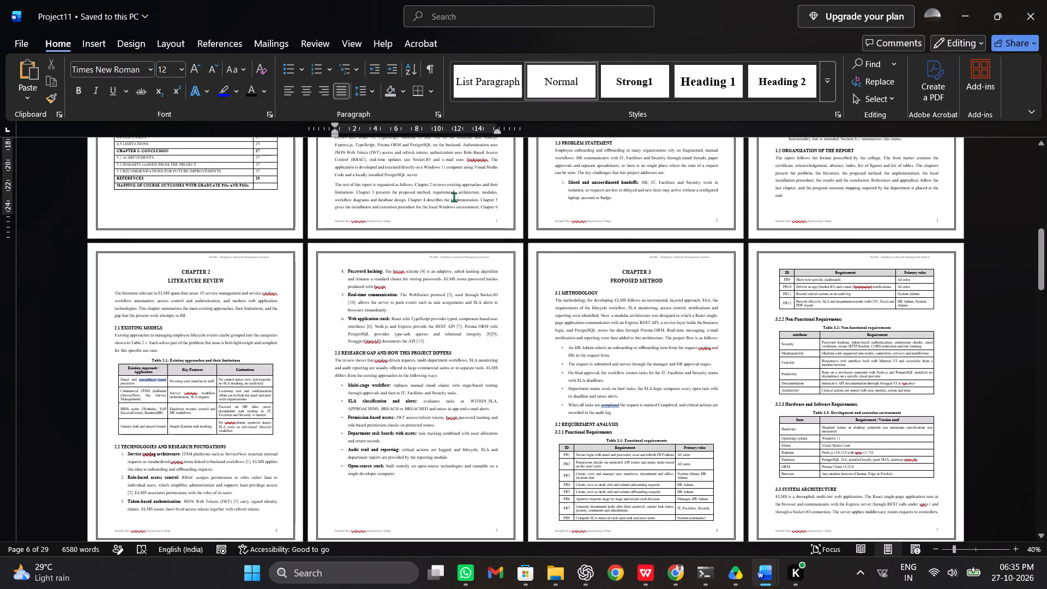
{"action": "key", "text": "ctrl+s"}
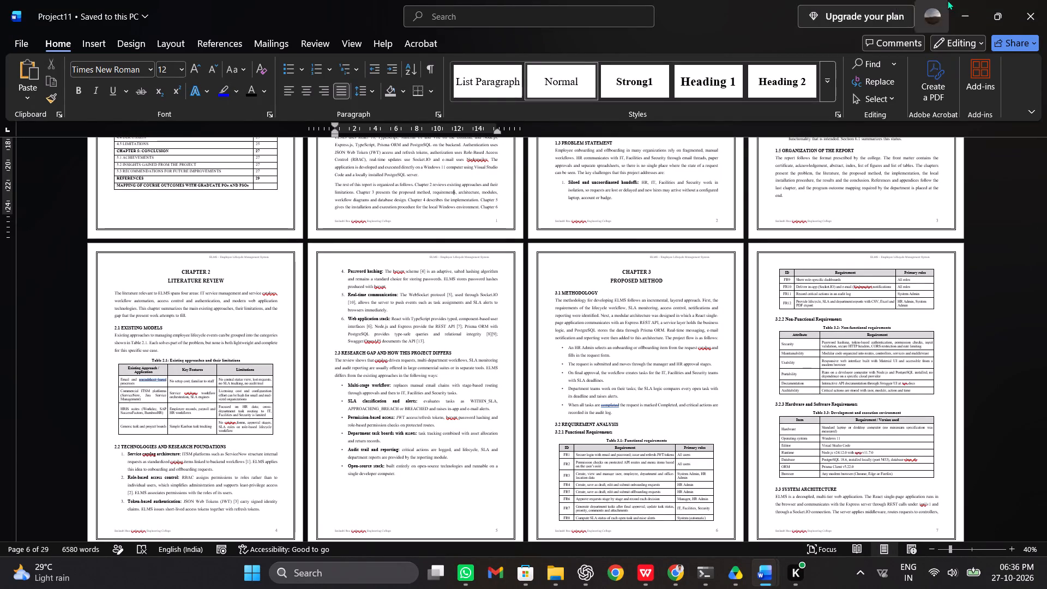
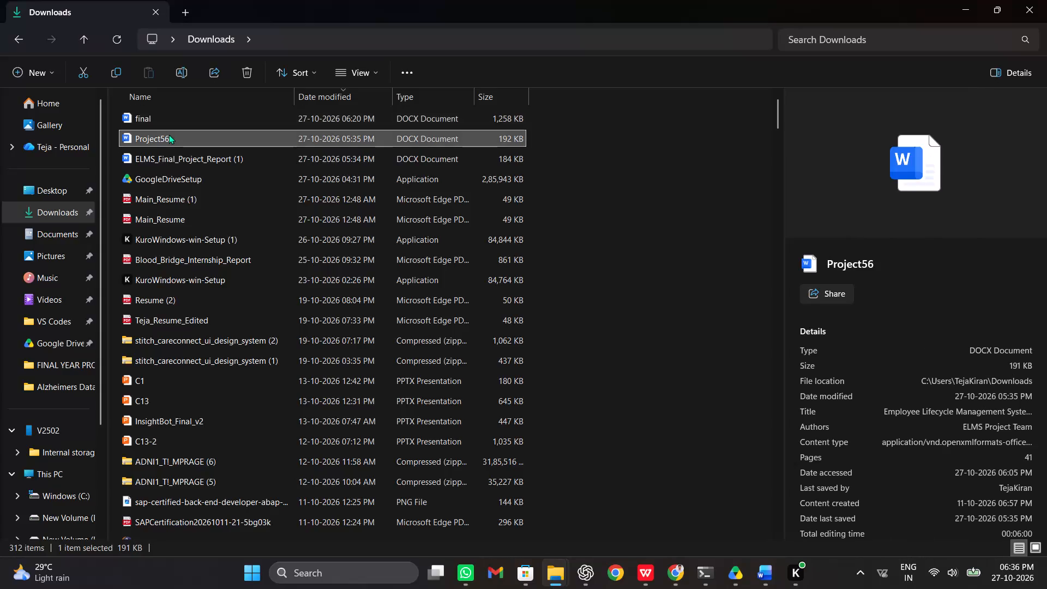
Refresh the Downloads folder and copy the Project11 document.
{"action": "left_click", "coordinate": [222, 168]}
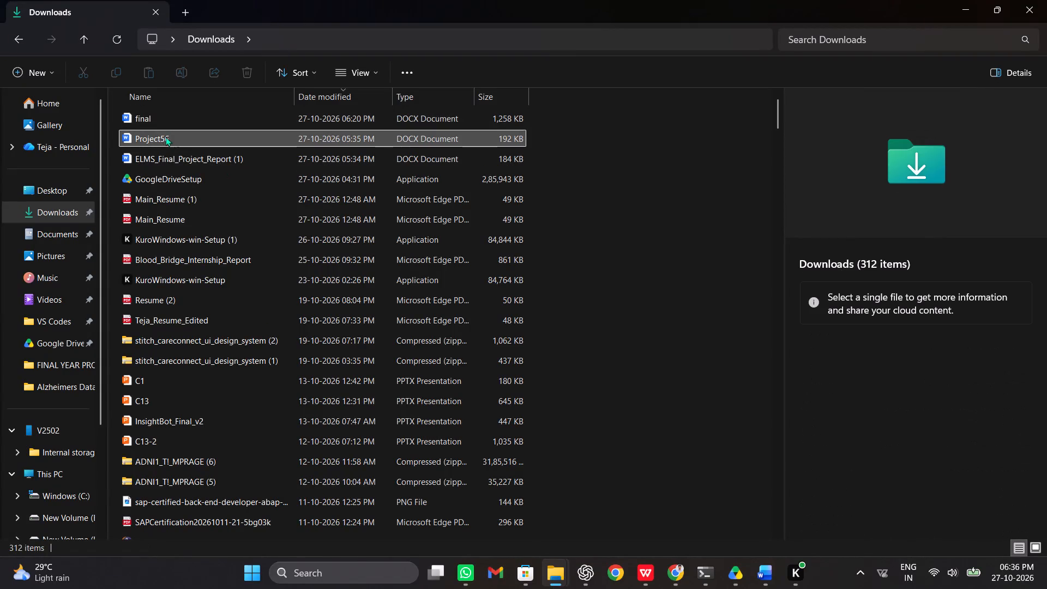
{"action": "left_click", "coordinate": [116, 37]}
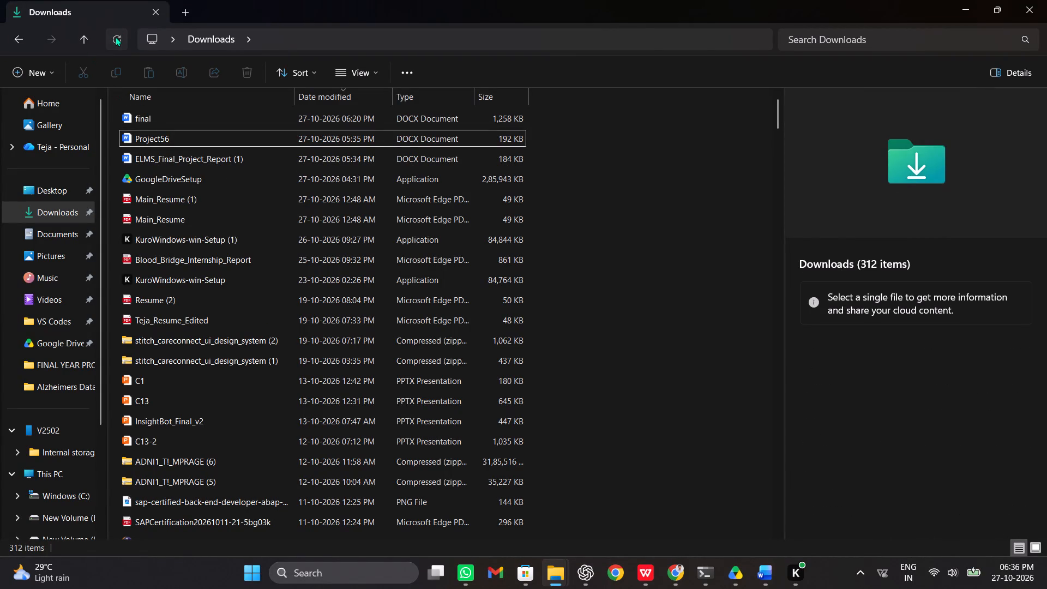
{"action": "left_click", "coordinate": [186, 112]}
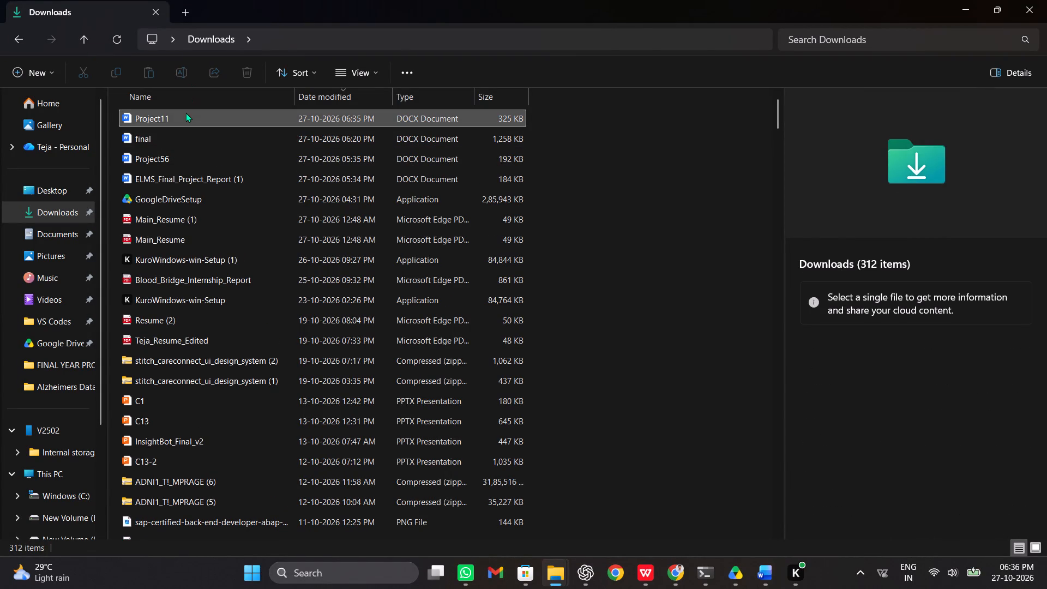
{"action": "key", "text": "ctrl+c"}
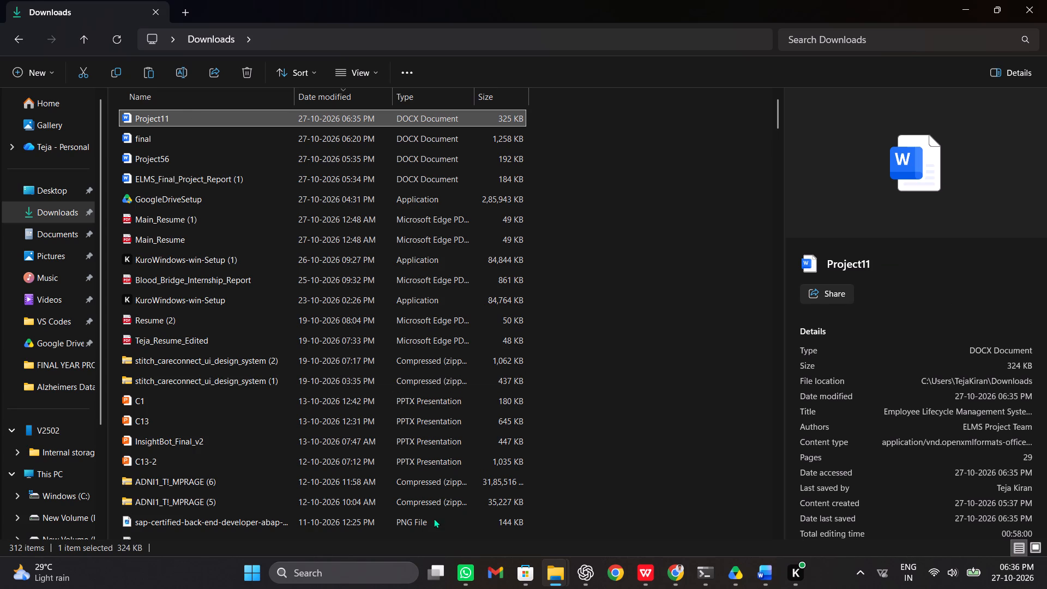
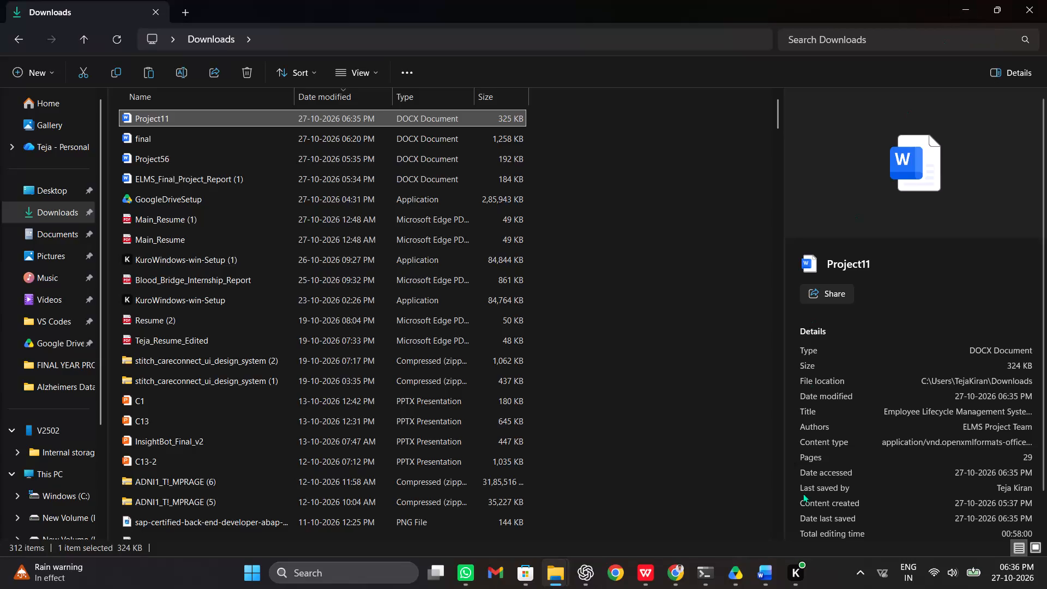
Go to the INDEX page of the Project11 report and check the page numbers listed for Chapters 1 to 3.
{"action": "left_click", "coordinate": [723, 517]}
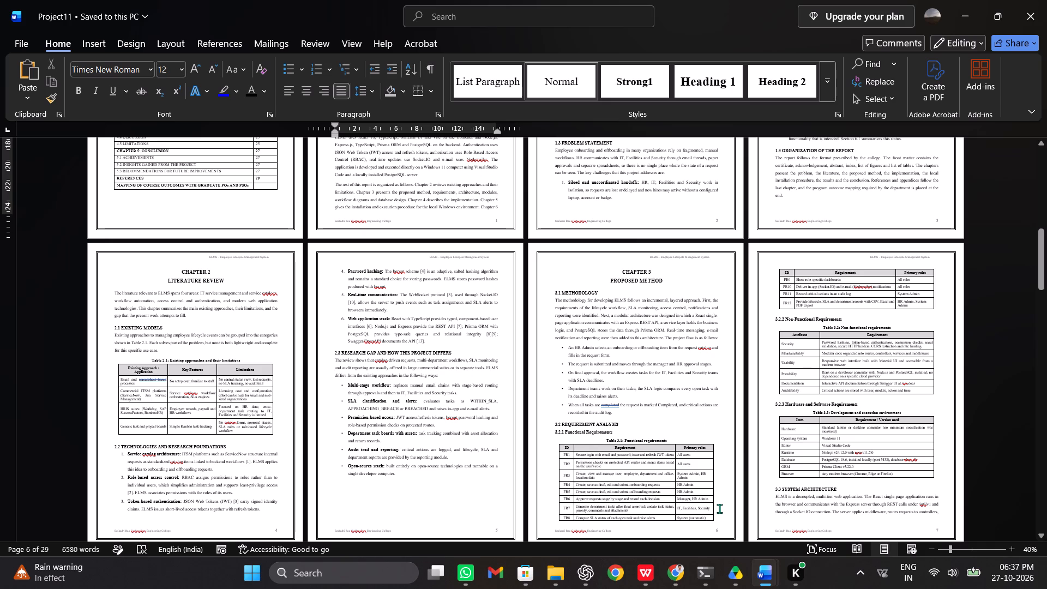
{"action": "scroll", "coordinate": [495, 350], "scroll_direction": "up", "scroll_amount": 8, "text": "ctrl"}
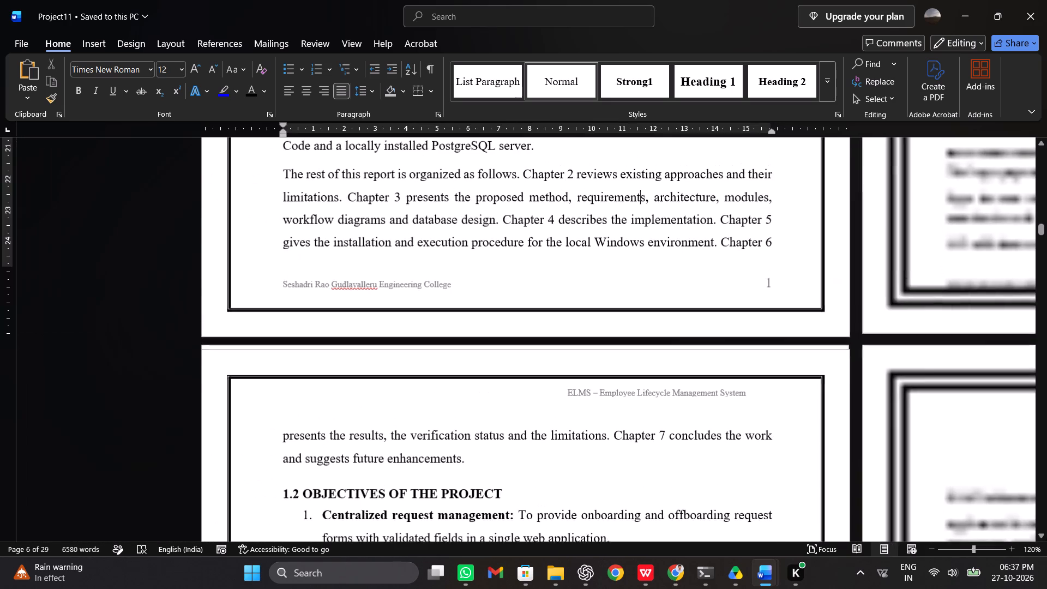
{"action": "scroll", "coordinate": [495, 350], "scroll_direction": "up", "scroll_amount": 6}
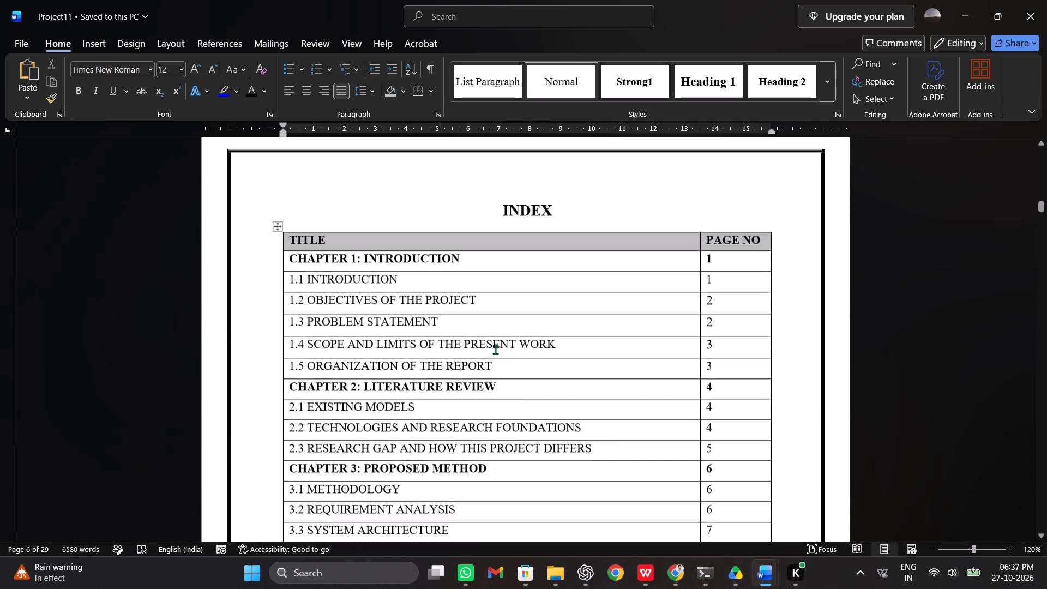
{"action": "left_click", "coordinate": [743, 288]}
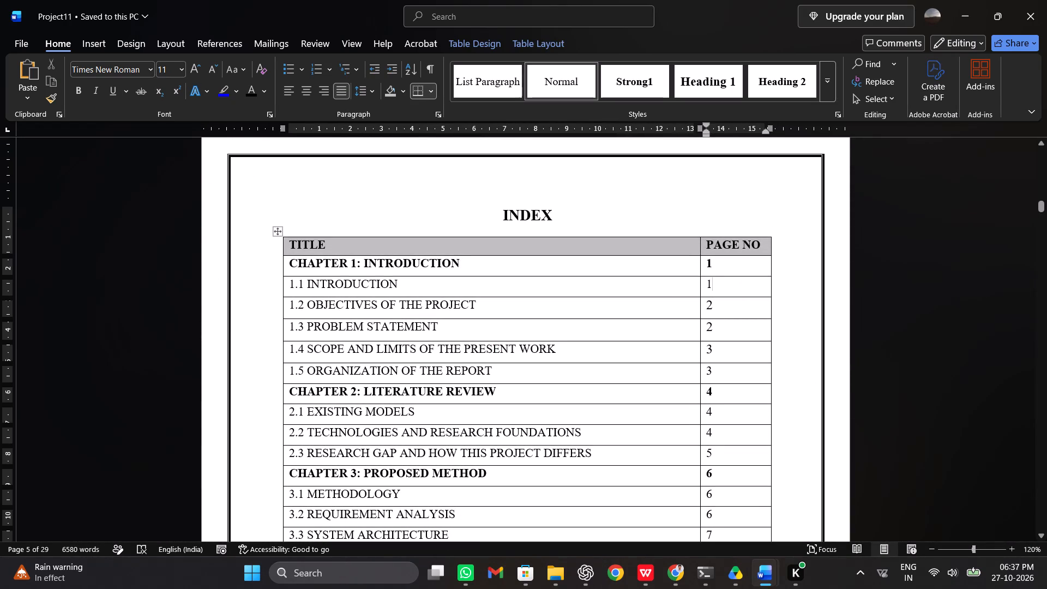
{"action": "scroll", "coordinate": [730, 346], "scroll_direction": "down", "scroll_amount": 1}
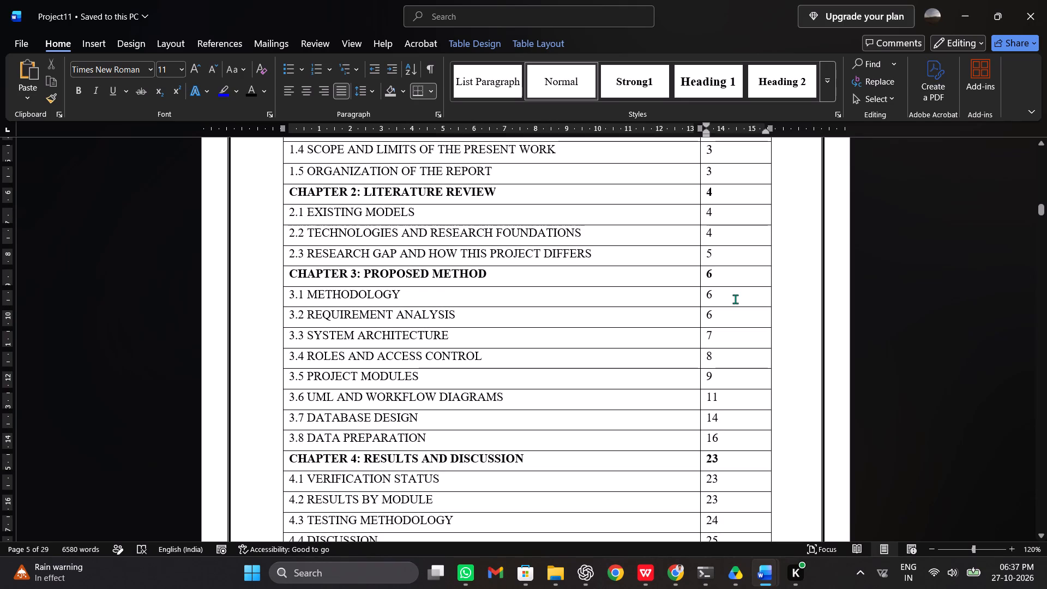
{"action": "left_click", "coordinate": [735, 299]}
{"action": "left_click", "coordinate": [738, 253]}
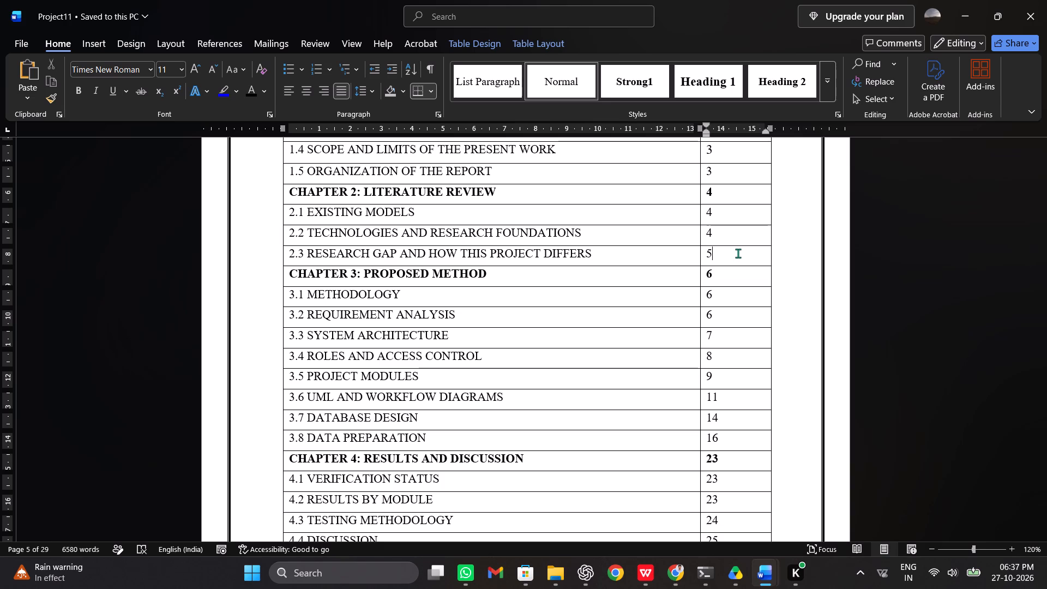
{"action": "scroll", "coordinate": [738, 253], "scroll_direction": "down", "scroll_amount": 2}
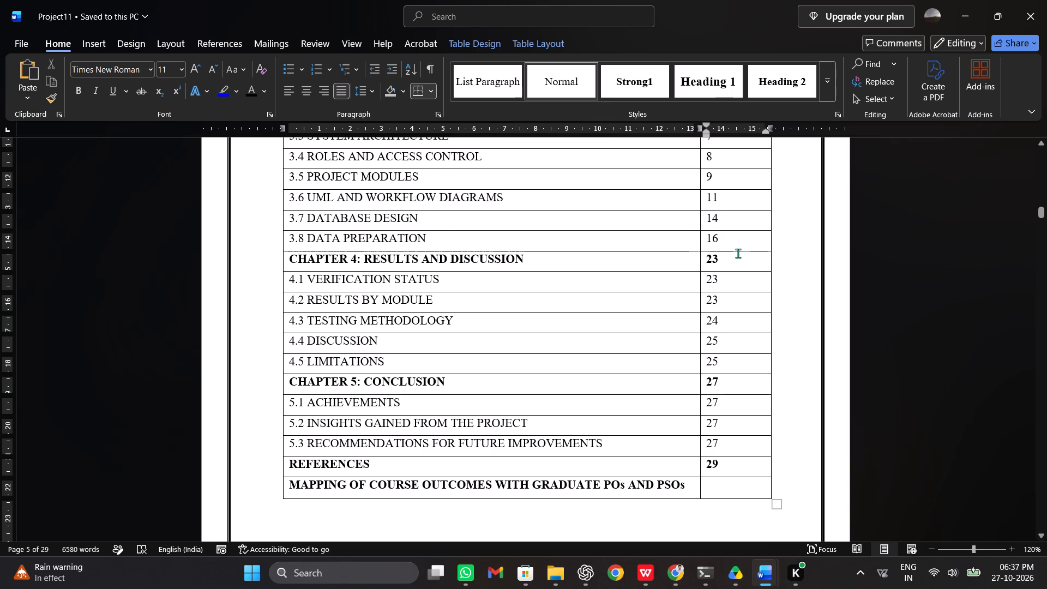
{"action": "scroll", "coordinate": [734, 243], "scroll_direction": "up", "scroll_amount": 1}
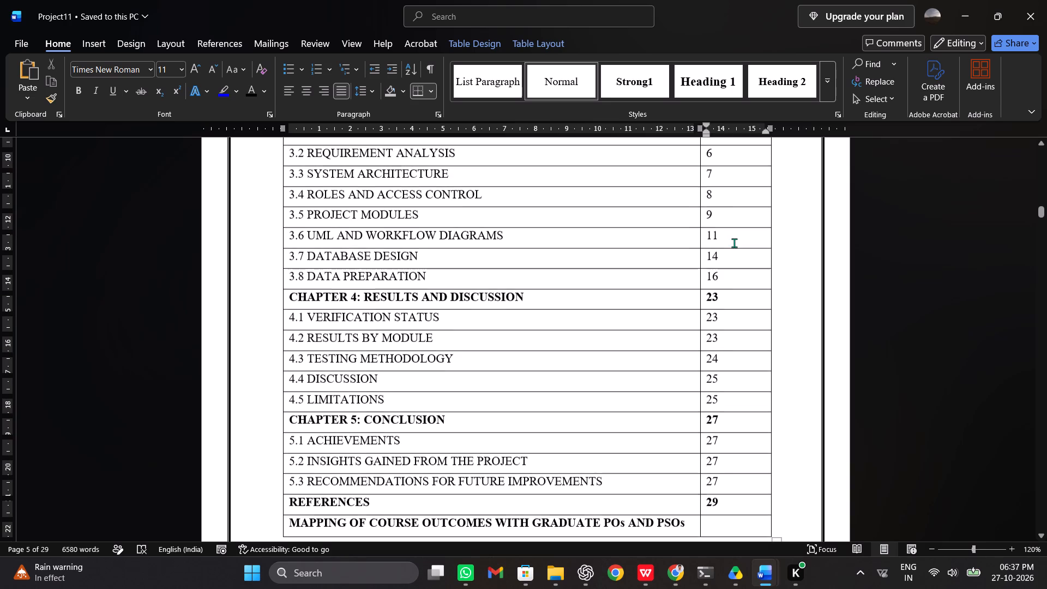
{"action": "scroll", "coordinate": [734, 243], "scroll_direction": "up", "scroll_amount": 1}
{"action": "left_click", "coordinate": [733, 189]}
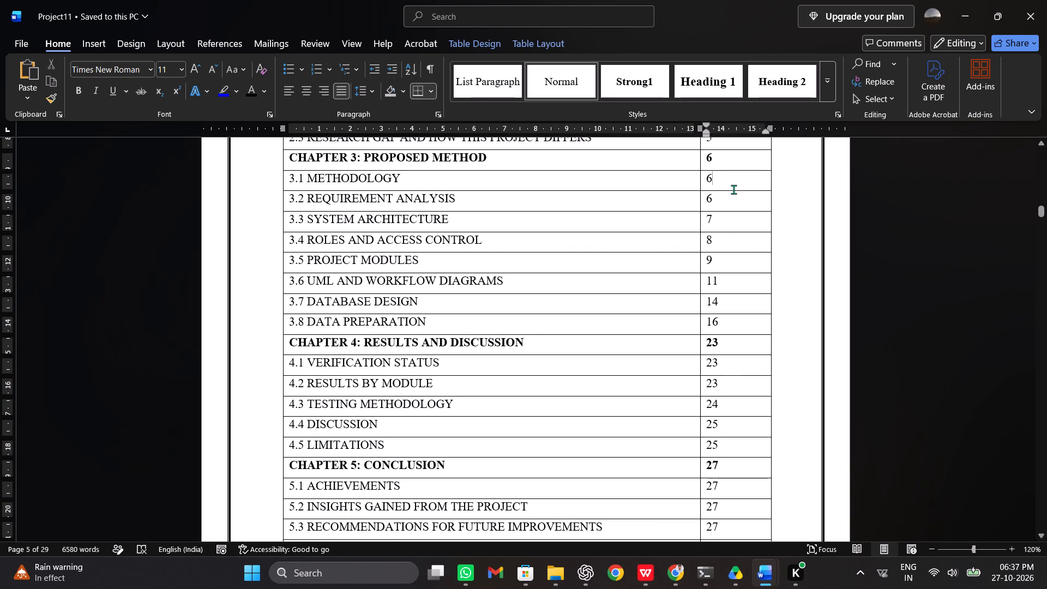
{"action": "left_click", "coordinate": [726, 201]}
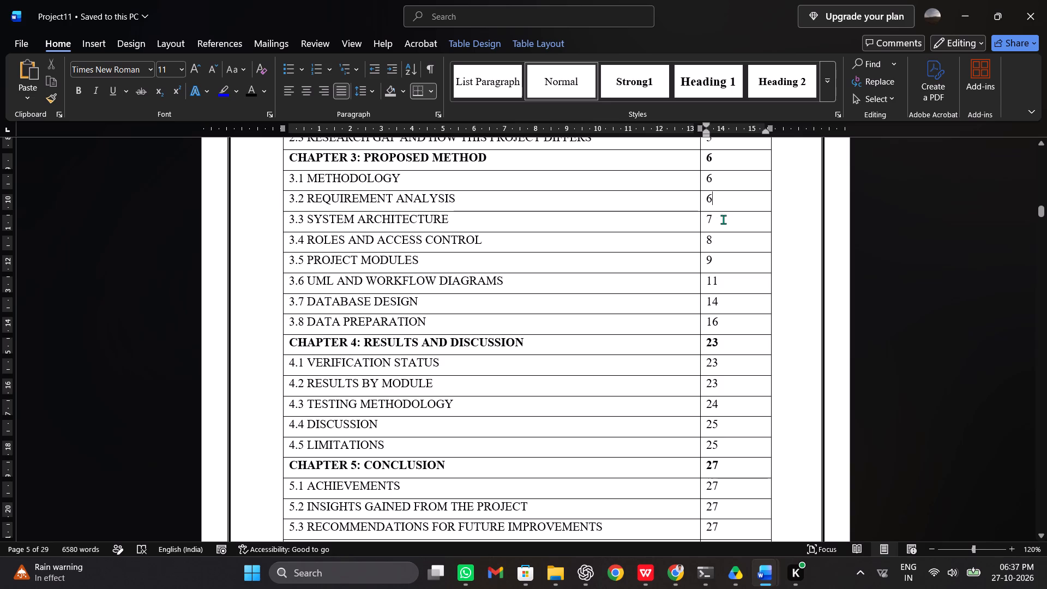
{"action": "left_click", "coordinate": [723, 219]}
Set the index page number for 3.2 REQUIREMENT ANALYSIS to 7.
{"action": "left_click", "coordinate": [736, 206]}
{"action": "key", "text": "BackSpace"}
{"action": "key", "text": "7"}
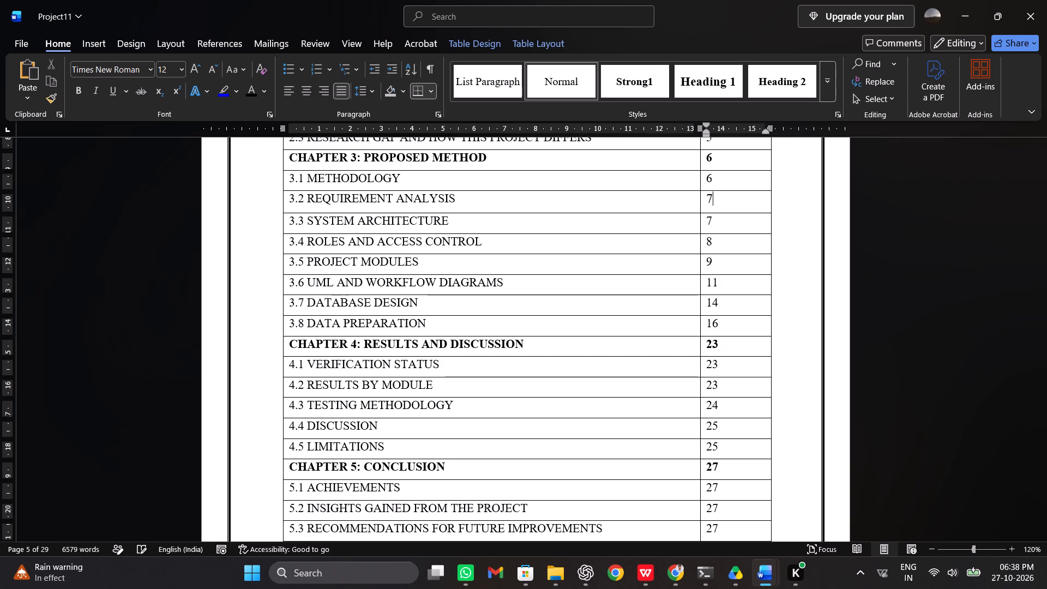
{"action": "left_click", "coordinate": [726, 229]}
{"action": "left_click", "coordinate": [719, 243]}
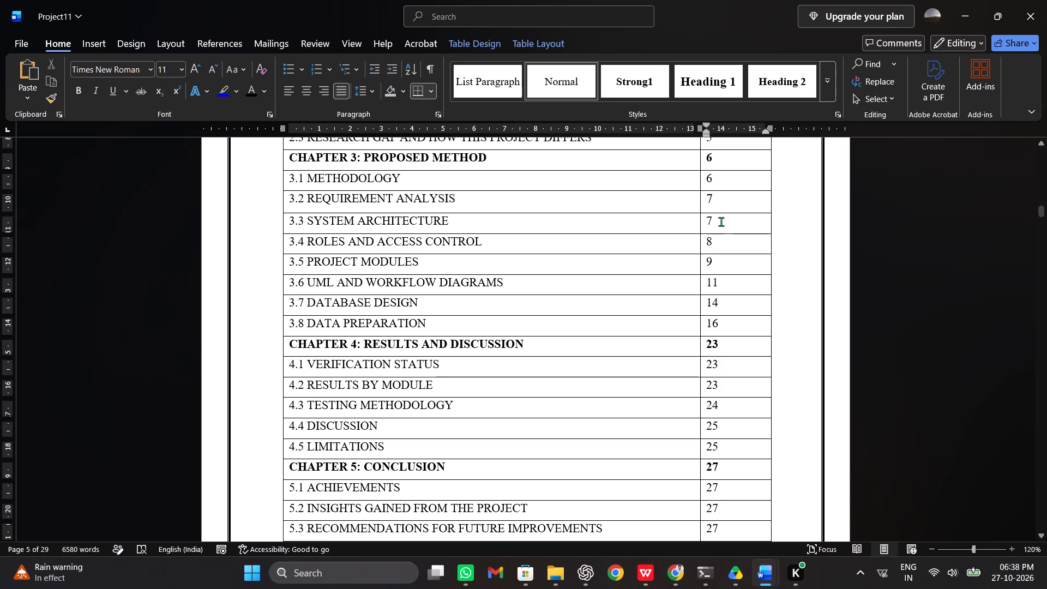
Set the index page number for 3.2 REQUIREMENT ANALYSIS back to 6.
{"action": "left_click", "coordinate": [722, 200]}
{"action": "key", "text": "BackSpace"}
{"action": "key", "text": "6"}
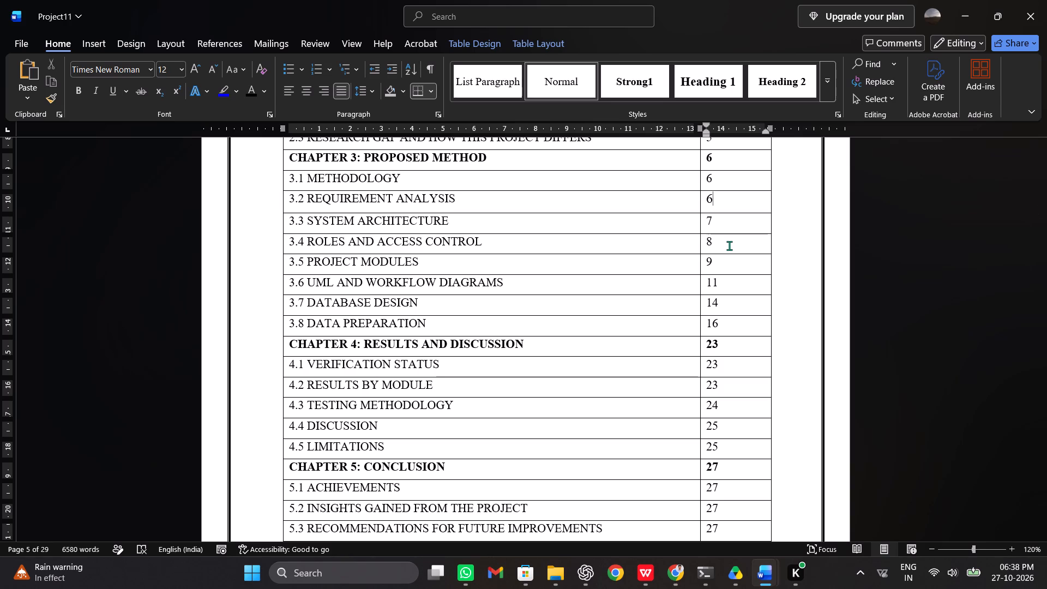
Check the remaining index page numbers, going through the Chapter 3 sections and on to the CHAPTER 4: RESULTS AND DISCUSSION entry.
{"action": "left_click", "coordinate": [729, 245]}
{"action": "left_click", "coordinate": [725, 263]}
{"action": "scroll", "coordinate": [725, 263], "scroll_direction": "down", "scroll_amount": 1}
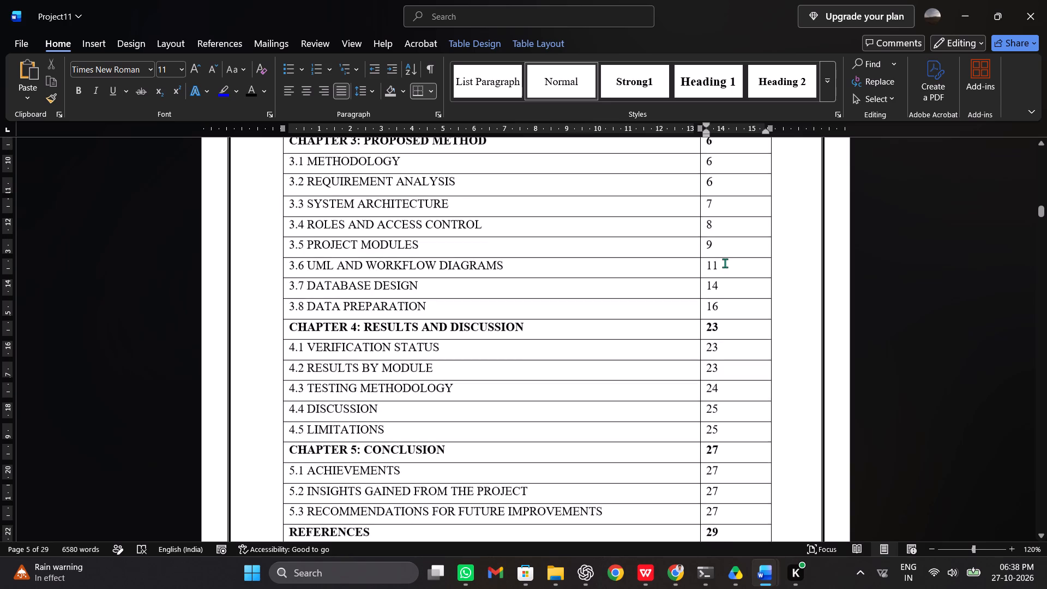
{"action": "scroll", "coordinate": [725, 263], "scroll_direction": "down", "scroll_amount": 1}
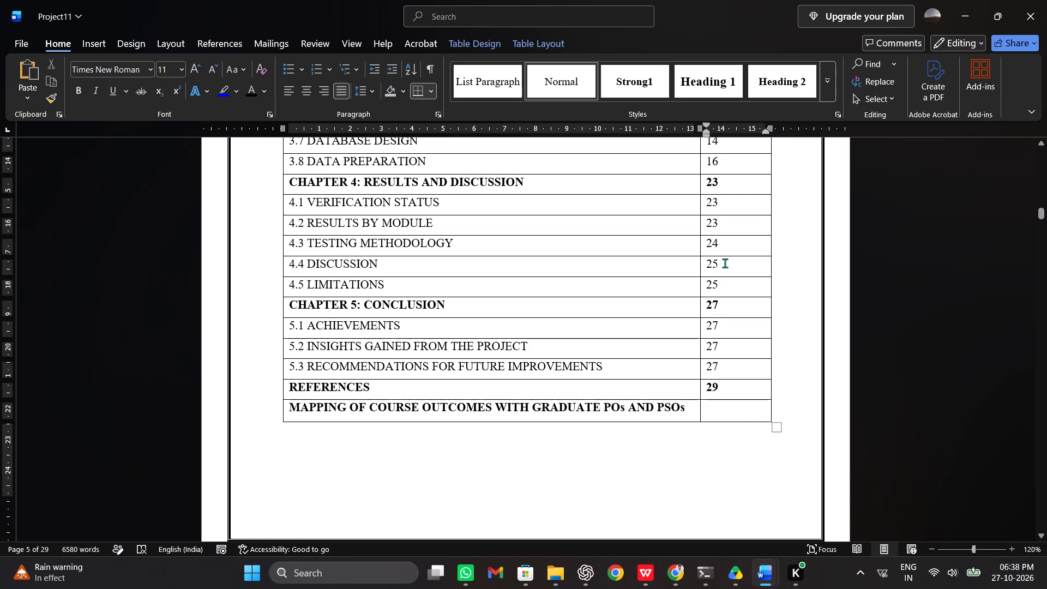
{"action": "scroll", "coordinate": [725, 263], "scroll_direction": "down", "scroll_amount": 1}
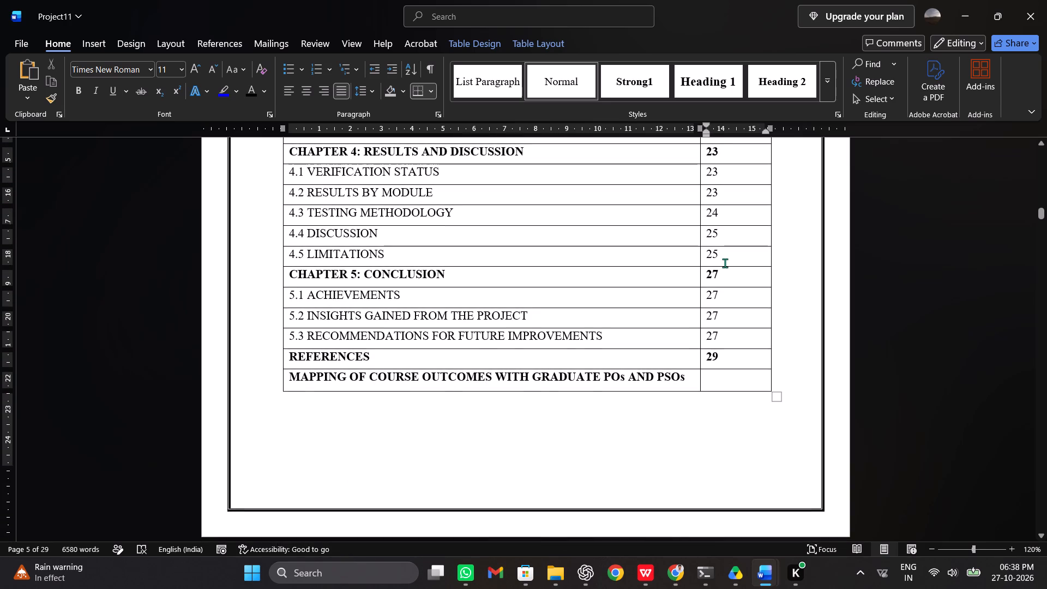
{"action": "scroll", "coordinate": [725, 263], "scroll_direction": "up", "scroll_amount": 2}
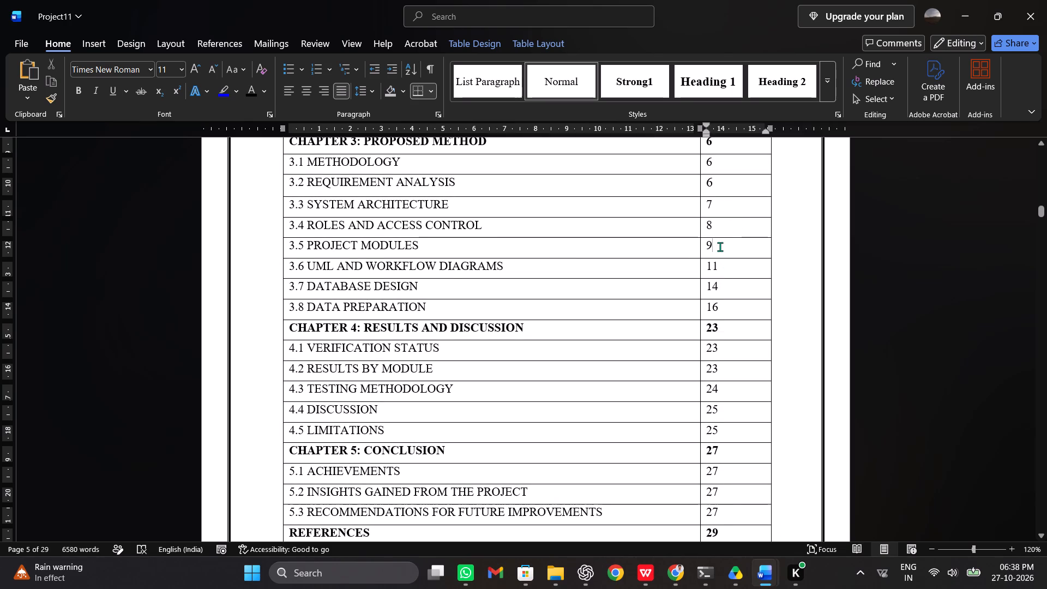
{"action": "left_click", "coordinate": [712, 273]}
{"action": "left_click", "coordinate": [741, 267]}
{"action": "left_click", "coordinate": [725, 257]}
{"action": "left_click", "coordinate": [732, 248]}
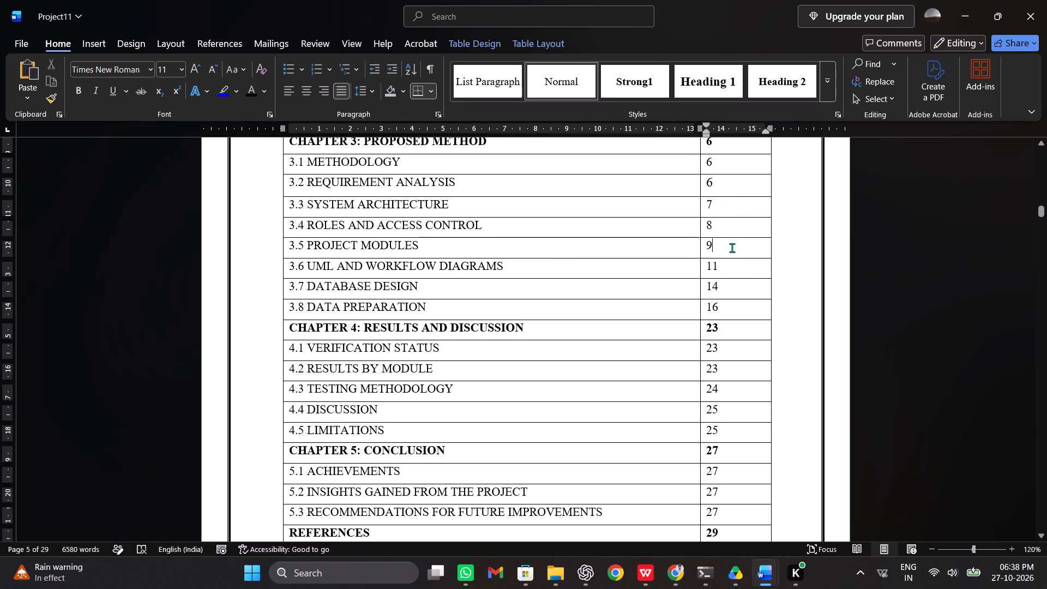
{"action": "left_click", "coordinate": [735, 231]}
{"action": "left_click", "coordinate": [728, 245]}
{"action": "left_click", "coordinate": [725, 262]}
{"action": "left_click", "coordinate": [731, 266]}
{"action": "left_click", "coordinate": [731, 247]}
{"action": "left_click", "coordinate": [719, 289]}
{"action": "left_click", "coordinate": [721, 259]}
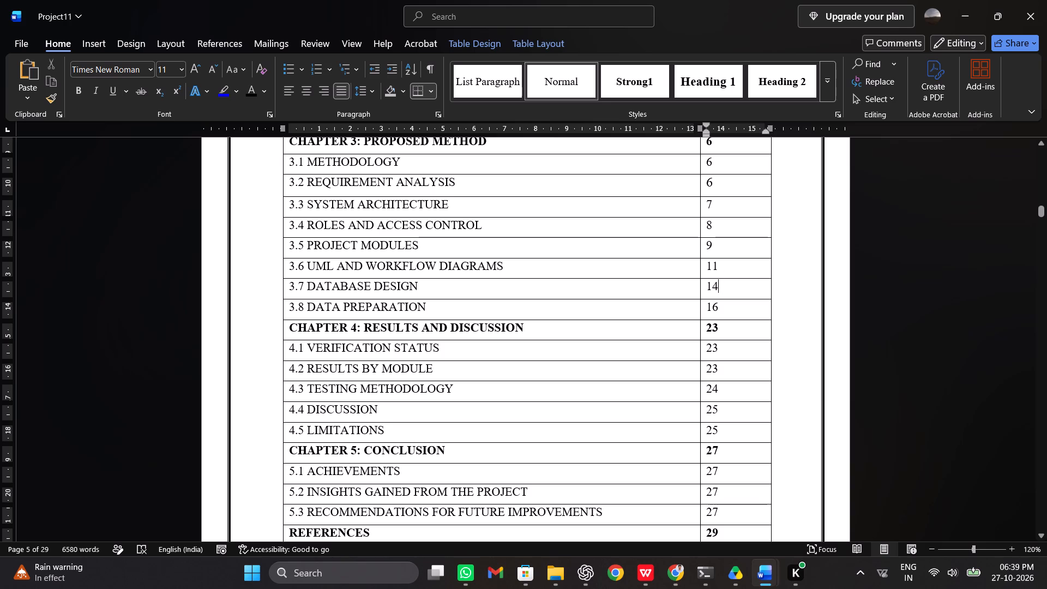
{"action": "left_click", "coordinate": [719, 266]}
{"action": "left_click", "coordinate": [726, 247]}
{"action": "left_click", "coordinate": [730, 226]}
{"action": "left_click", "coordinate": [730, 208]}
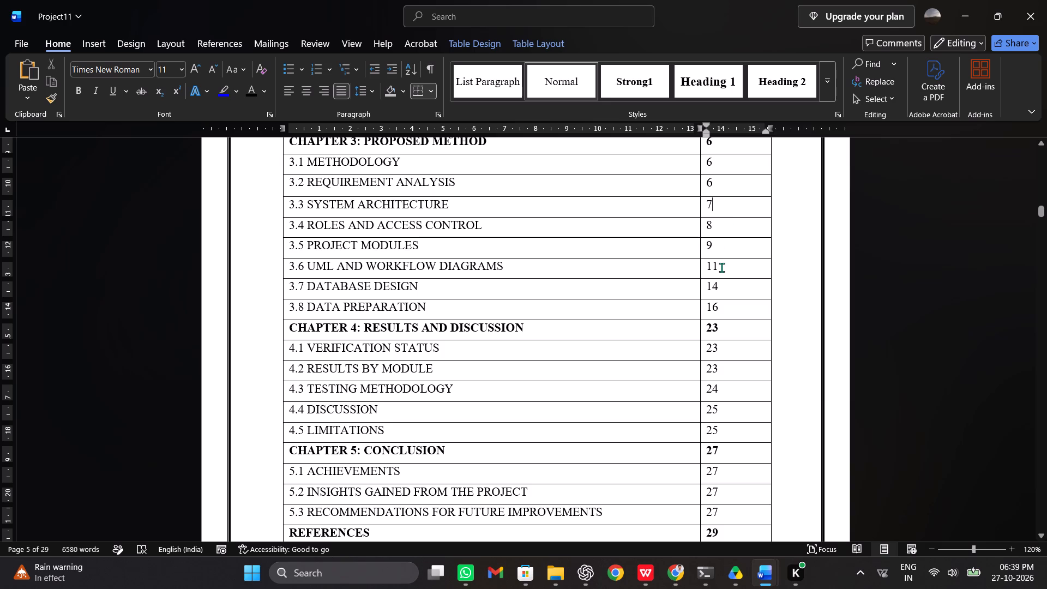
{"action": "left_click", "coordinate": [721, 267]}
{"action": "left_click", "coordinate": [721, 288]}
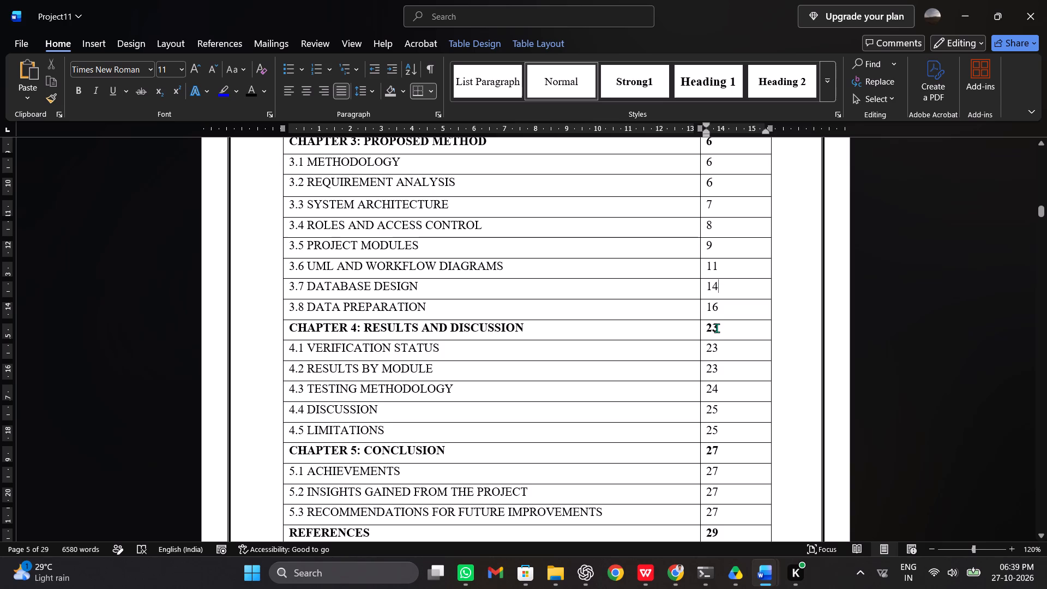
{"action": "scroll", "coordinate": [717, 328], "scroll_direction": "down", "scroll_amount": 1}
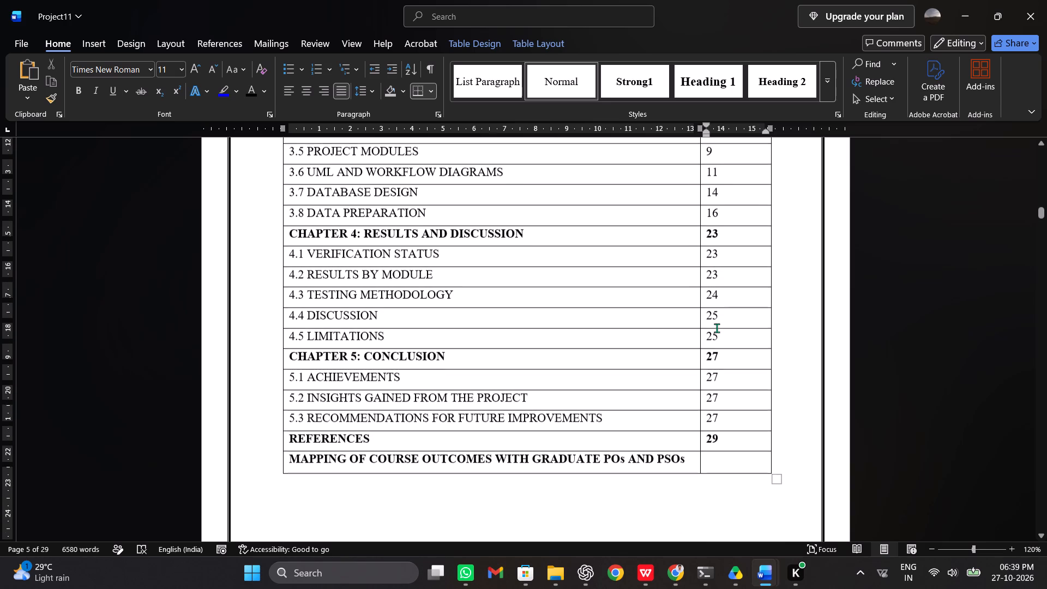
{"action": "left_click", "coordinate": [730, 225]}
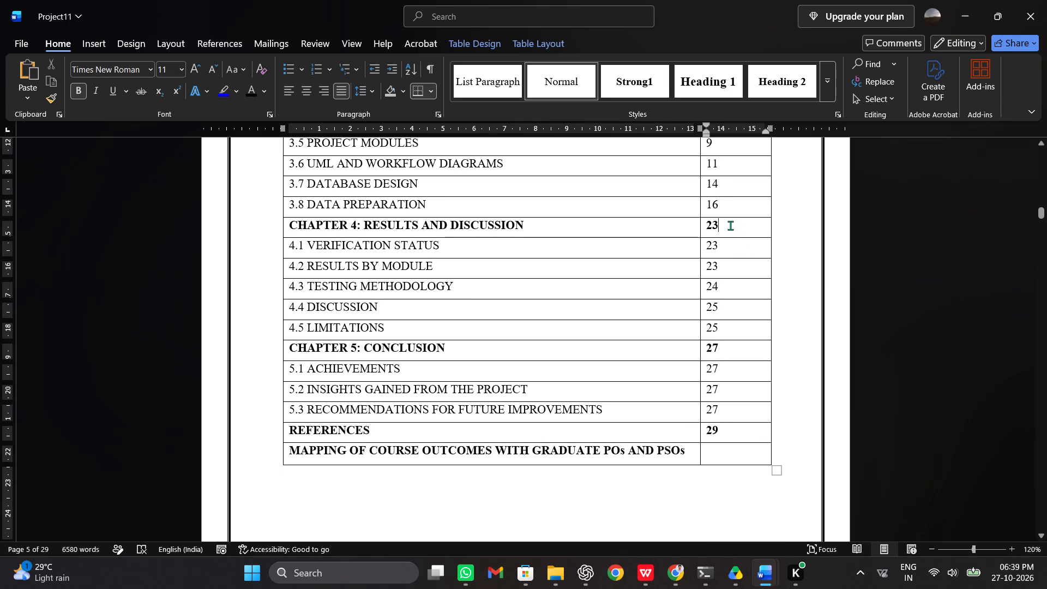
Set the index page numbers for the CHAPTER 4 heading, 4.1 VERIFICATION STATUS and 4.2 RESULTS BY MODULE to 17.
{"action": "key", "text": "BackSpace"}
{"action": "key", "text": "BackSpace"}
{"action": "type", "text": "17"}
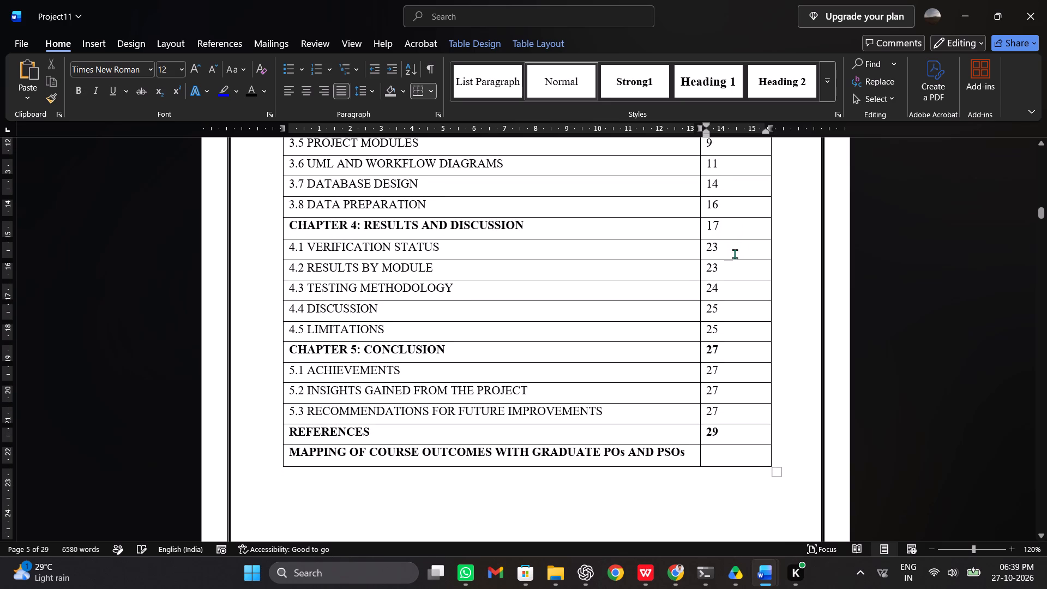
{"action": "left_click", "coordinate": [724, 249]}
{"action": "key", "text": "BackSpace"}
{"action": "key", "text": "BackSpace"}
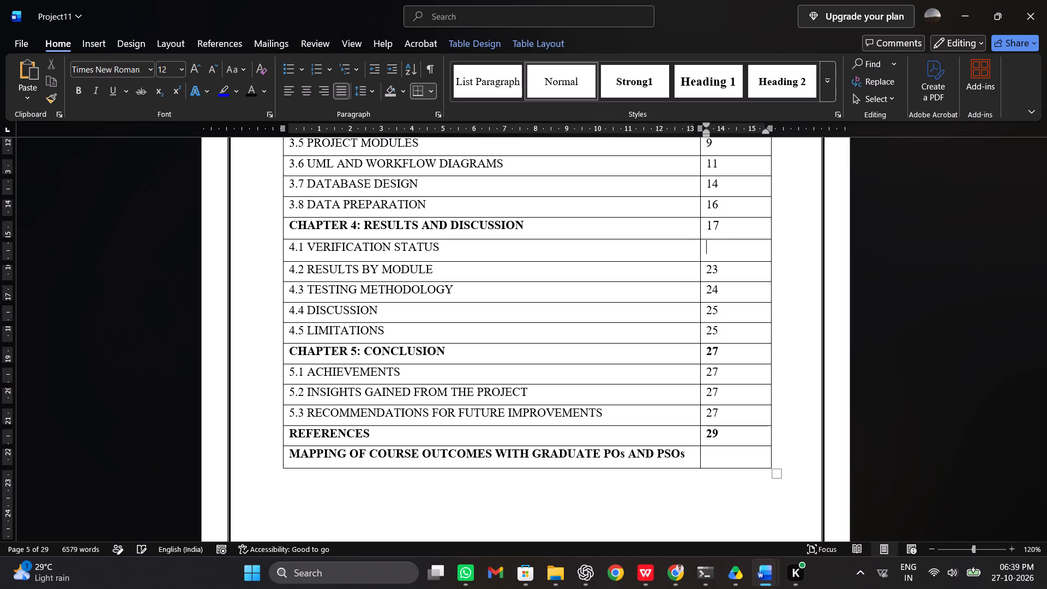
{"action": "type", "text": "17"}
{"action": "left_click", "coordinate": [721, 271]}
{"action": "key", "text": "BackSpace"}
{"action": "key", "text": "BackSpace"}
{"action": "type", "text": "17"}
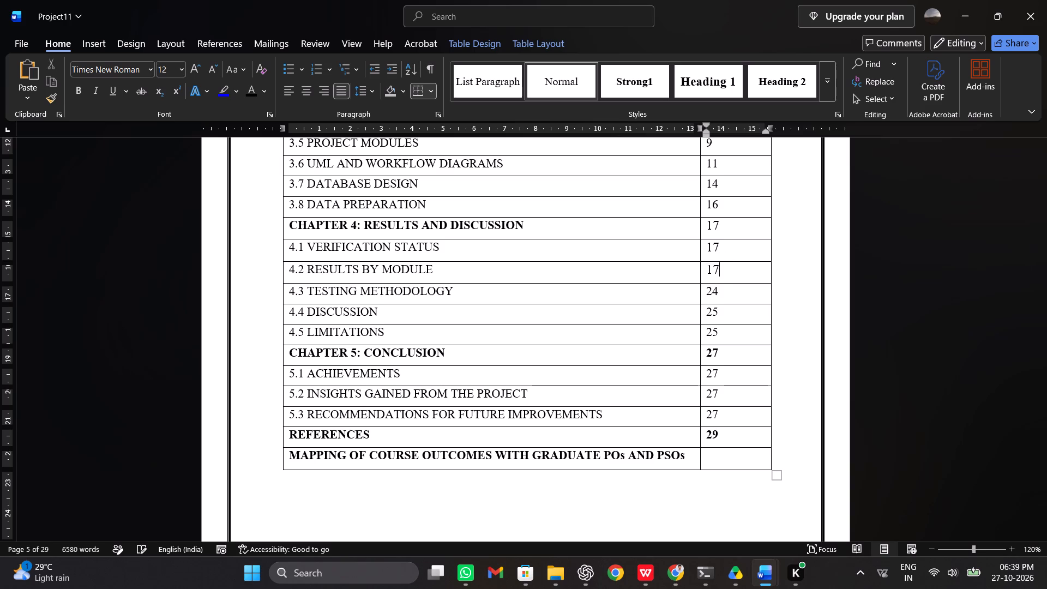
Set the index page number for 4.3 TESTING METHODOLOGY to 18.
{"action": "left_click", "coordinate": [718, 301]}
{"action": "key", "text": "BackSpace"}
{"action": "left_click", "coordinate": [733, 267]}
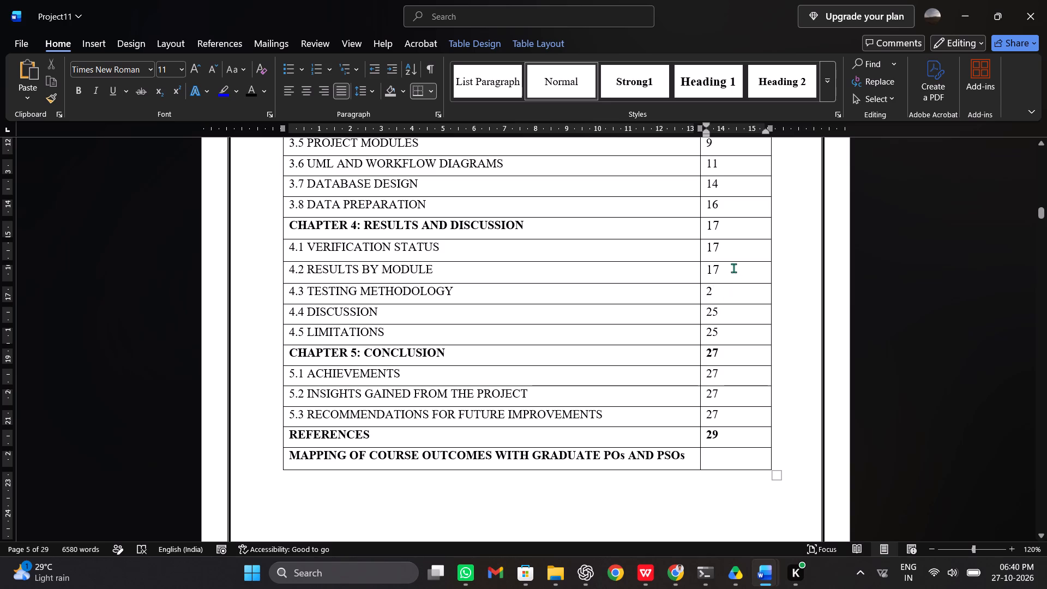
{"action": "left_click", "coordinate": [729, 283]}
{"action": "left_click", "coordinate": [724, 289]}
{"action": "key", "text": "BackSpace"}
{"action": "type", "text": "18"}
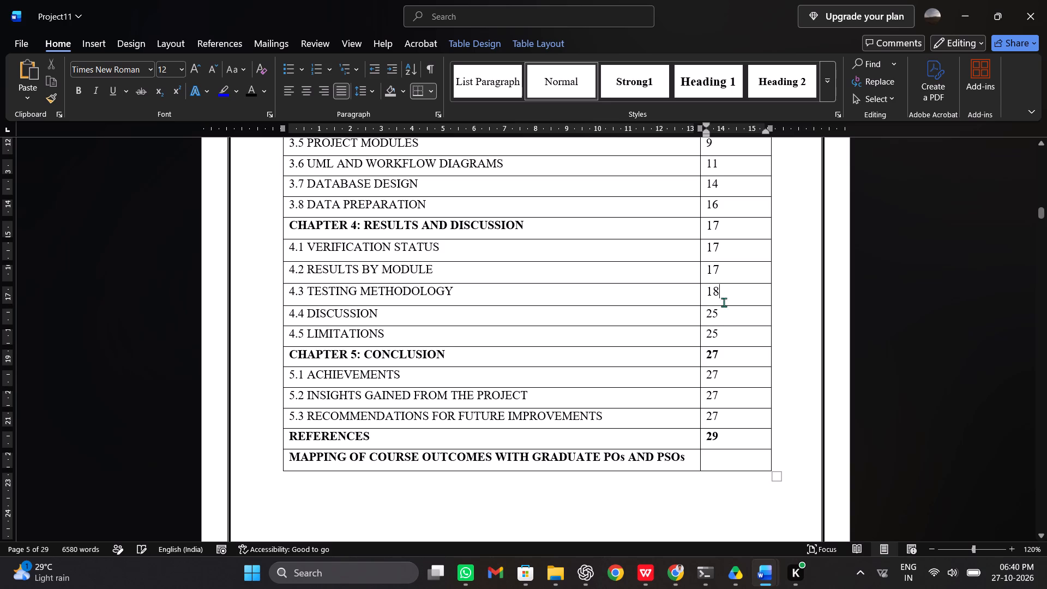
Set the index page numbers for 4.4 DISCUSSION to 19 and 4.5 LIMITATIONS to 20.
{"action": "left_click", "coordinate": [723, 321]}
{"action": "key", "text": "BackSpace"}
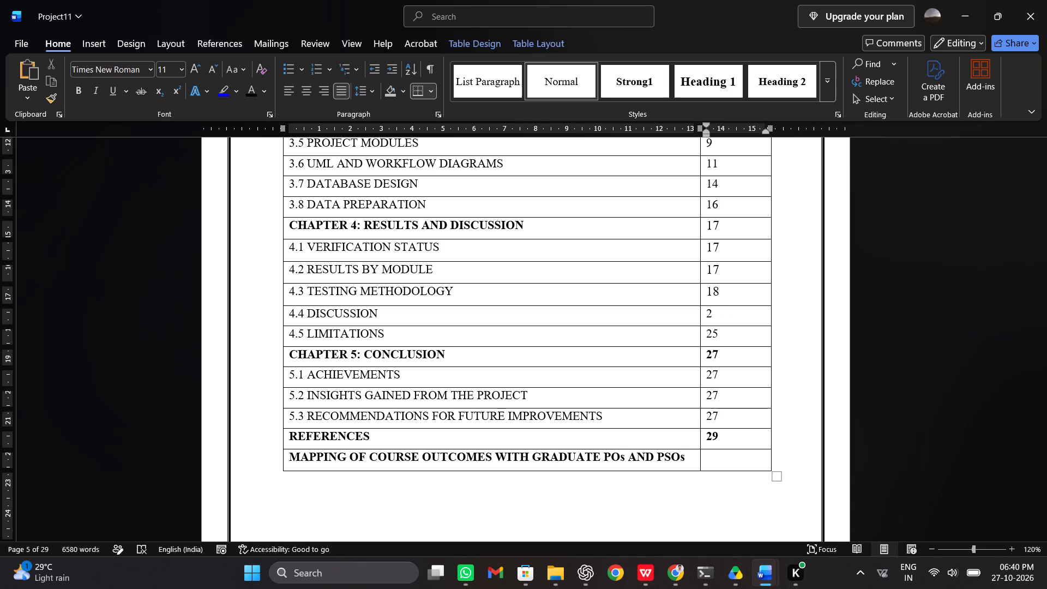
{"action": "key", "text": "BackSpace"}
{"action": "type", "text": "19"}
{"action": "left_click", "coordinate": [724, 342]}
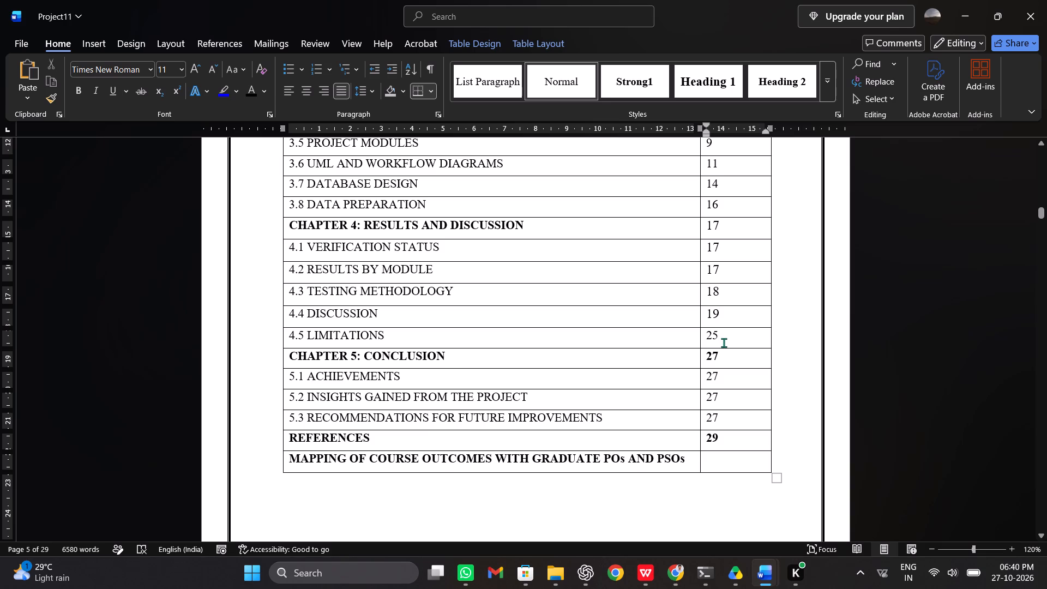
{"action": "key", "text": "BackSpace"}
{"action": "key", "text": "BackSpace"}
{"action": "type", "text": "20"}
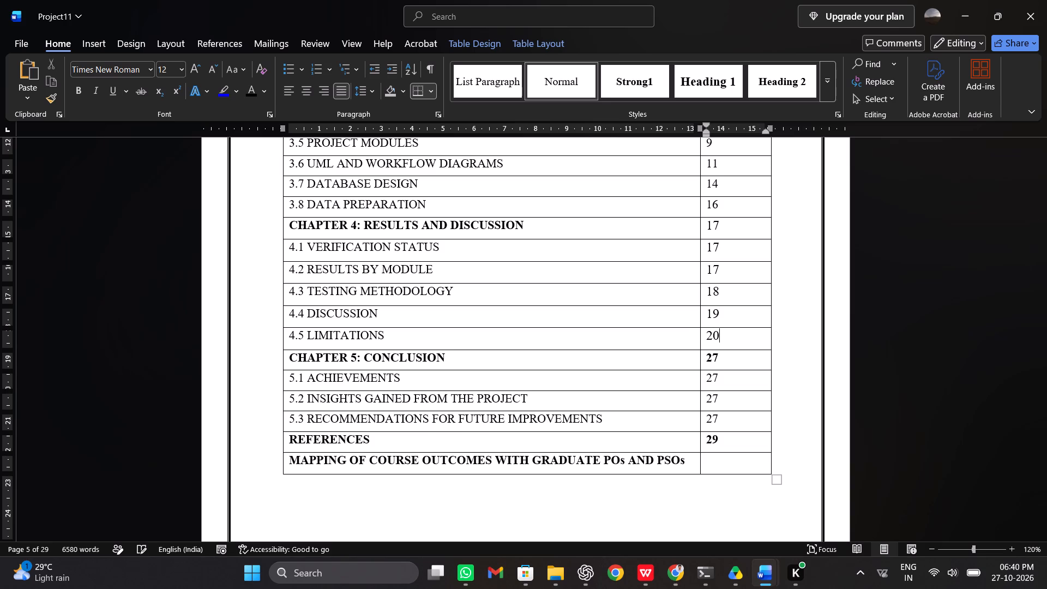
Set the index page numbers for the CHAPTER 5 heading, 5.1 ACHIEVEMENTS and 5.2 INSIGHTS GAINED FROM THE PROJECT to 21.
{"action": "left_click", "coordinate": [720, 358]}
{"action": "key", "text": "BackSpace"}
{"action": "key", "text": "BackSpace"}
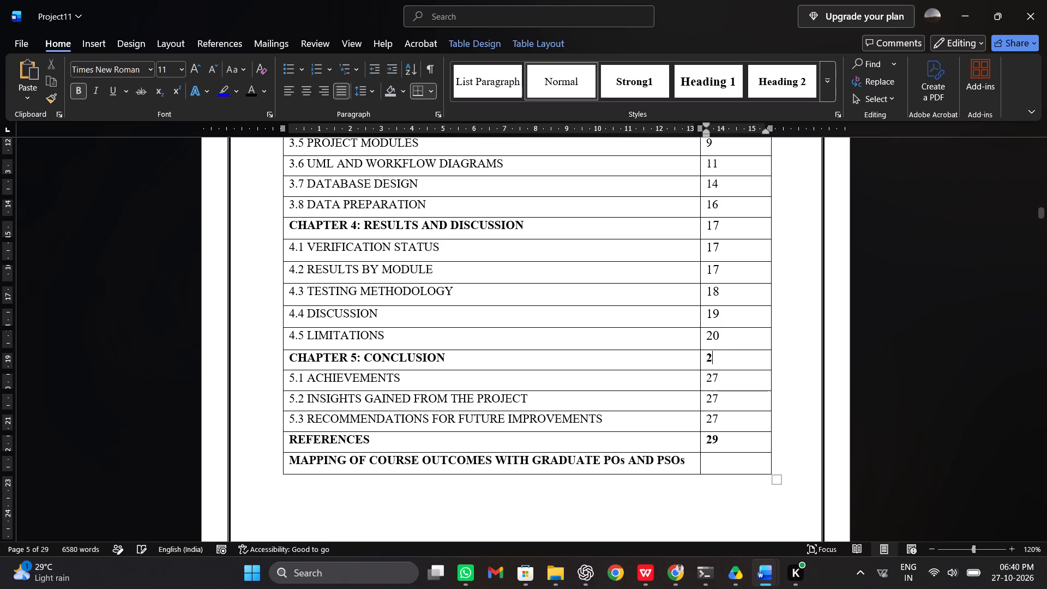
{"action": "type", "text": "21"}
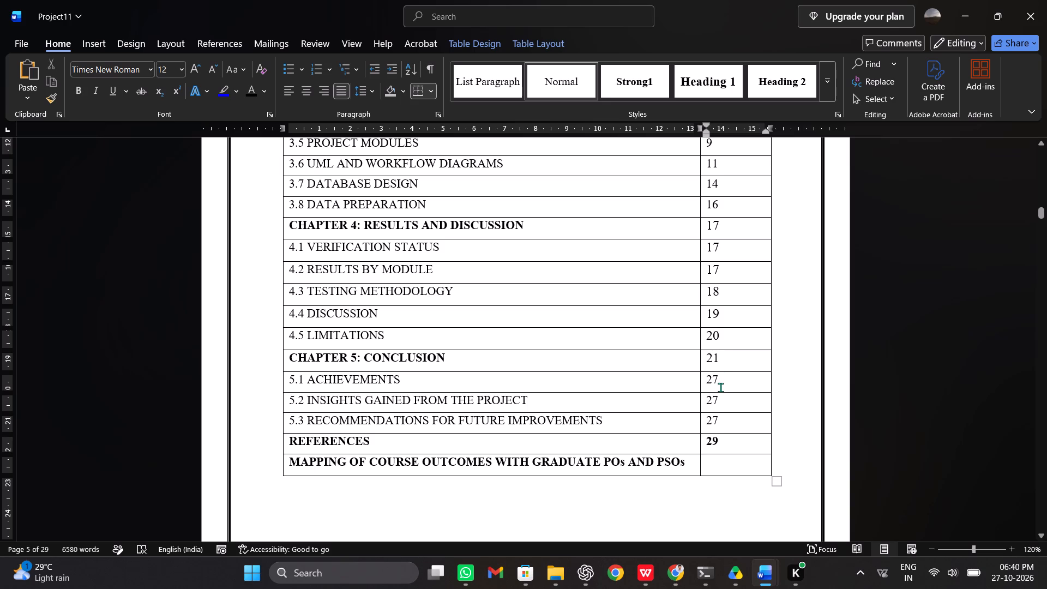
{"action": "left_click", "coordinate": [720, 387]}
{"action": "key", "text": "BackSpace"}
{"action": "key", "text": "BackSpace"}
{"action": "type", "text": "21"}
{"action": "left_click", "coordinate": [724, 413]}
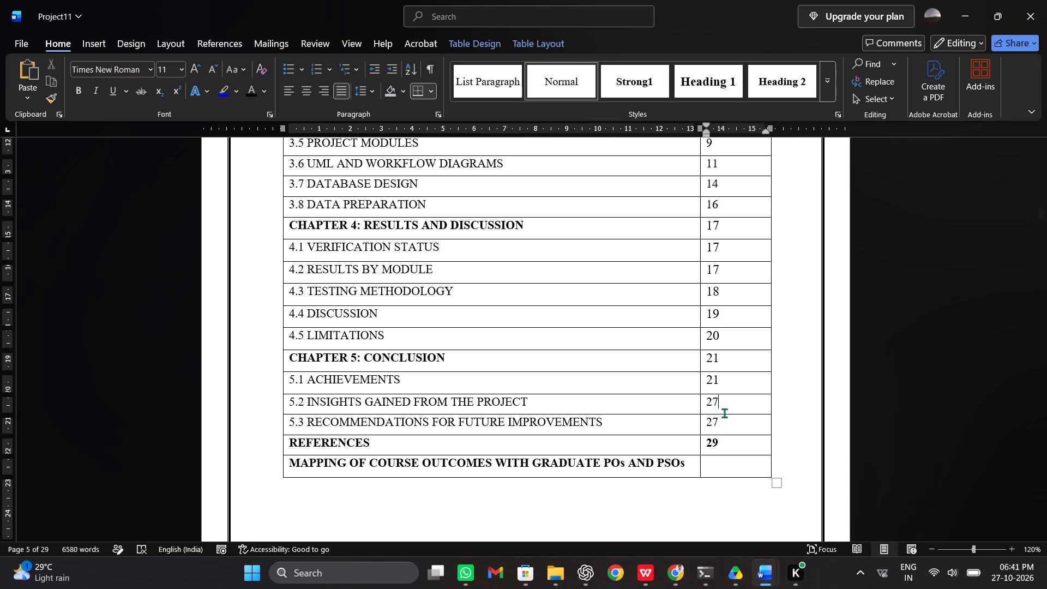
{"action": "key", "text": "BackSpace"}
{"action": "key", "text": "BackSpace"}
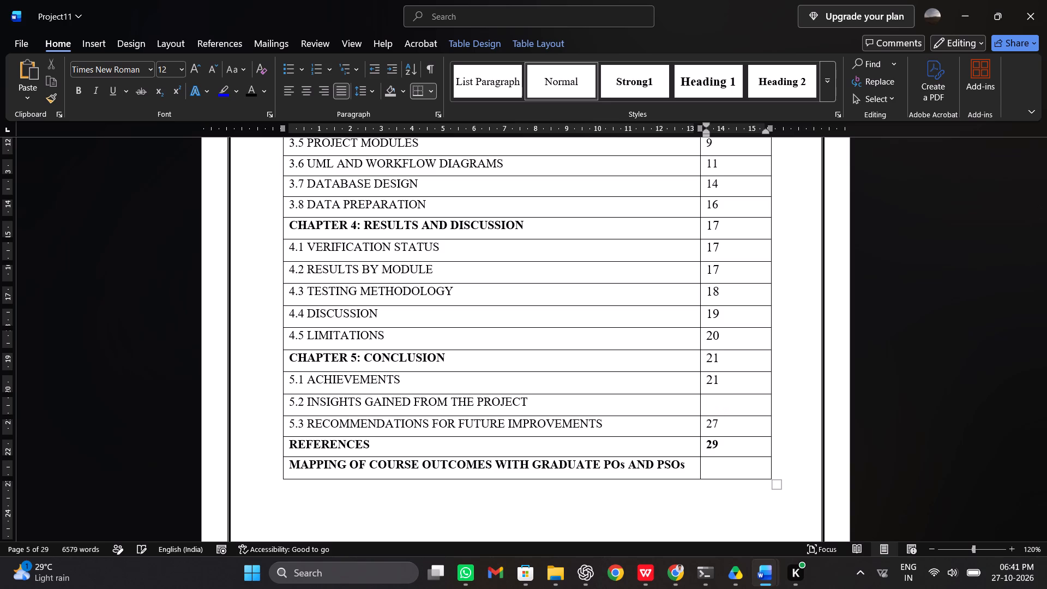
{"action": "type", "text": "21"}
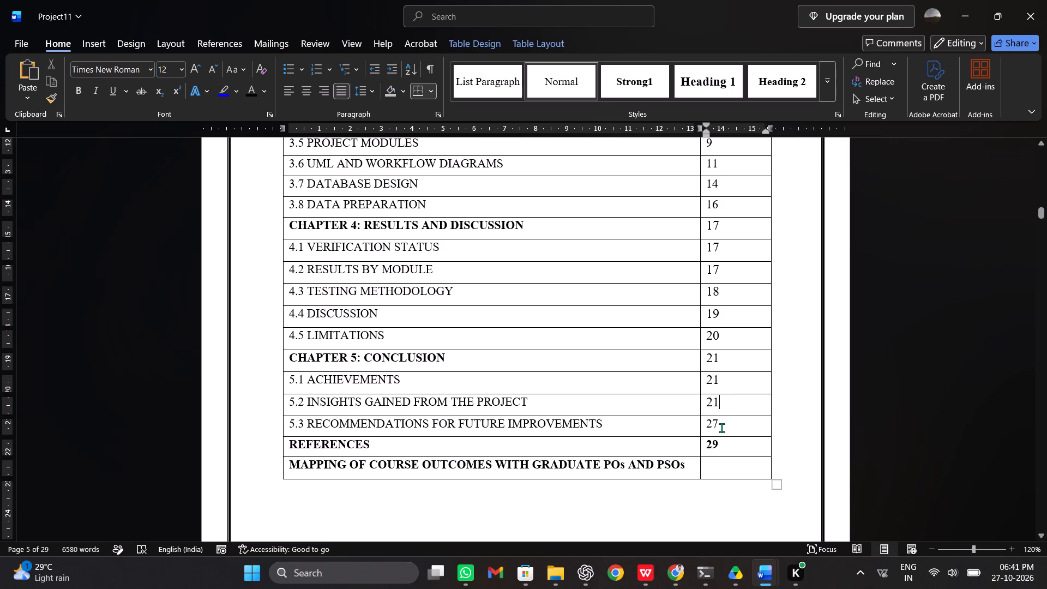
Set the index page numbers for 5.3 RECOMMENDATIONS FOR FUTURE IMPROVEMENTS to 22 and REFERENCES to 23.
{"action": "left_click", "coordinate": [721, 428]}
{"action": "key", "text": "BackSpace"}
{"action": "key", "text": "BackSpace"}
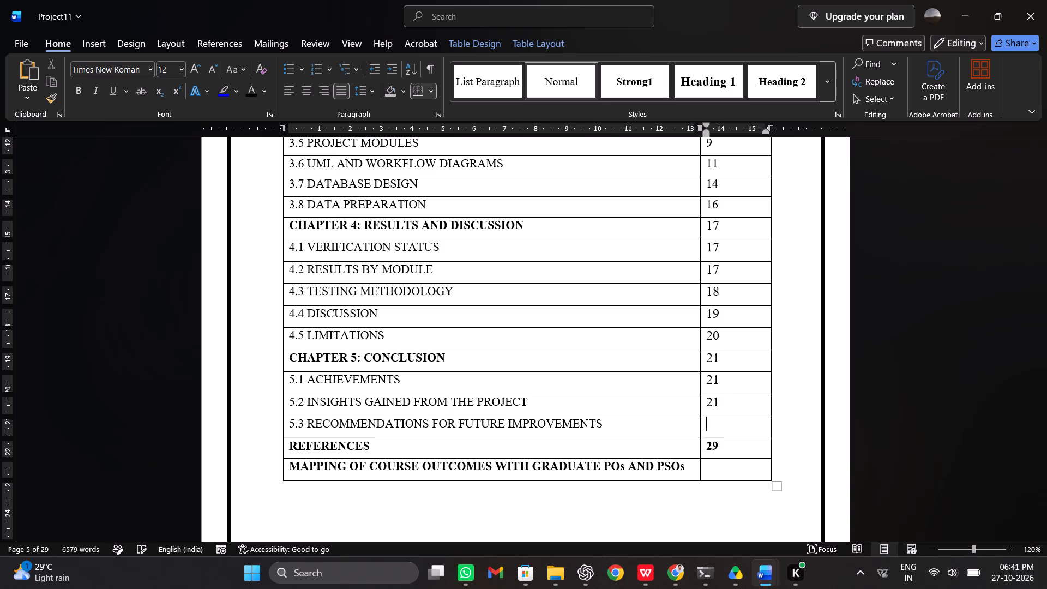
{"action": "type", "text": "22"}
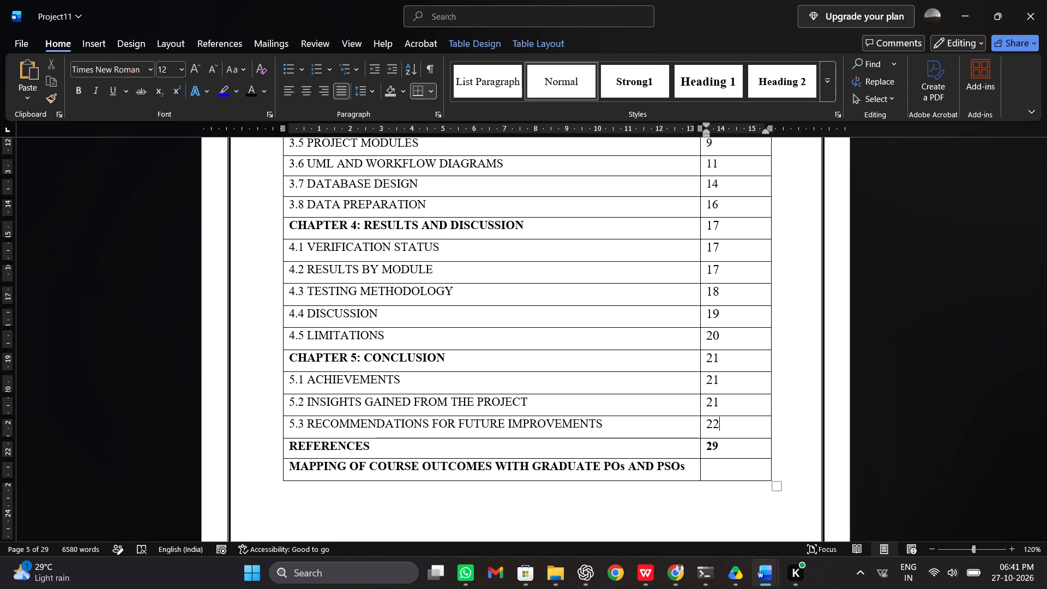
{"action": "scroll", "coordinate": [721, 428], "scroll_direction": "down", "scroll_amount": 1}
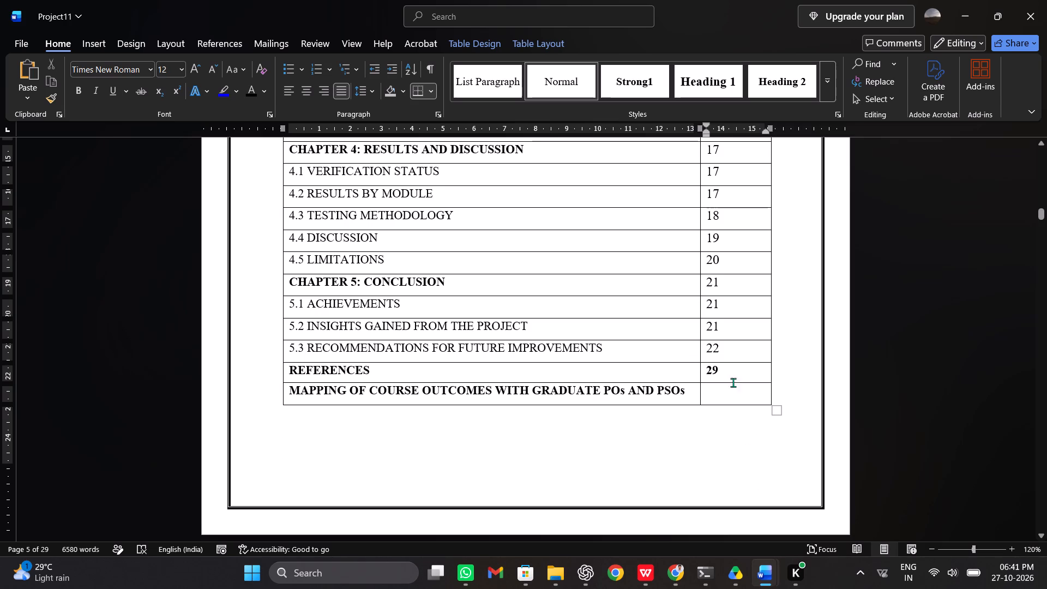
{"action": "left_click", "coordinate": [724, 371]}
{"action": "key", "text": "BackSpace"}
{"action": "key", "text": "3"}
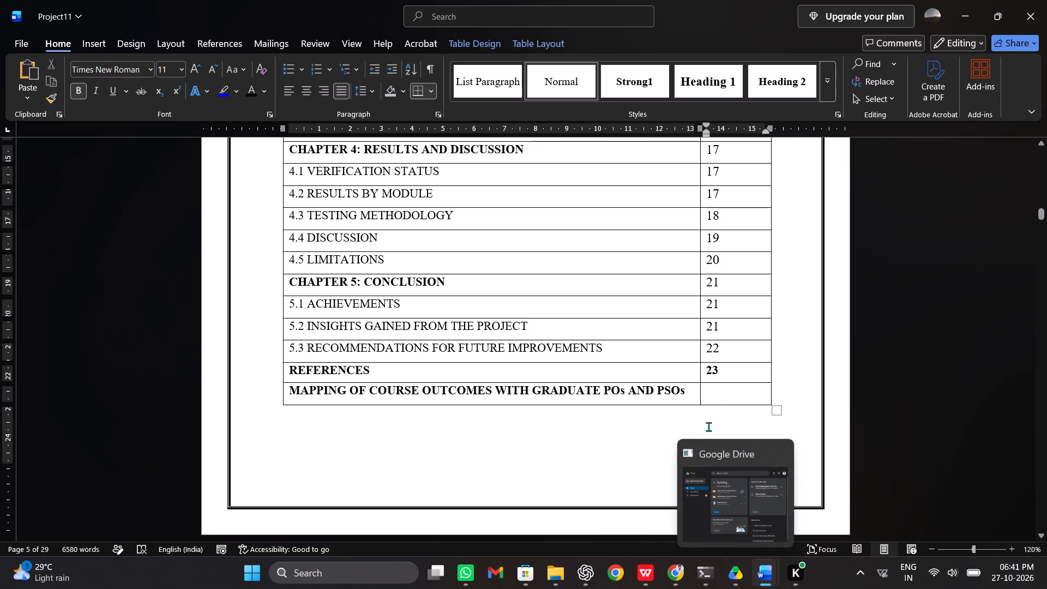
Save the Project11 report.
{"action": "left_click", "coordinate": [704, 419]}
{"action": "key", "text": "ctrl+s"}
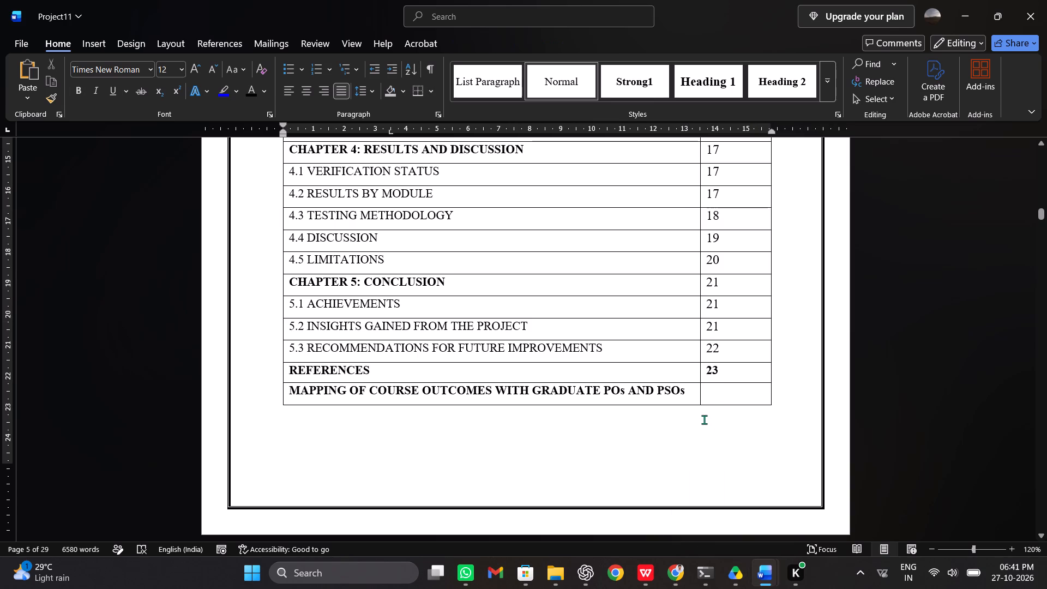
Go to the Appendix A: Summary of Local Commands page at the end of the report.
{"action": "left_click", "coordinate": [899, 366]}
{"action": "scroll", "coordinate": [899, 366], "scroll_direction": "down", "scroll_amount": 20}
{"action": "scroll", "coordinate": [899, 366], "scroll_direction": "down", "scroll_amount": 20}
{"action": "scroll", "coordinate": [899, 366], "scroll_direction": "down", "scroll_amount": 20}
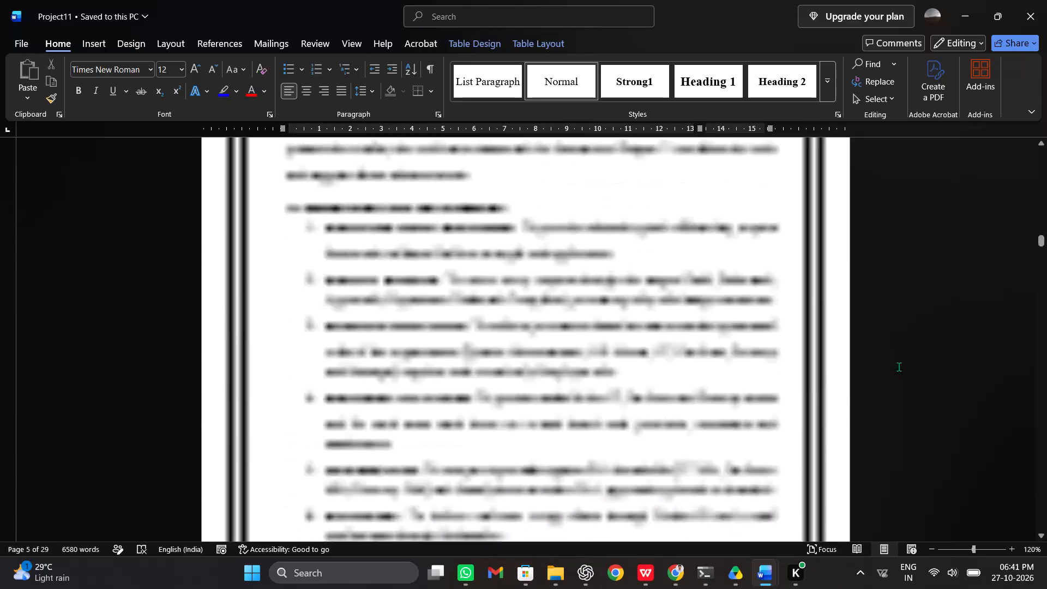
{"action": "scroll", "coordinate": [899, 366], "scroll_direction": "down", "scroll_amount": 20}
{"action": "scroll", "coordinate": [899, 366], "scroll_direction": "down", "scroll_amount": 20}
{"action": "scroll", "coordinate": [899, 366], "scroll_direction": "down", "scroll_amount": 20}
{"action": "scroll", "coordinate": [899, 366], "scroll_direction": "down", "scroll_amount": 3}
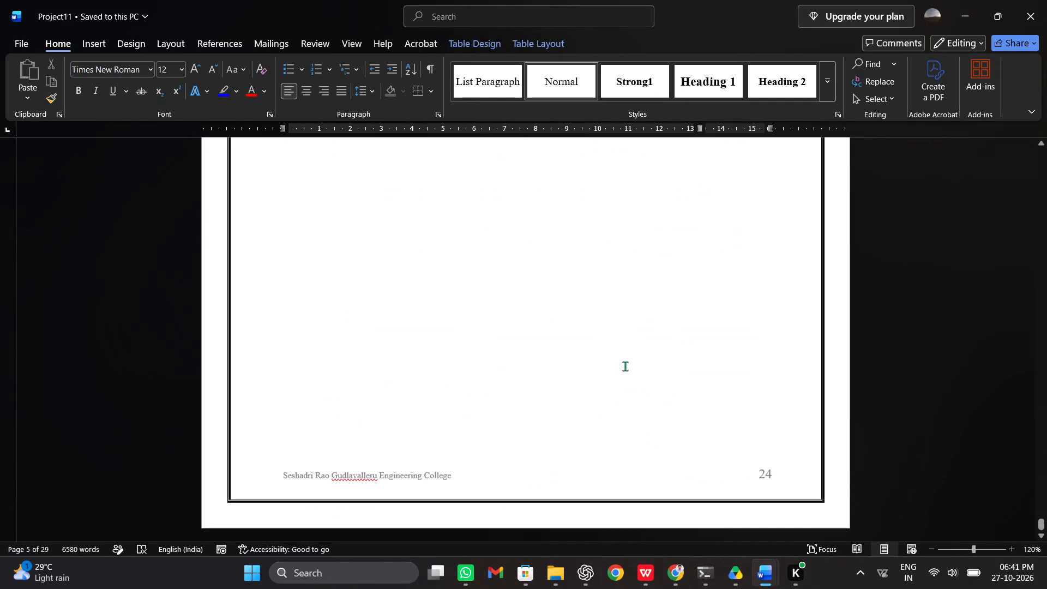
{"action": "scroll", "coordinate": [625, 366], "scroll_direction": "down", "scroll_amount": 2, "text": "ctrl"}
{"action": "scroll", "coordinate": [625, 366], "scroll_direction": "up", "scroll_amount": 1}
{"action": "scroll", "coordinate": [625, 366], "scroll_direction": "down", "scroll_amount": 9}
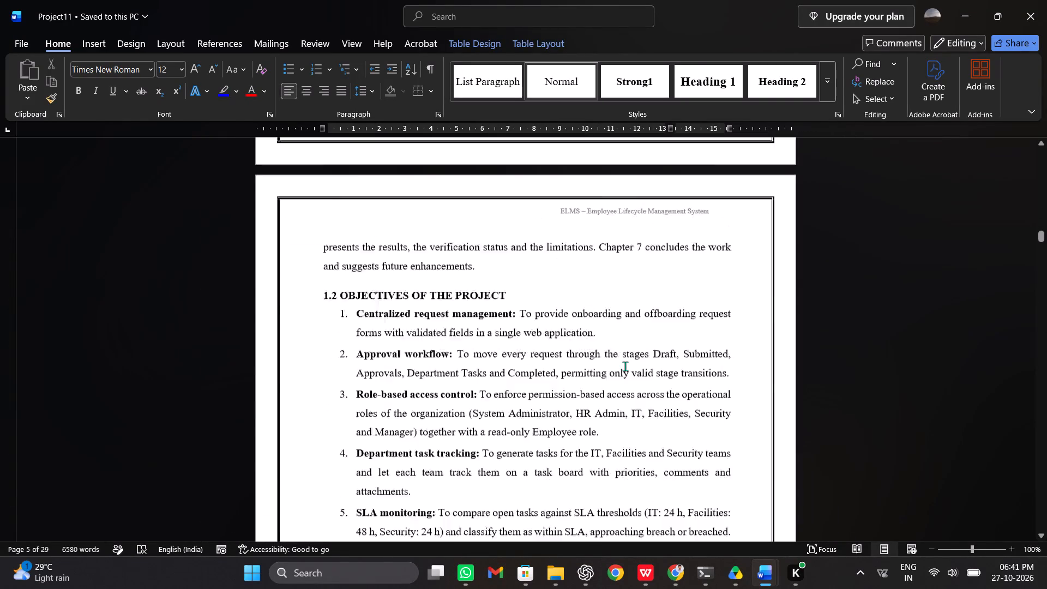
{"action": "scroll", "coordinate": [625, 366], "scroll_direction": "down", "scroll_amount": 20}
{"action": "scroll", "coordinate": [625, 366], "scroll_direction": "down", "scroll_amount": 20}
{"action": "scroll", "coordinate": [625, 366], "scroll_direction": "down", "scroll_amount": 20}
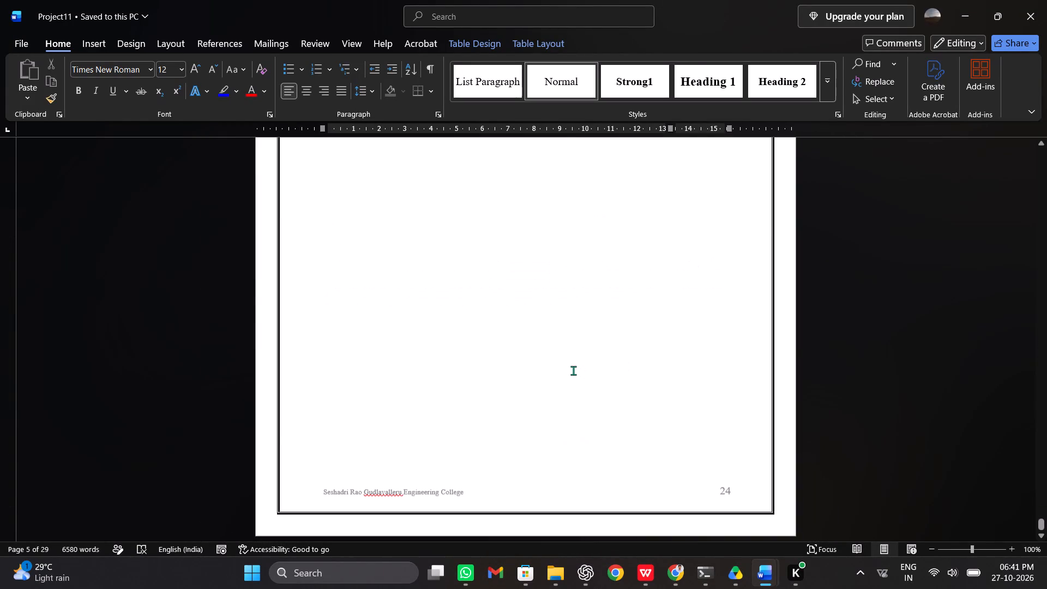
{"action": "scroll", "coordinate": [573, 370], "scroll_direction": "up", "scroll_amount": 3}
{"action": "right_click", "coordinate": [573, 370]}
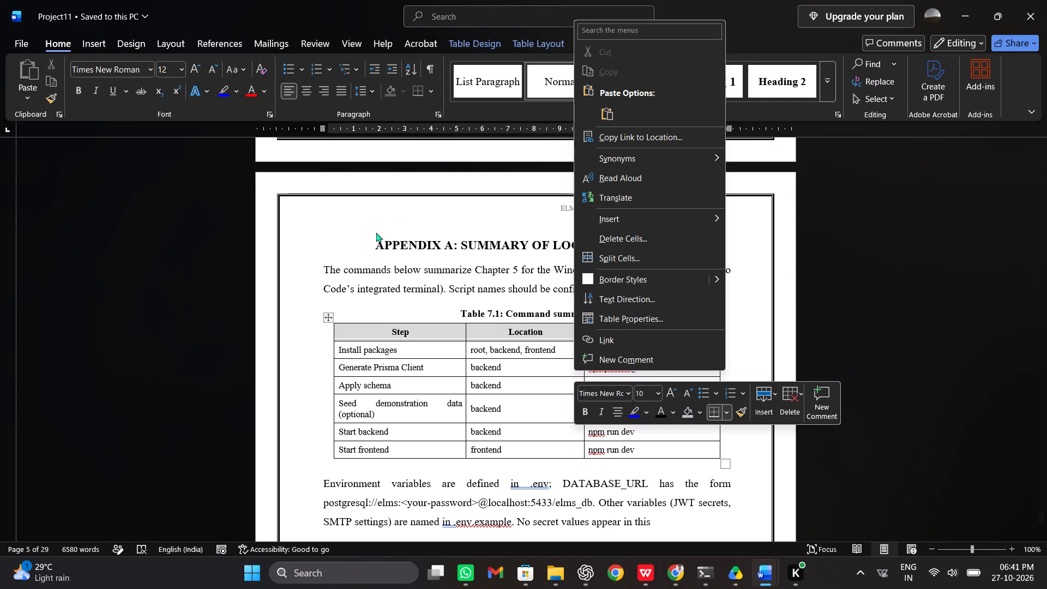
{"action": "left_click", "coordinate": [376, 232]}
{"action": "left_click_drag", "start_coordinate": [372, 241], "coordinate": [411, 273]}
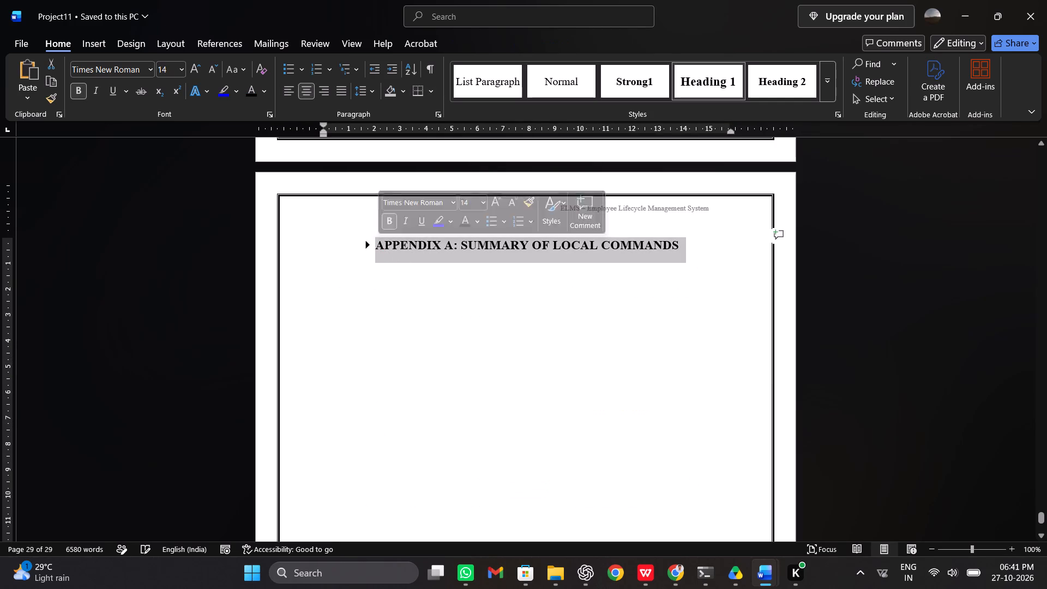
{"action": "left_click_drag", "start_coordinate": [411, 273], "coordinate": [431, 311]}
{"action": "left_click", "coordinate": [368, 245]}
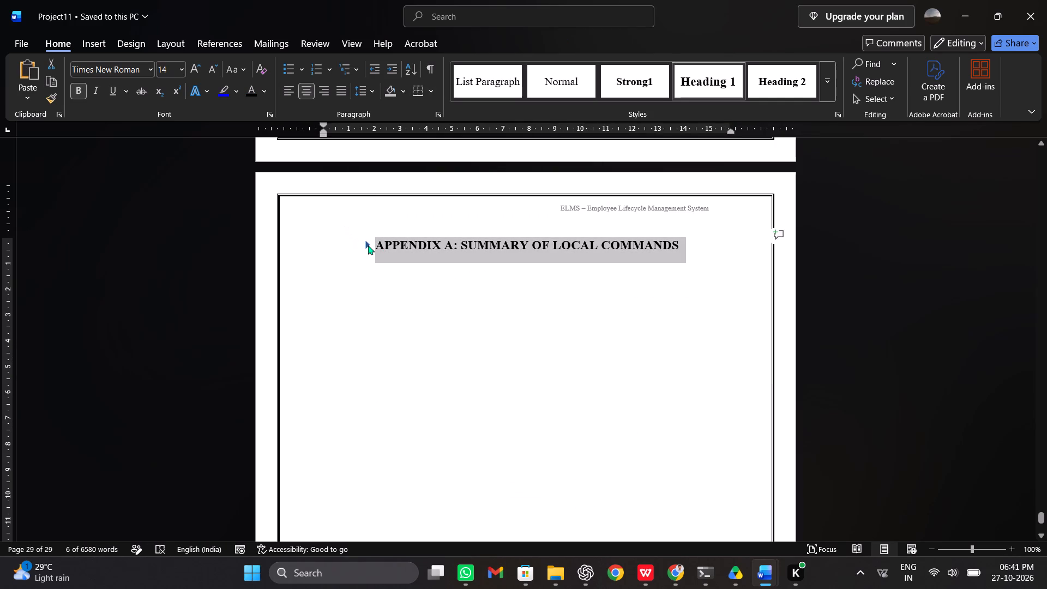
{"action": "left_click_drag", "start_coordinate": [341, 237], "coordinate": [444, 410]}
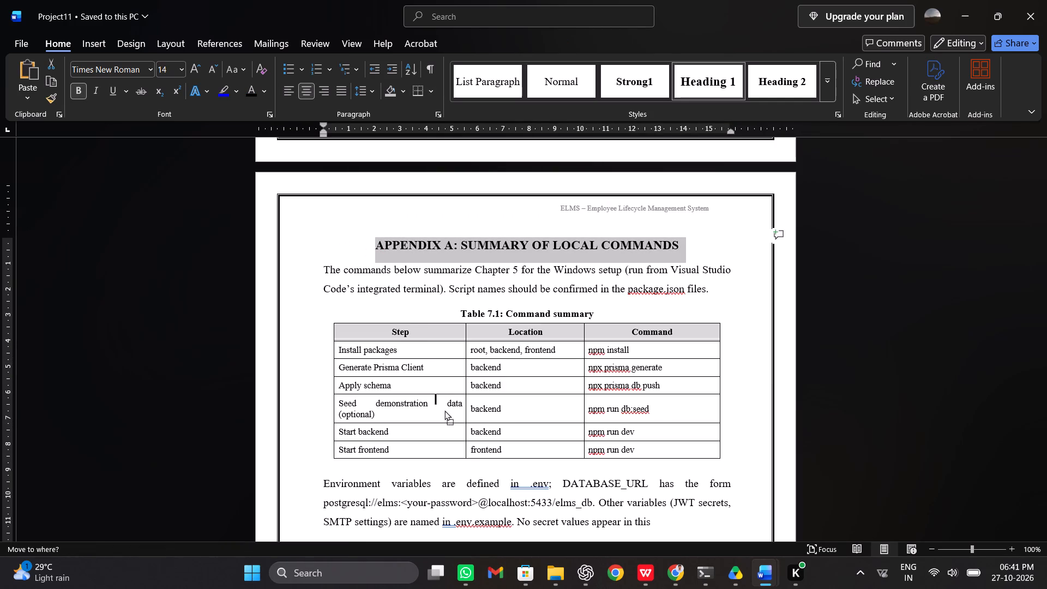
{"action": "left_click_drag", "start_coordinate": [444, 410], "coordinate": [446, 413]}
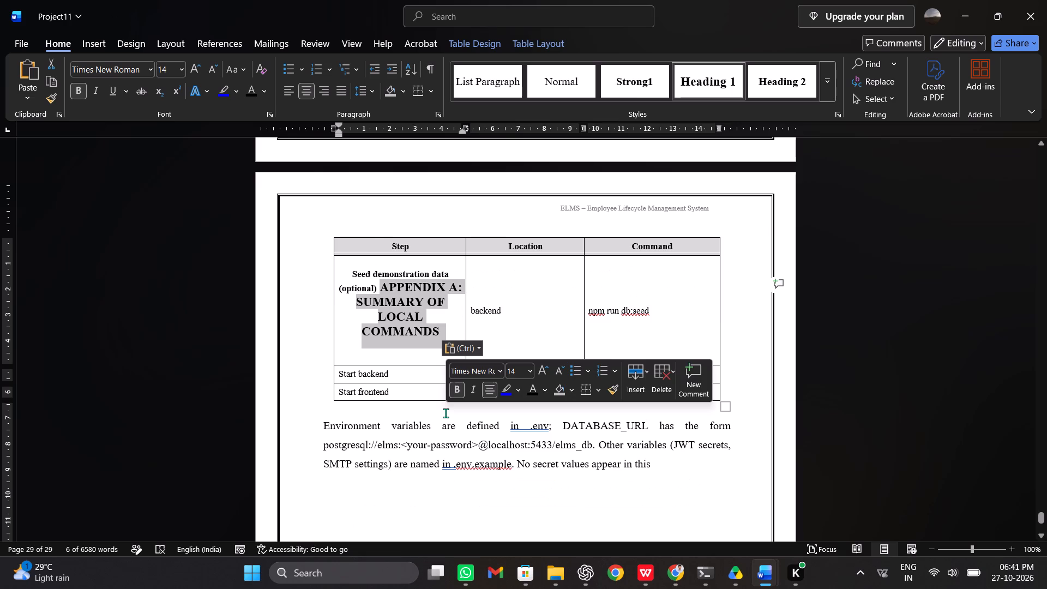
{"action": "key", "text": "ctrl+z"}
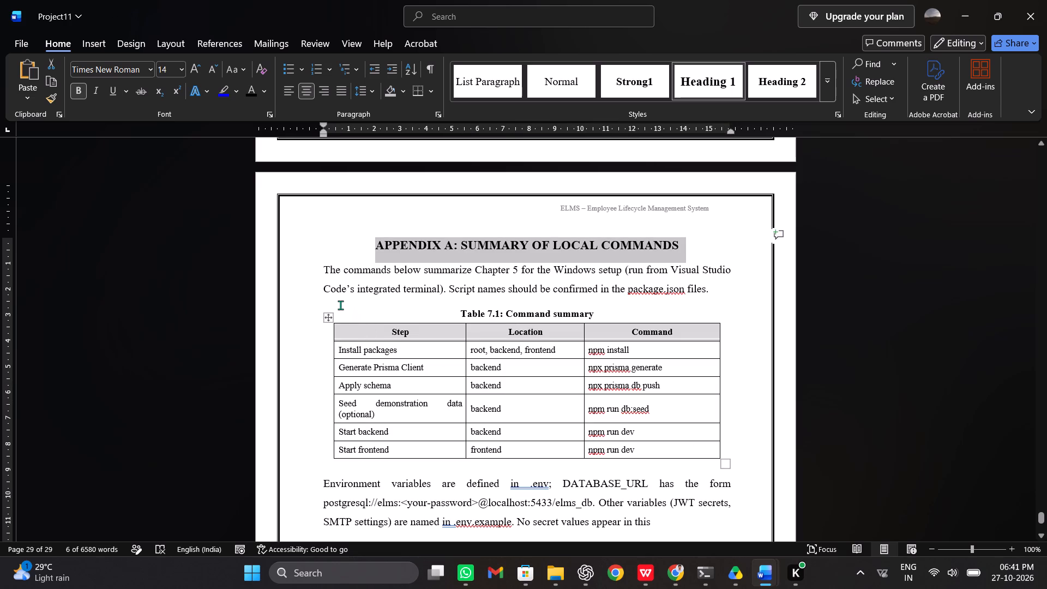
Delete the entire Appendix A content, including its heading, the Table 7.1 command summary and the surrounding paragraphs.
{"action": "left_click_drag", "start_coordinate": [324, 281], "coordinate": [454, 470]}
{"action": "key", "text": "BackSpace"}
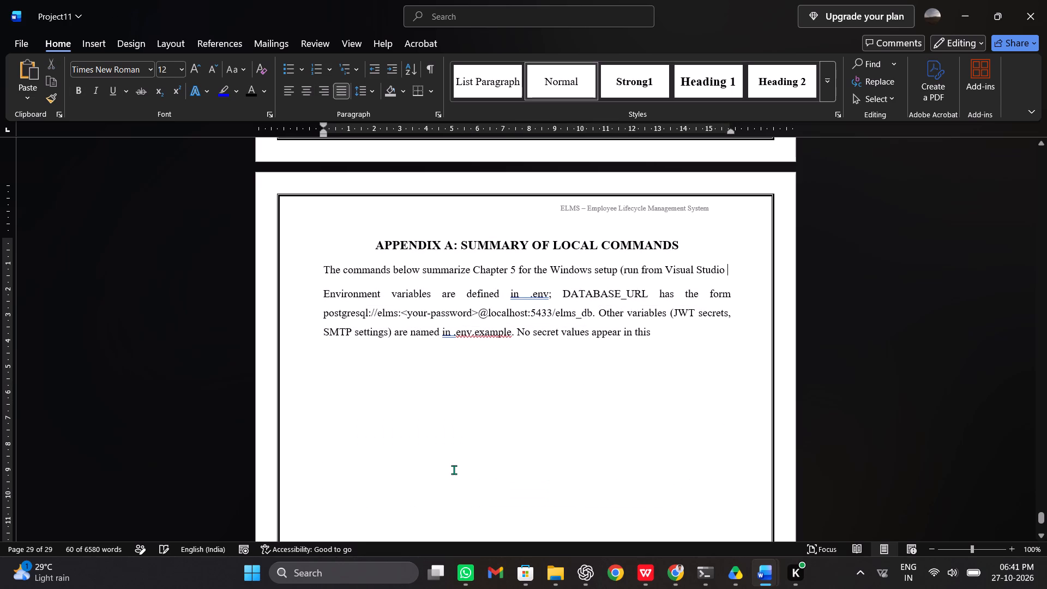
{"action": "left_click_drag", "start_coordinate": [656, 340], "coordinate": [407, 245]}
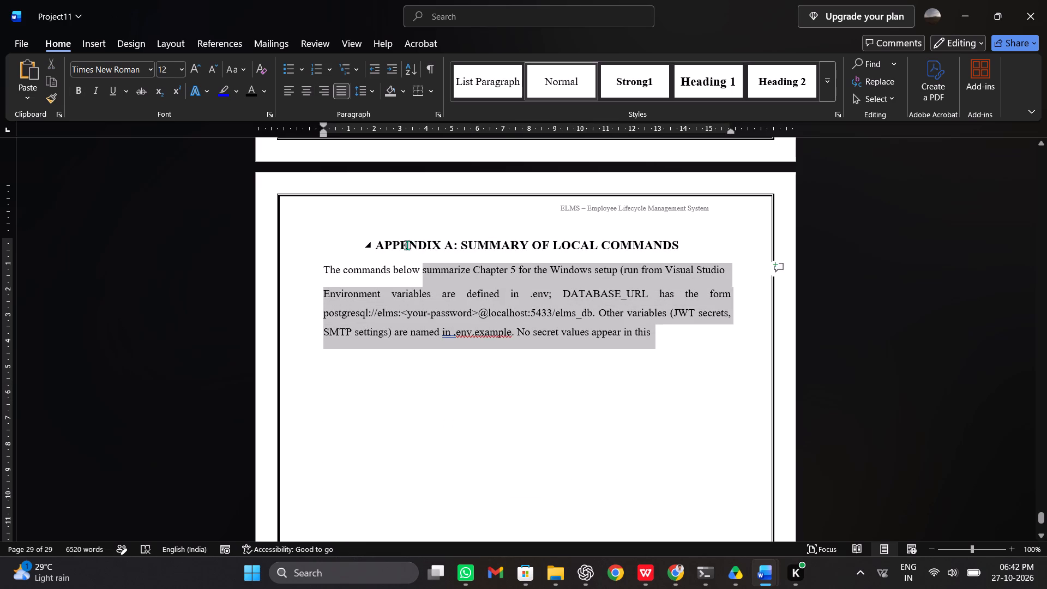
{"action": "left_click_drag", "start_coordinate": [407, 245], "coordinate": [405, 245]}
{"action": "key", "text": "BackSpace"}
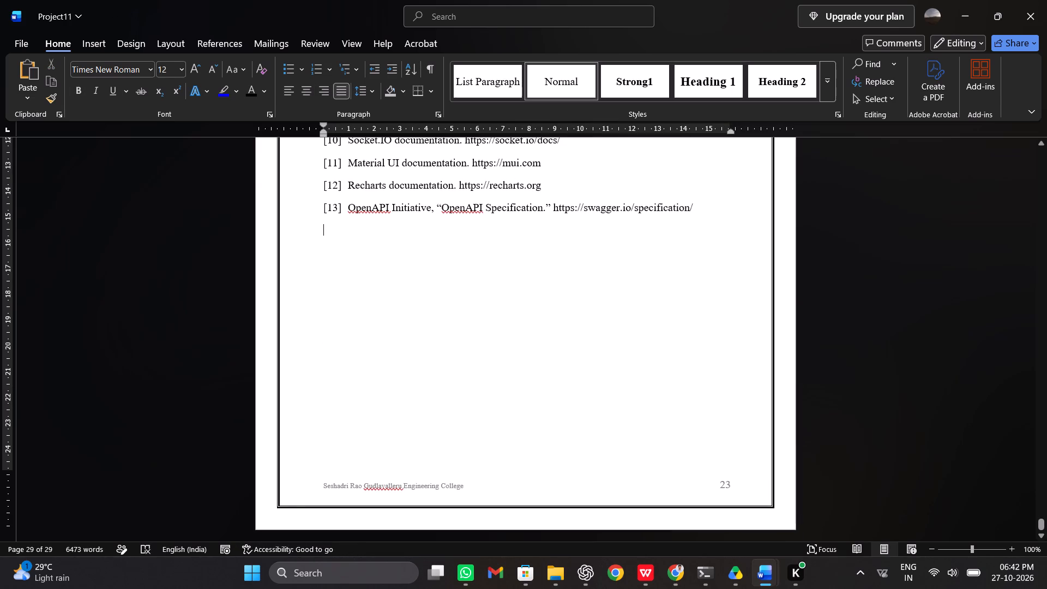
Return to the index page and save the Project11 report.
{"action": "scroll", "coordinate": [405, 245], "scroll_direction": "up", "scroll_amount": 20}
{"action": "scroll", "coordinate": [405, 245], "scroll_direction": "up", "scroll_amount": 20}
{"action": "scroll", "coordinate": [405, 245], "scroll_direction": "up", "scroll_amount": 20}
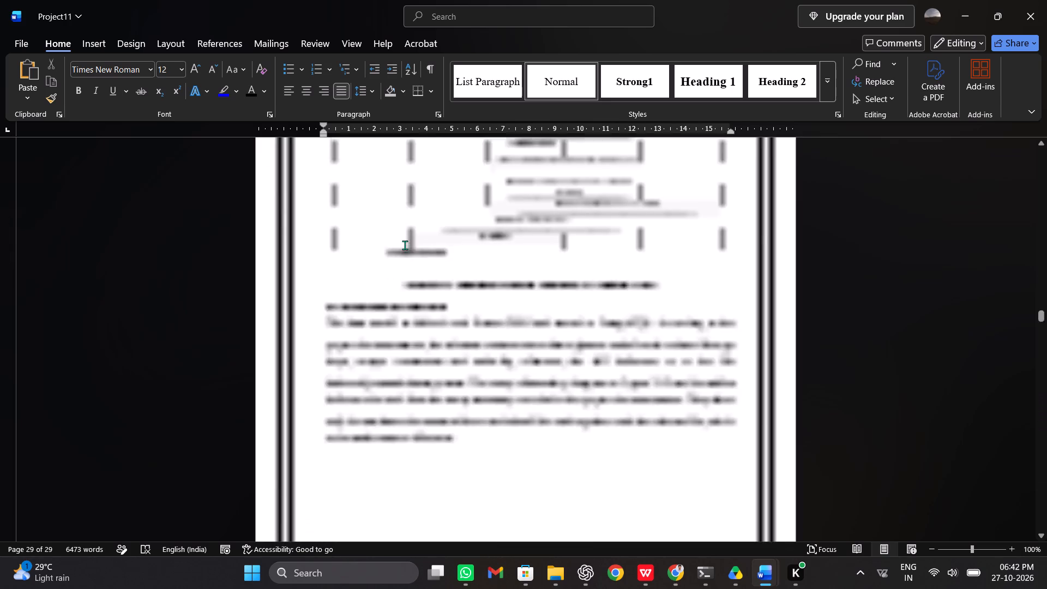
{"action": "scroll", "coordinate": [405, 245], "scroll_direction": "up", "scroll_amount": 20}
{"action": "scroll", "coordinate": [405, 245], "scroll_direction": "up", "scroll_amount": 20}
{"action": "scroll", "coordinate": [405, 245], "scroll_direction": "up", "scroll_amount": 7}
{"action": "scroll", "coordinate": [405, 245], "scroll_direction": "down", "scroll_amount": 3}
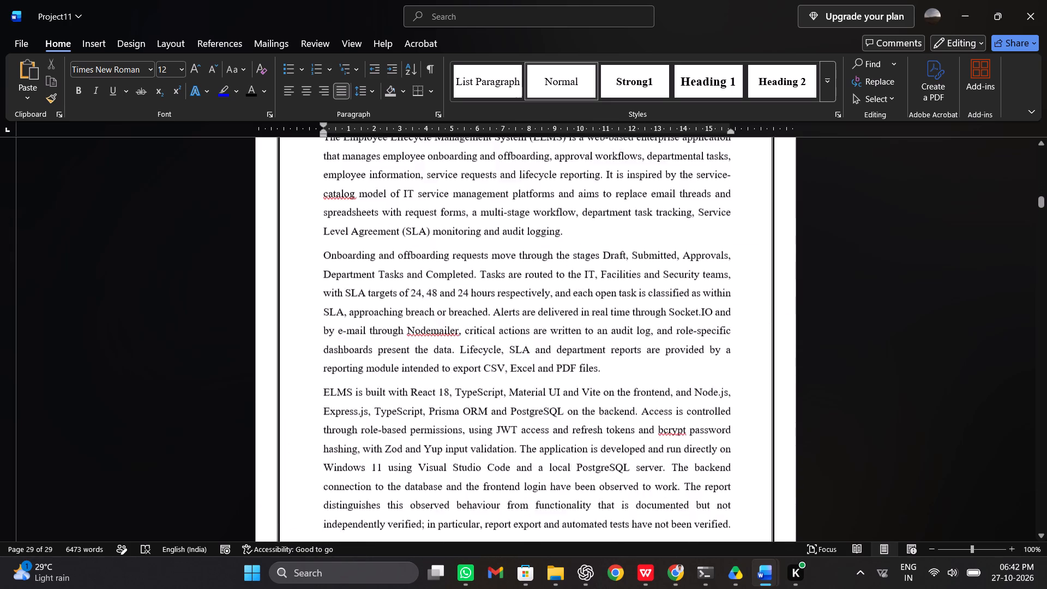
{"action": "scroll", "coordinate": [405, 245], "scroll_direction": "down", "scroll_amount": 1}
{"action": "left_click", "coordinate": [449, 264]}
{"action": "key", "text": "ctrl+s"}
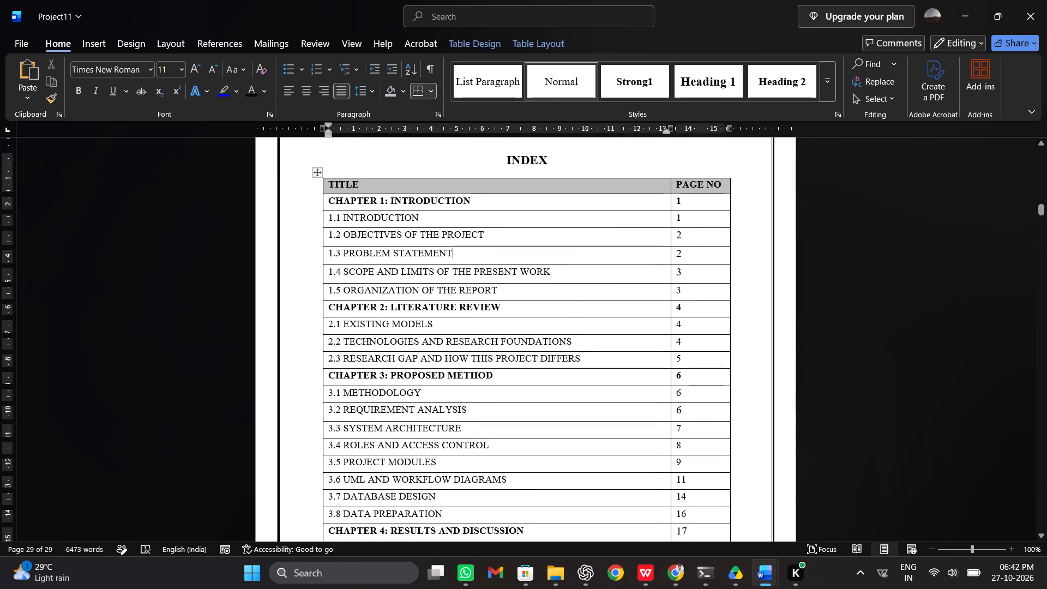
Make the index page numbers of the CHAPTER 5: CONCLUSION and CHAPTER 4: RESULTS AND DISCUSSION headings bold.
{"action": "scroll", "coordinate": [449, 264], "scroll_direction": "down", "scroll_amount": 1, "text": "ctrl"}
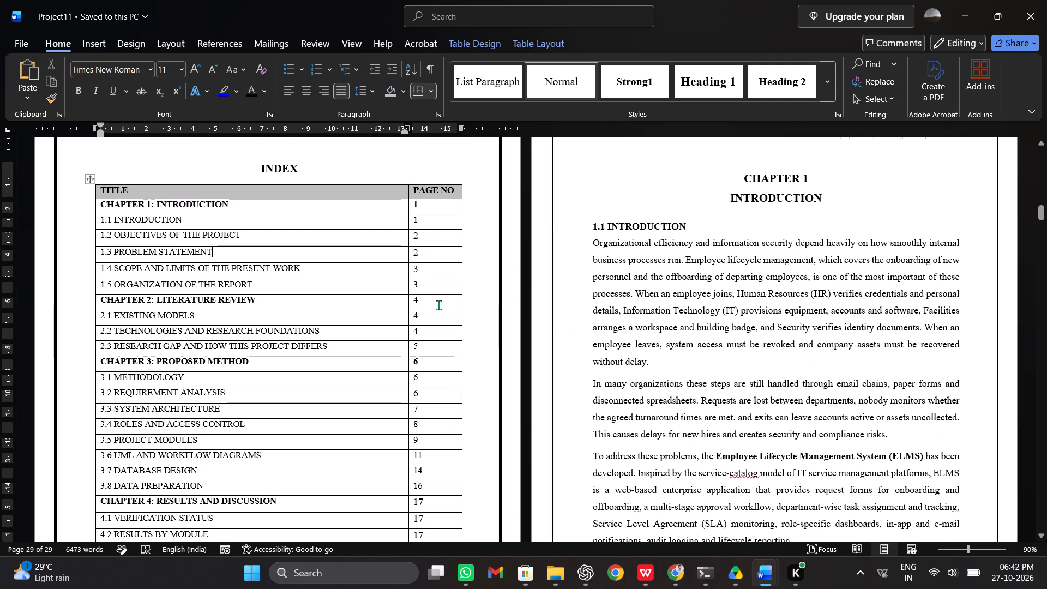
{"action": "scroll", "coordinate": [438, 305], "scroll_direction": "down", "scroll_amount": 3}
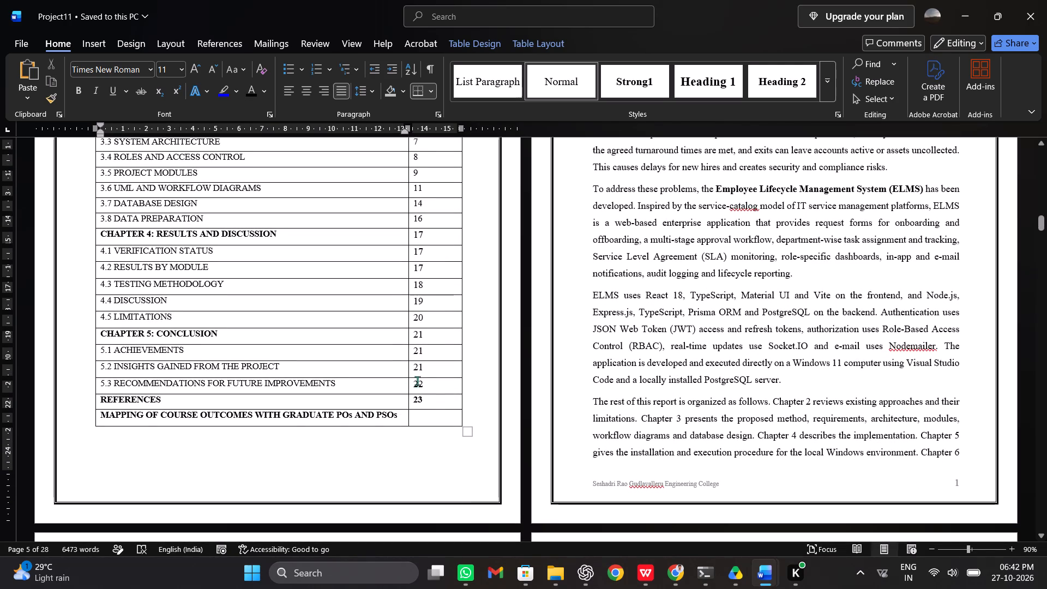
{"action": "left_click_drag", "start_coordinate": [425, 335], "coordinate": [413, 336]}
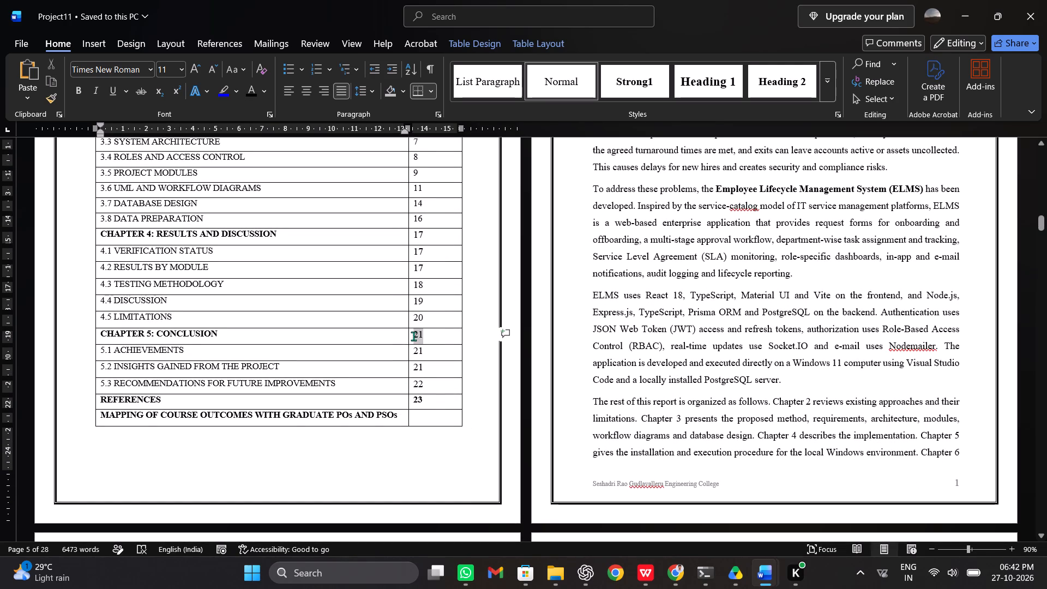
{"action": "key", "text": "ctrl+b"}
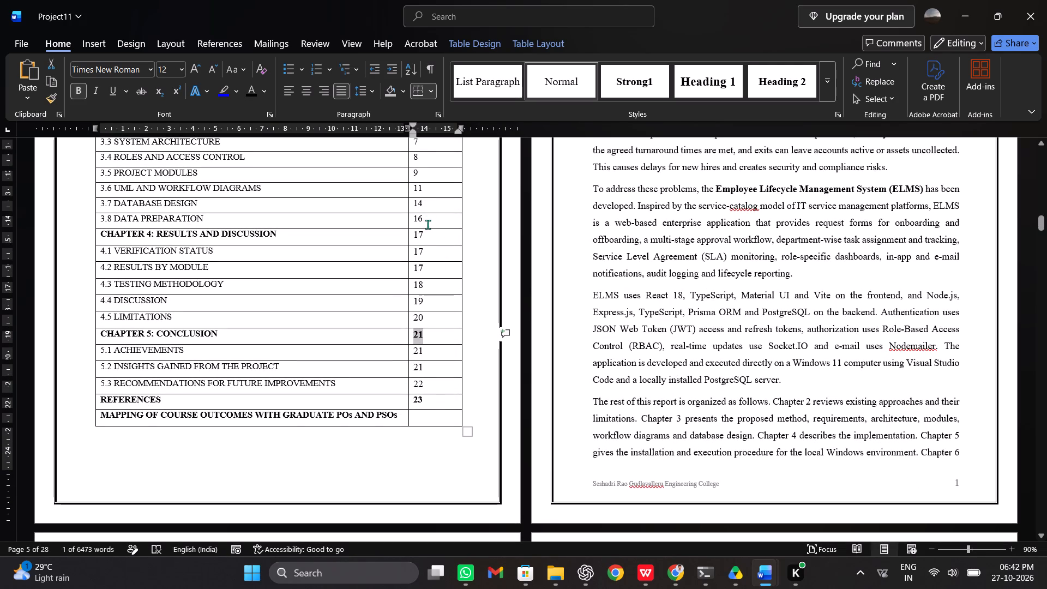
{"action": "left_click", "coordinate": [428, 232]}
{"action": "left_click_drag", "start_coordinate": [426, 235], "coordinate": [422, 235]}
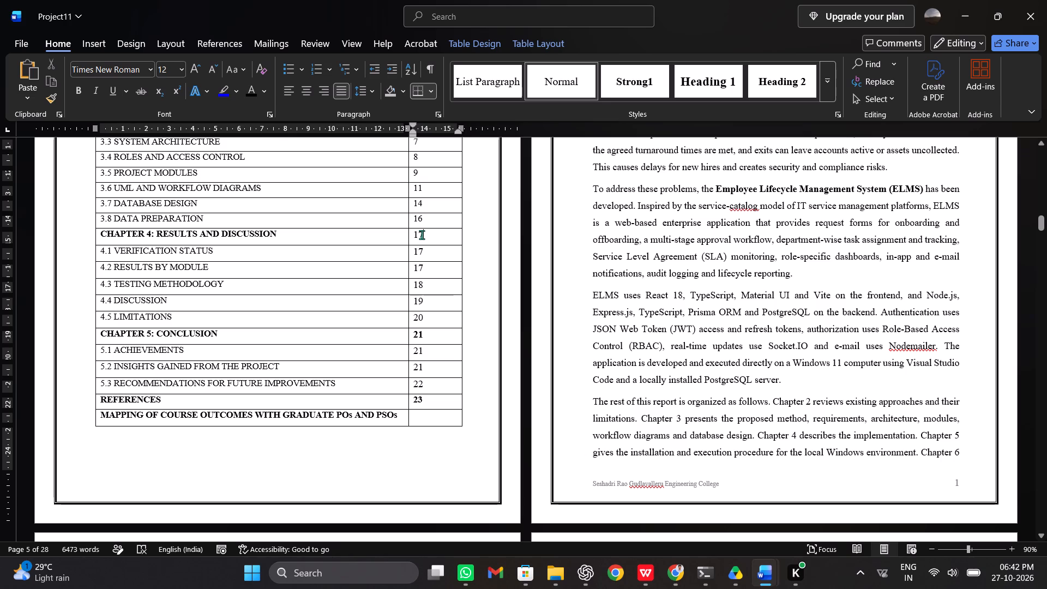
{"action": "left_click_drag", "start_coordinate": [422, 235], "coordinate": [414, 235]}
{"action": "key", "text": "ctrl+b"}
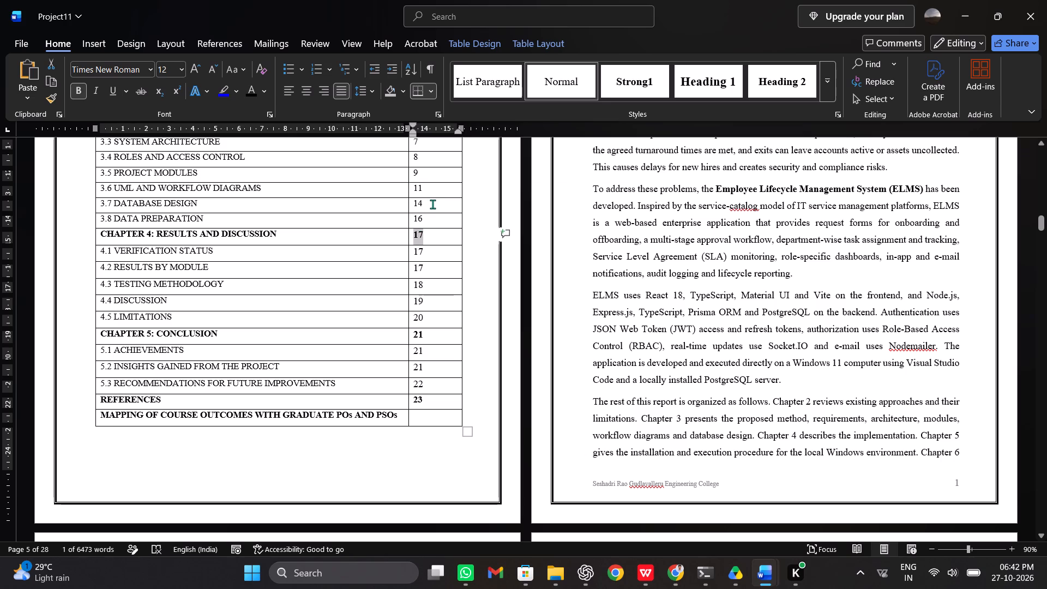
{"action": "left_click", "coordinate": [432, 204]}
Check the upper index rows for consistent formatting and save the report.
{"action": "scroll", "coordinate": [432, 204], "scroll_direction": "up", "scroll_amount": 1}
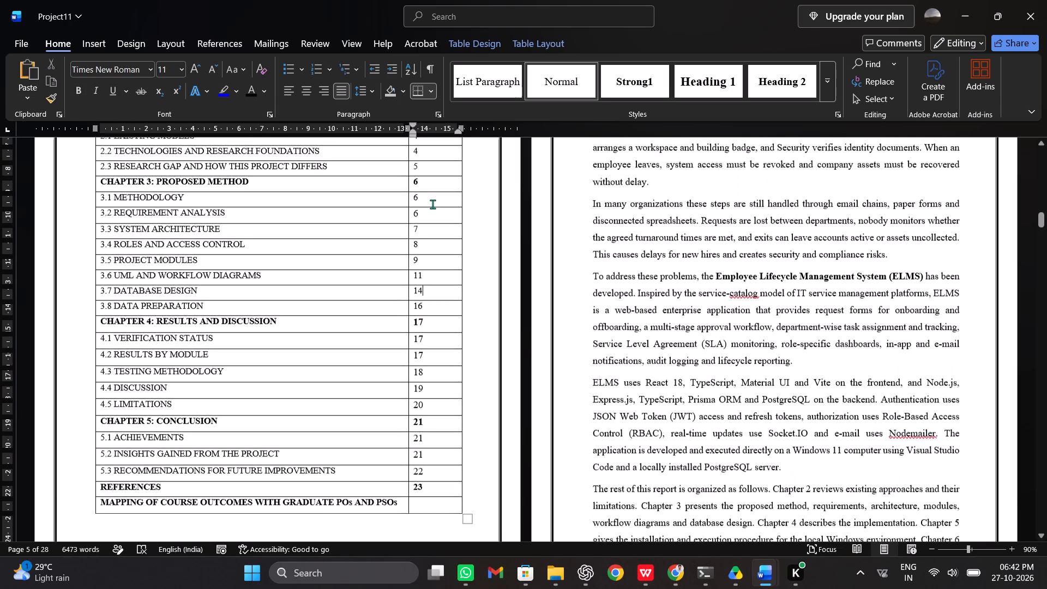
{"action": "scroll", "coordinate": [432, 204], "scroll_direction": "up", "scroll_amount": 2}
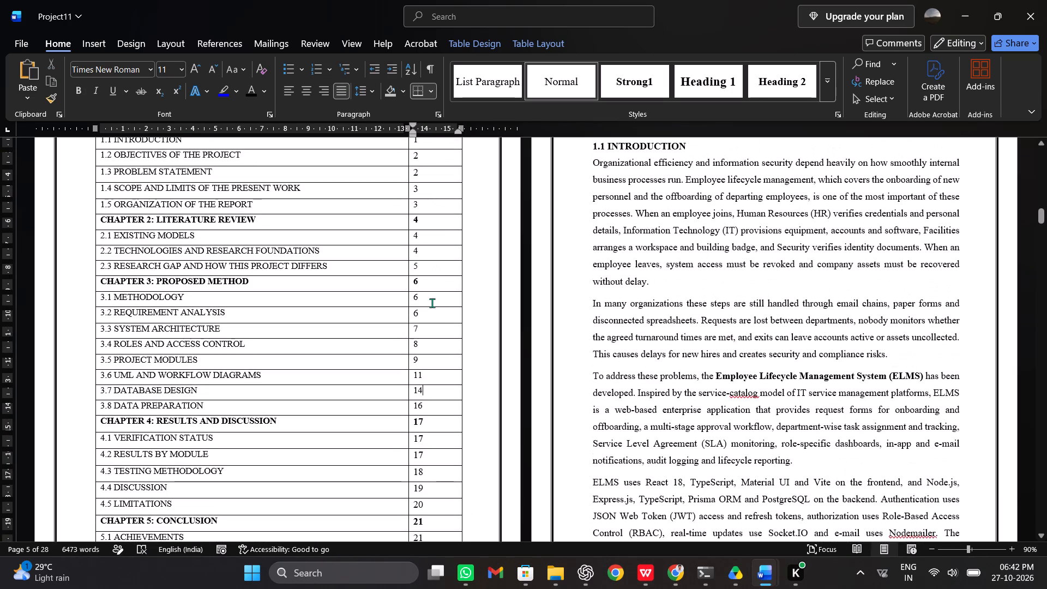
{"action": "scroll", "coordinate": [432, 303], "scroll_direction": "down", "scroll_amount": 1}
{"action": "key", "text": "ctrl+s"}
Review the index, acknowledgement, abstract, title and certificate pages at the front of the report.
{"action": "scroll", "coordinate": [432, 303], "scroll_direction": "up", "scroll_amount": 1}
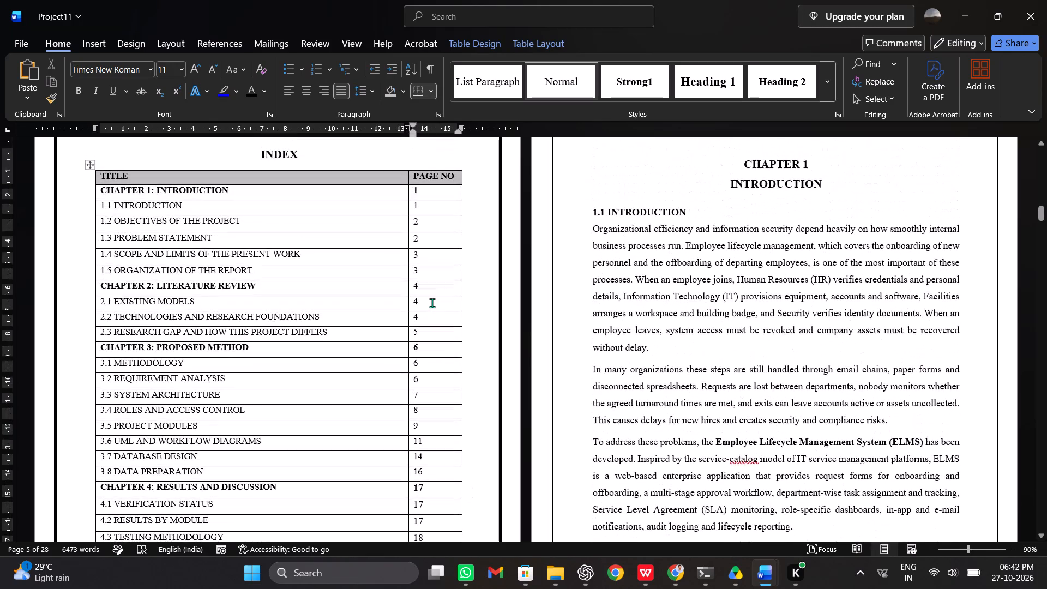
{"action": "scroll", "coordinate": [432, 303], "scroll_direction": "up", "scroll_amount": 2}
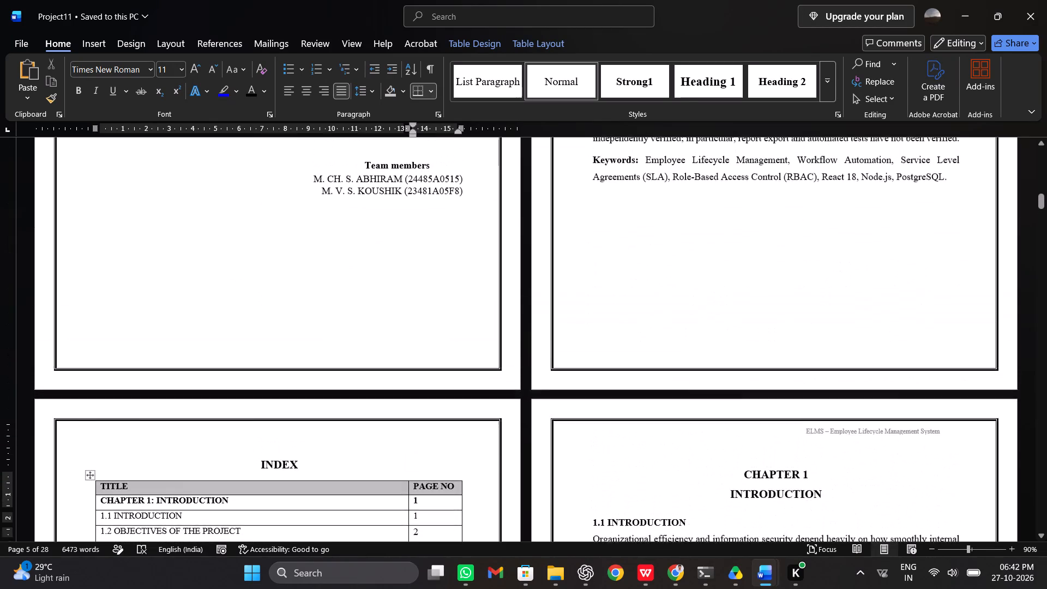
{"action": "scroll", "coordinate": [432, 303], "scroll_direction": "up", "scroll_amount": 2}
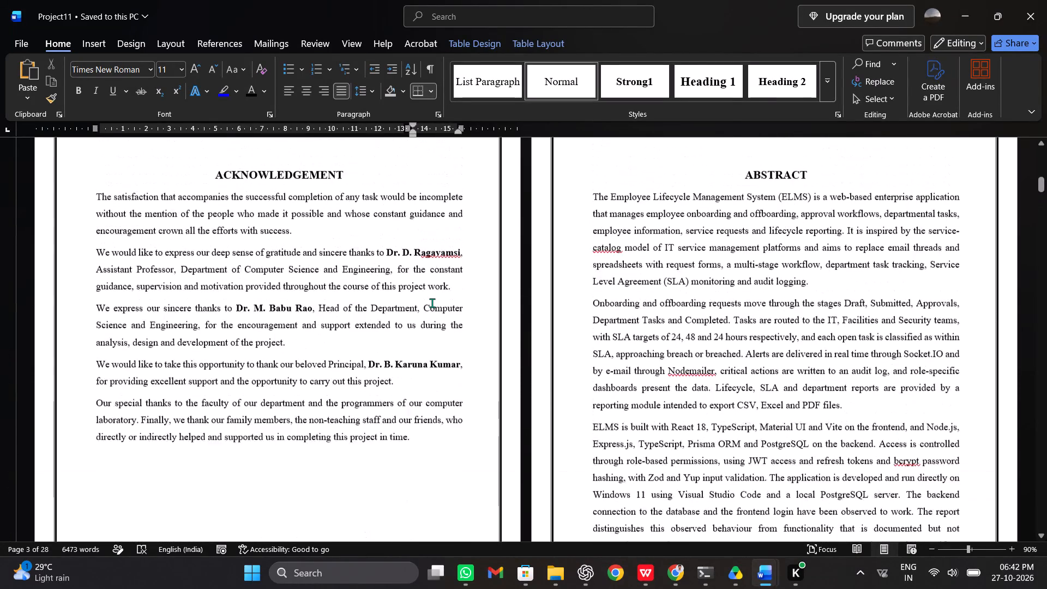
{"action": "scroll", "coordinate": [432, 303], "scroll_direction": "up", "scroll_amount": 1}
{"action": "scroll", "coordinate": [432, 303], "scroll_direction": "down", "scroll_amount": 3}
{"action": "scroll", "coordinate": [432, 303], "scroll_direction": "up", "scroll_amount": 2}
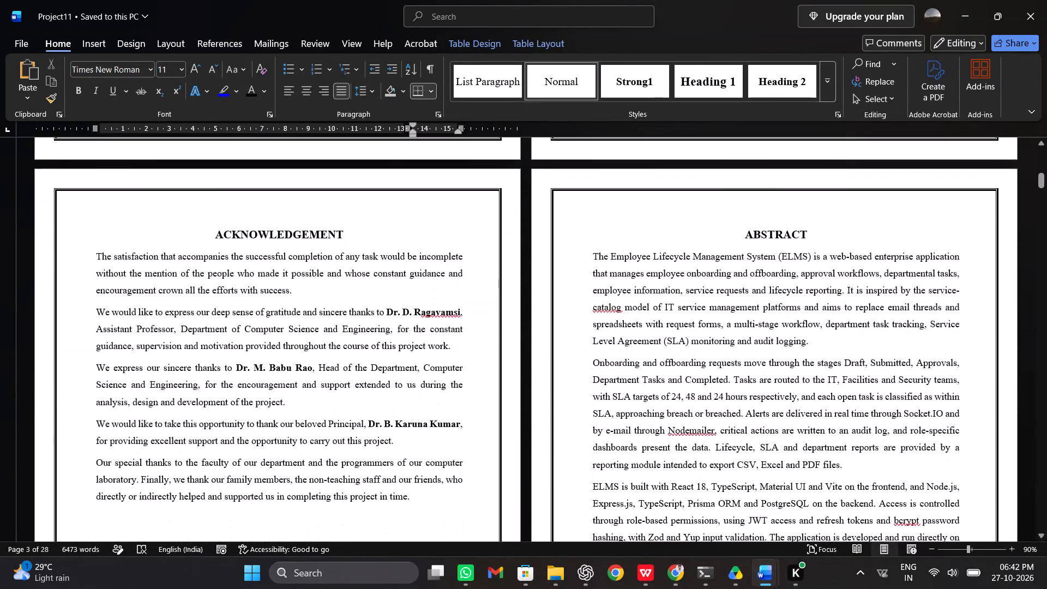
{"action": "scroll", "coordinate": [432, 303], "scroll_direction": "up", "scroll_amount": 2}
{"action": "scroll", "coordinate": [429, 305], "scroll_direction": "down", "scroll_amount": 1}
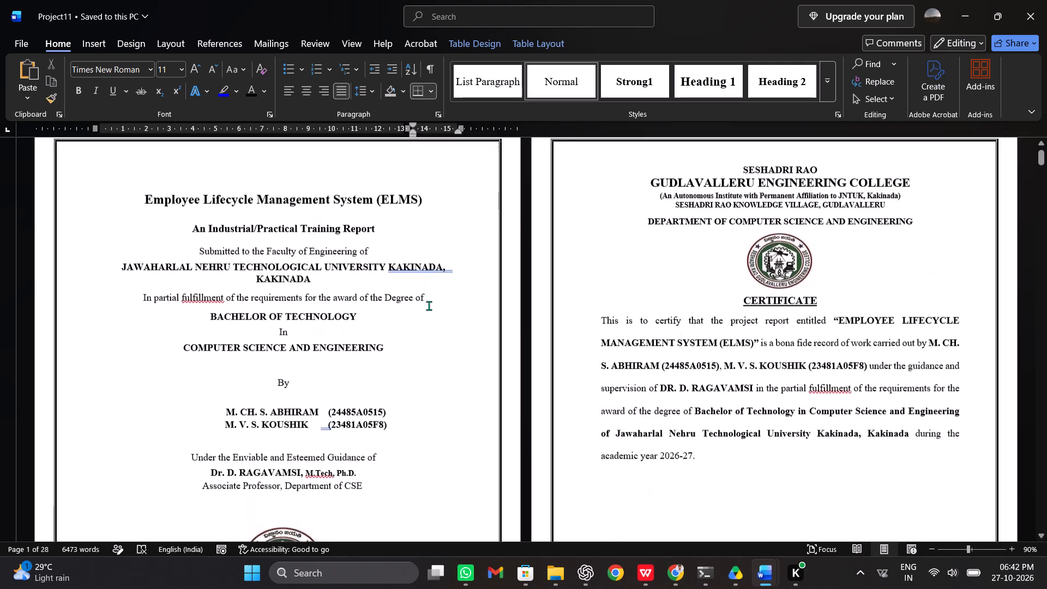
{"action": "scroll", "coordinate": [429, 305], "scroll_direction": "down", "scroll_amount": 1}
{"action": "scroll", "coordinate": [429, 305], "scroll_direction": "up", "scroll_amount": 2}
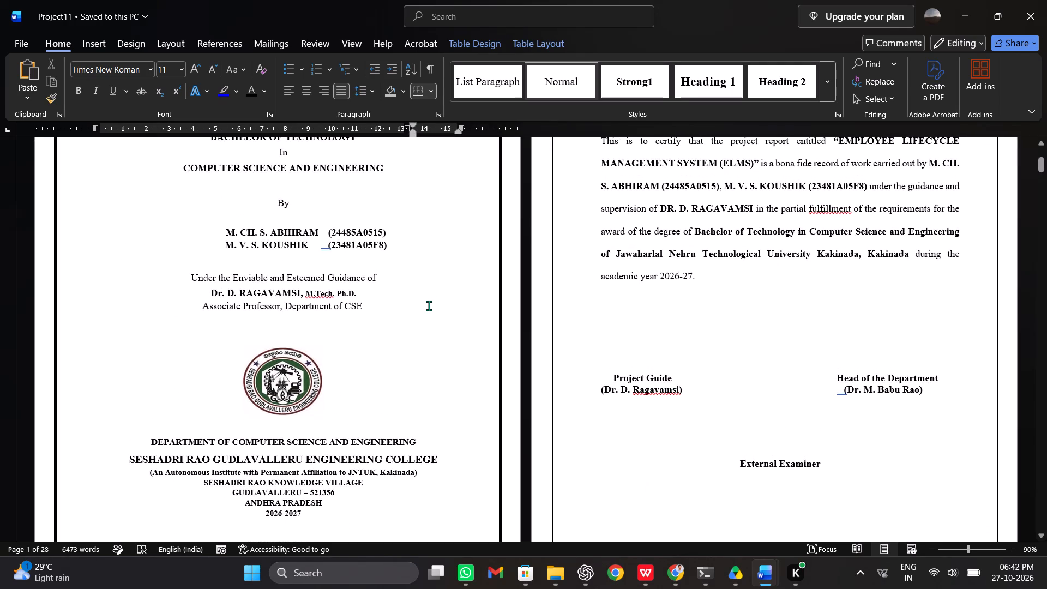
{"action": "left_click", "coordinate": [791, 338]}
{"action": "scroll", "coordinate": [791, 338], "scroll_direction": "down", "scroll_amount": 1}
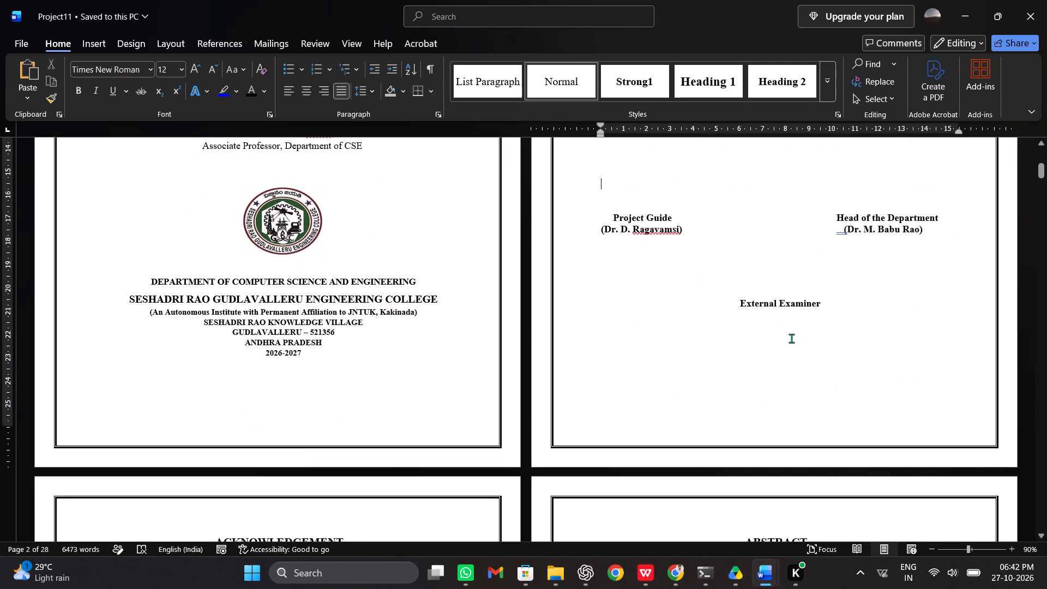
Save the report and minimize its window to get back to the Downloads folder.
{"action": "key", "text": "ctrl+s"}
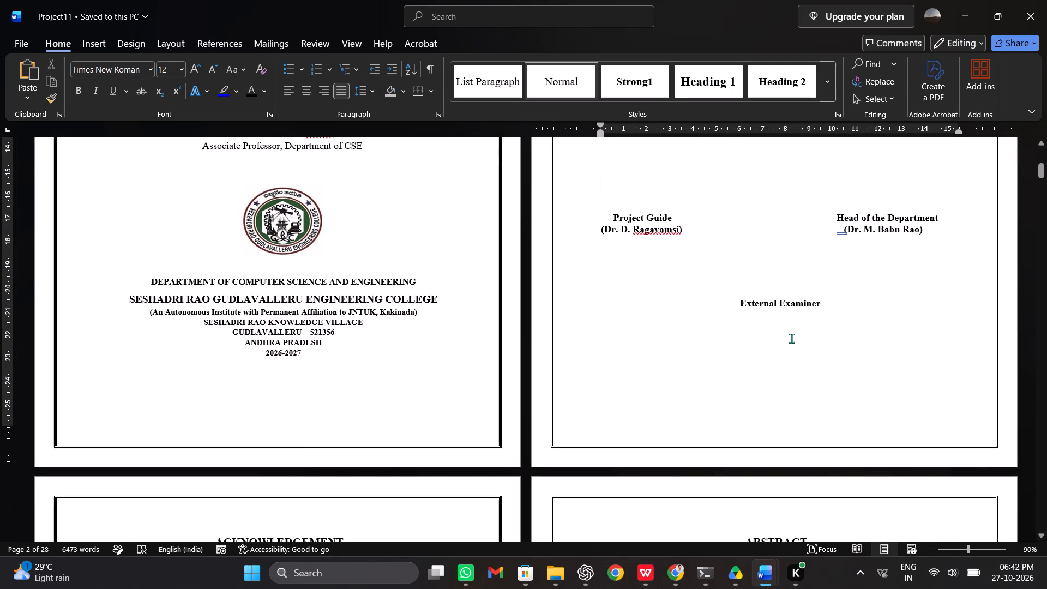
{"action": "left_click", "coordinate": [973, 5]}
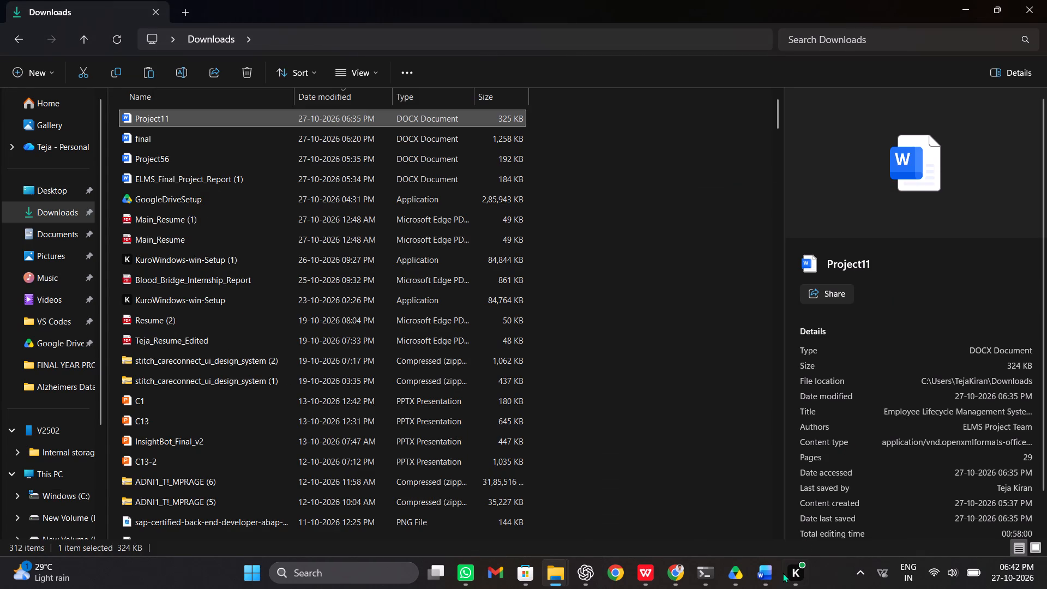